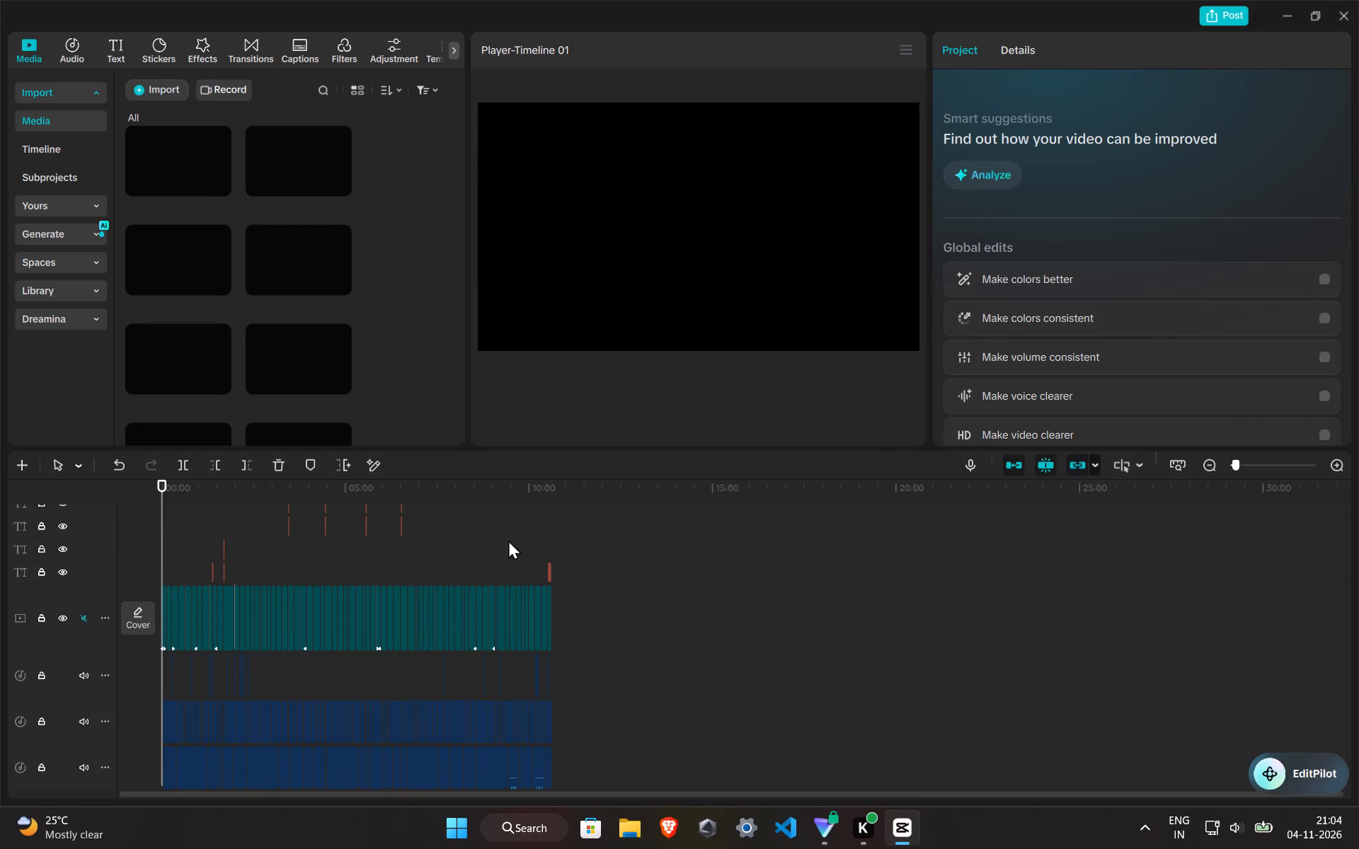
Place the playhead at 00:00:02:00, near the start of the timeline.
scroll(673, 608, up, 7)
ctrl+scroll(684, 607, up, 7)
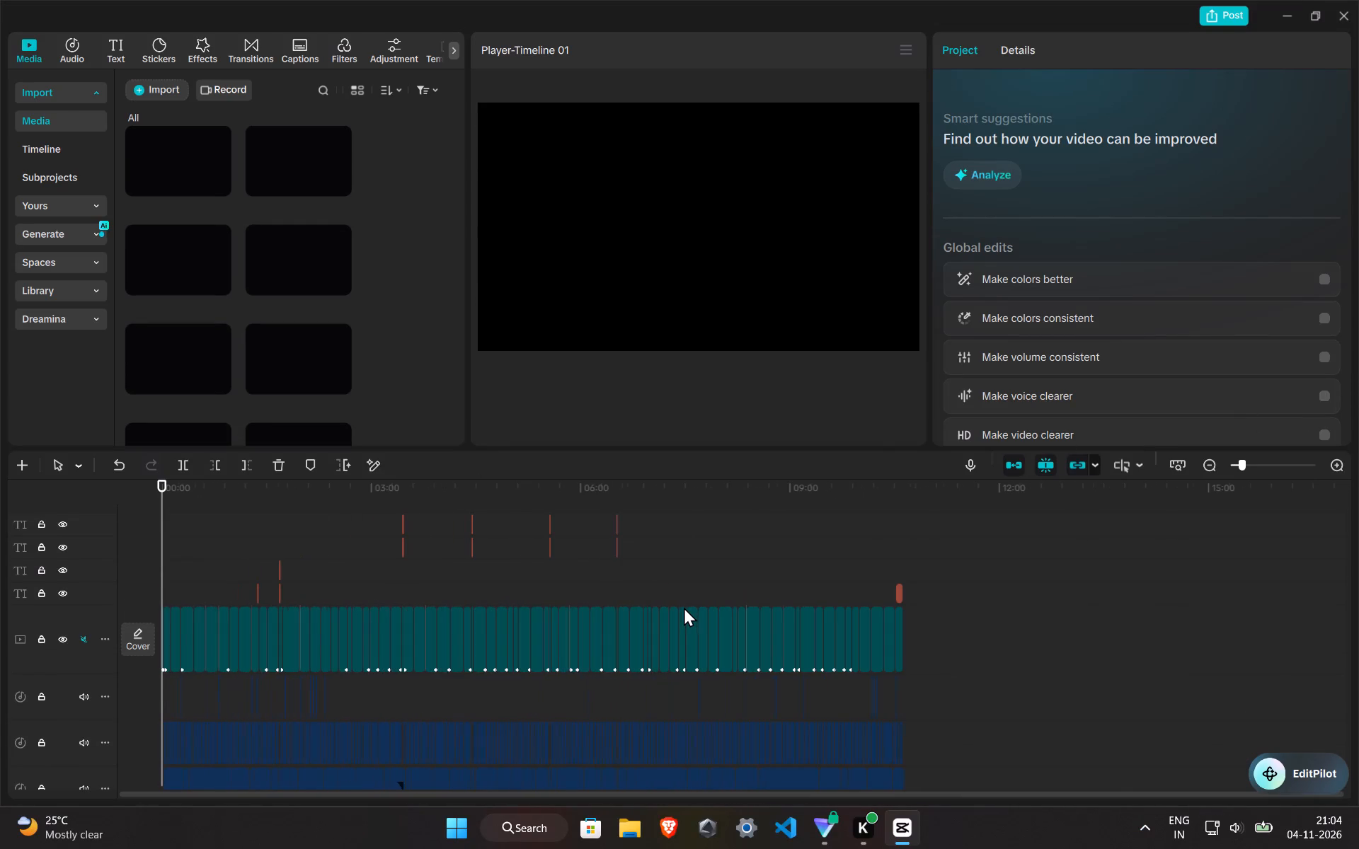
ctrl+scroll(684, 607, up, 9)
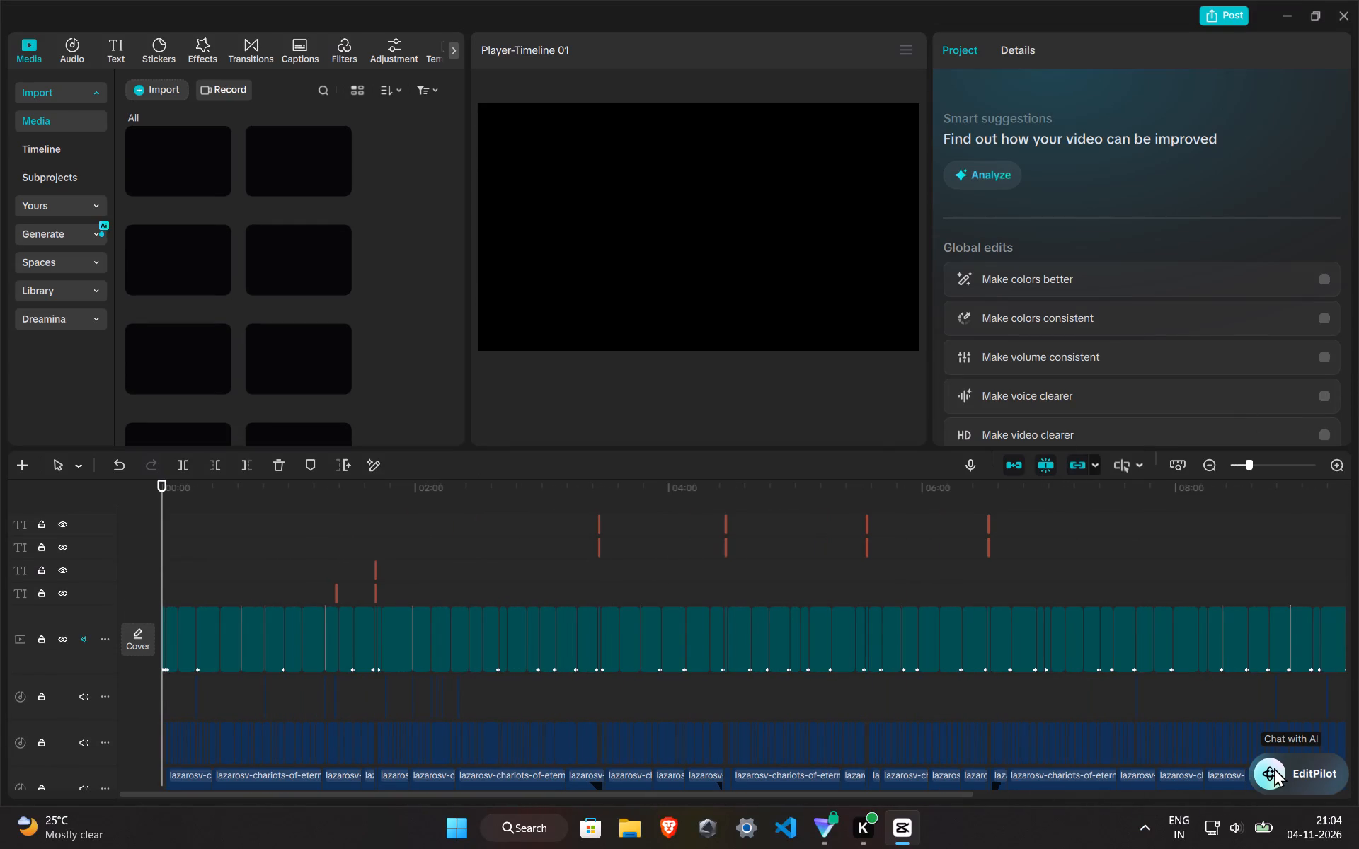
scroll(360, 635, up, 5)
ctrl+scroll(357, 630, up, 4)
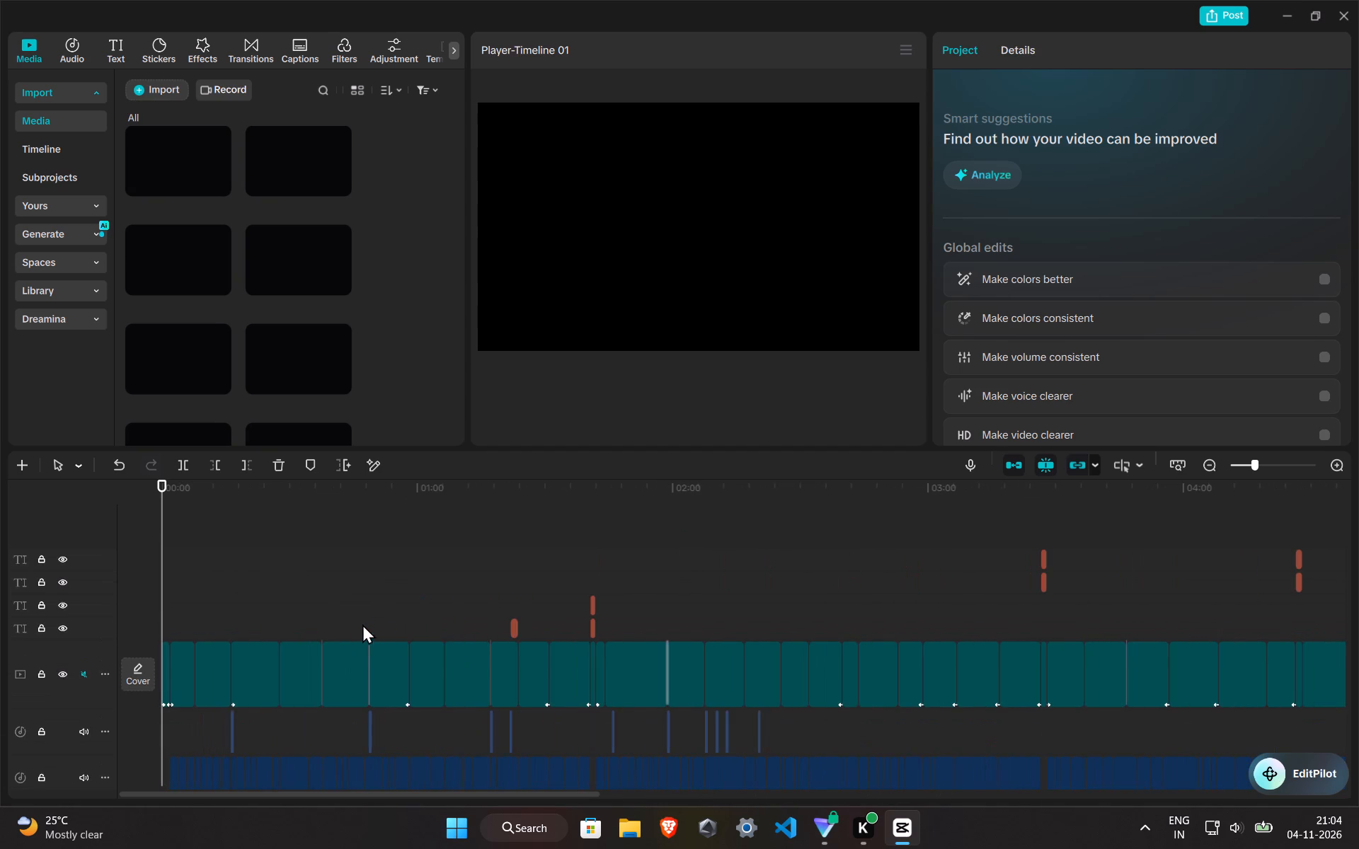
ctrl+scroll(471, 592, up, 4)
scroll(595, 562, down, 3)
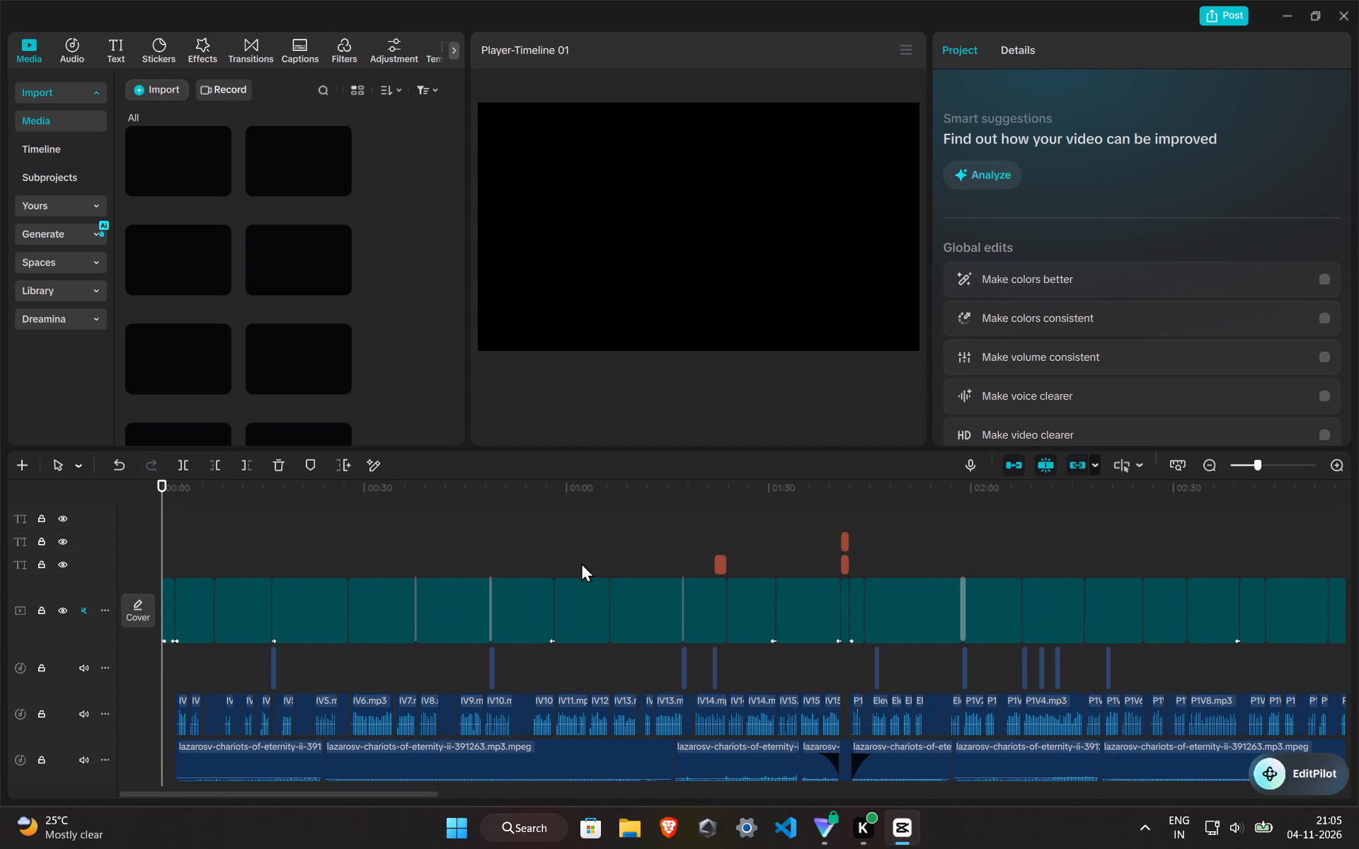
drag(164, 521, 186, 530)
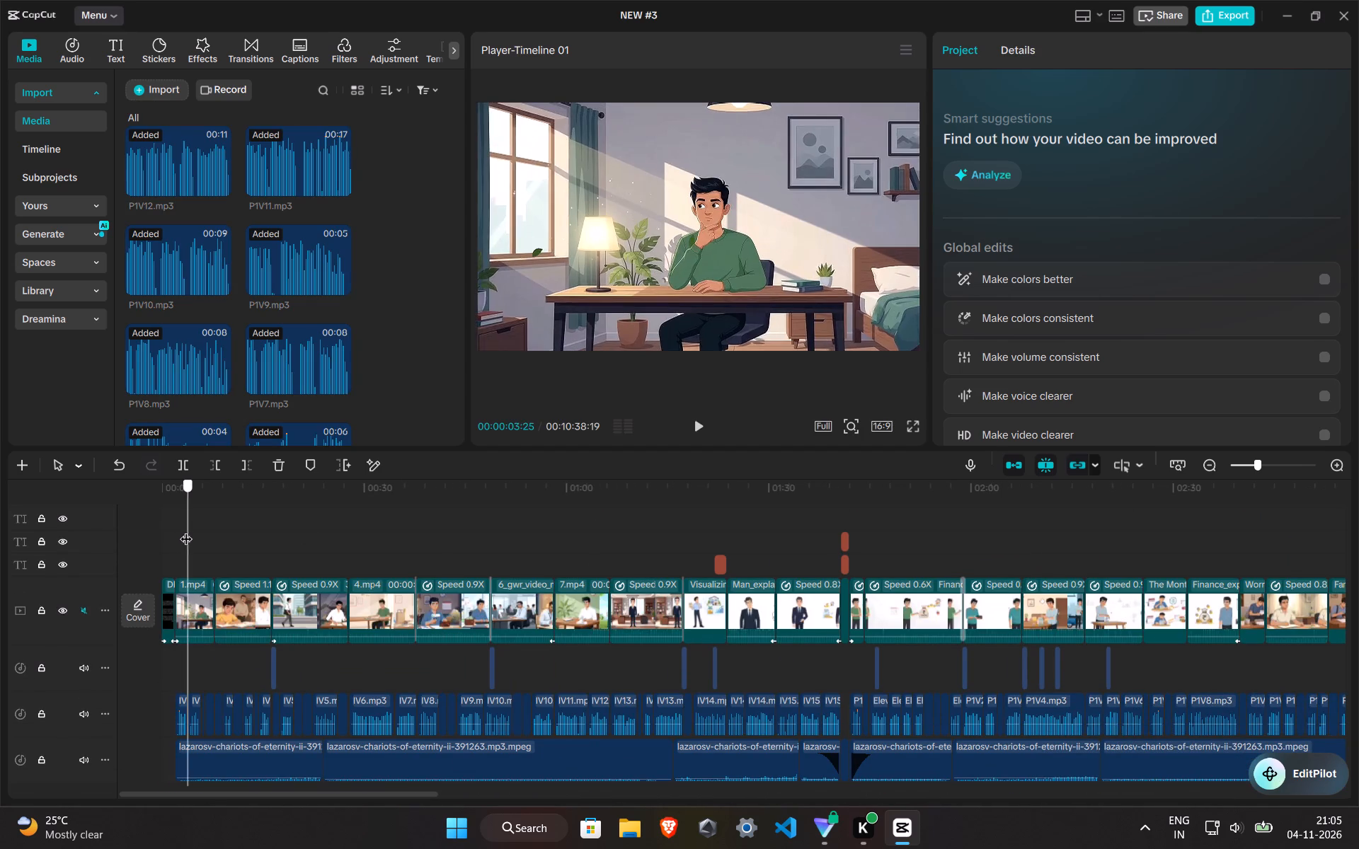
drag(186, 530, 178, 539)
scroll(212, 440, up, 1)
Search the sticker library for "subscribe" and look through the available stickers.
click(163, 59)
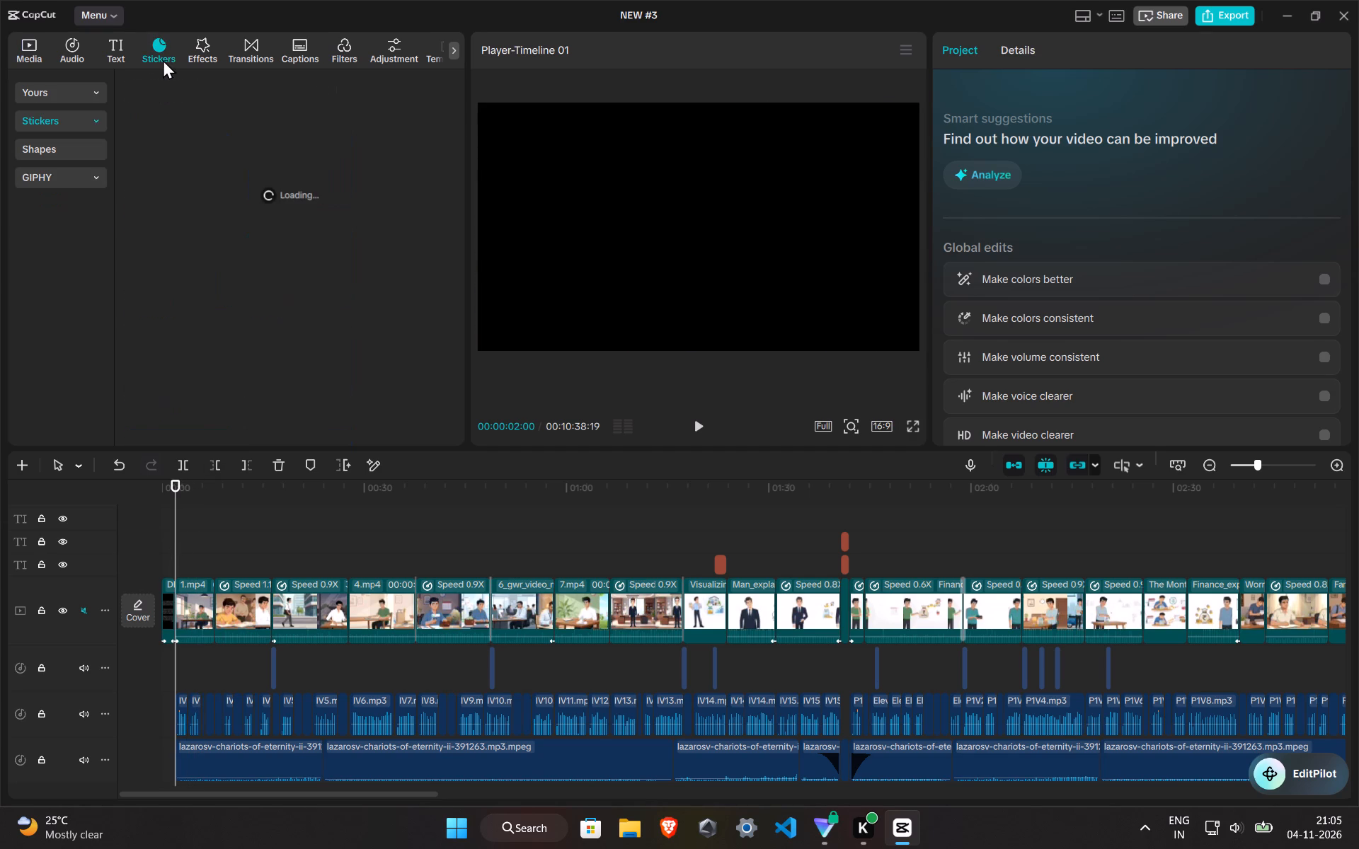
click(194, 86)
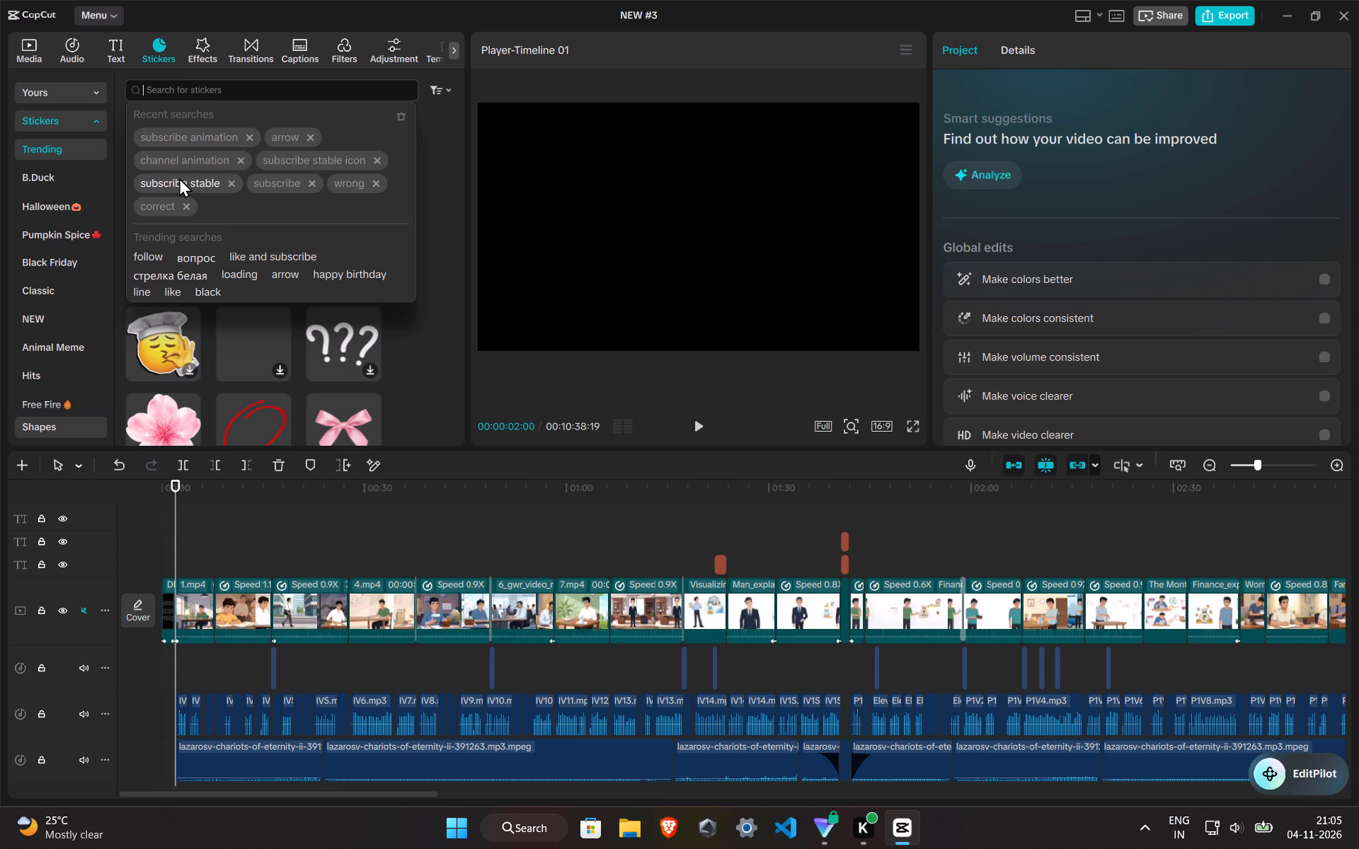
click(248, 178)
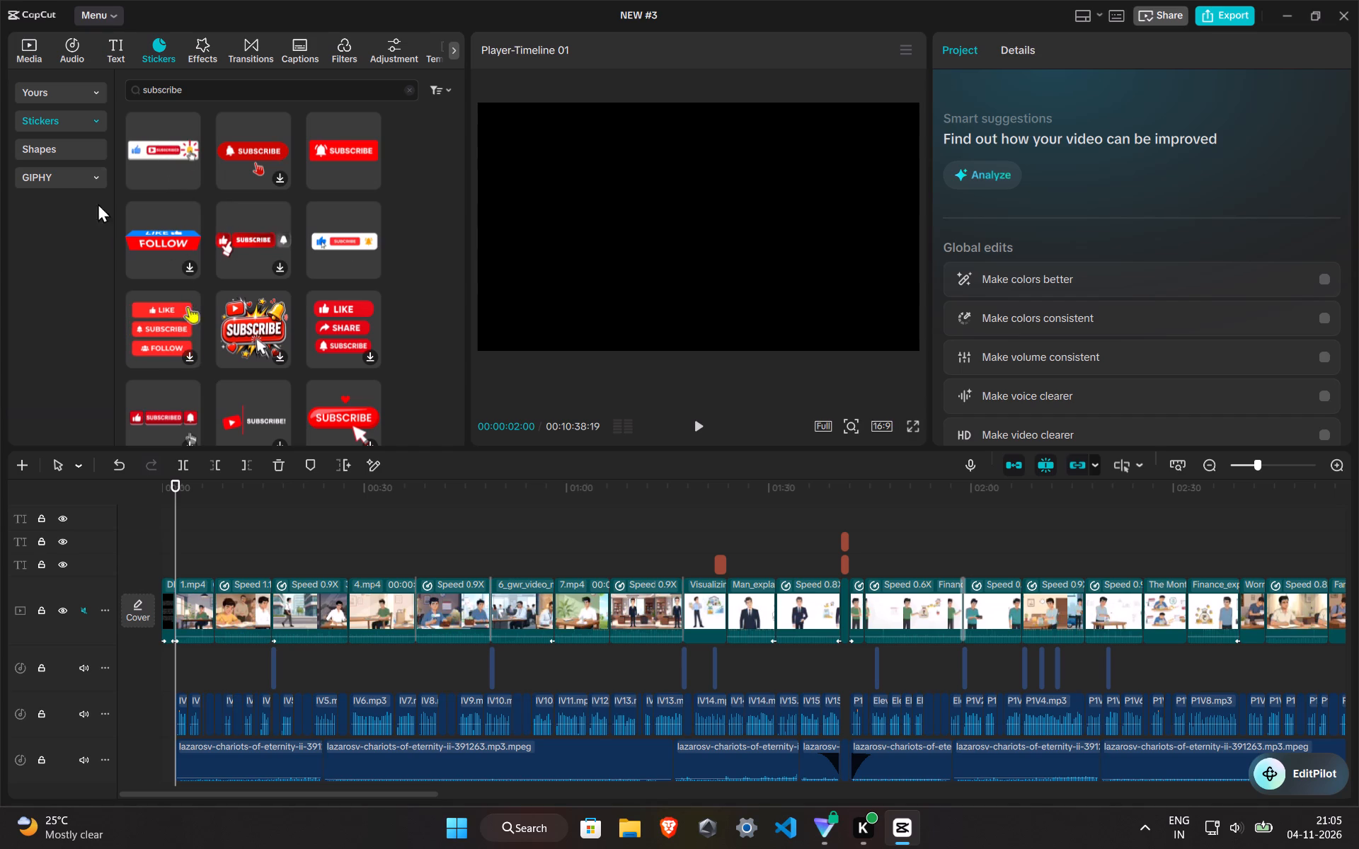
click(85, 123)
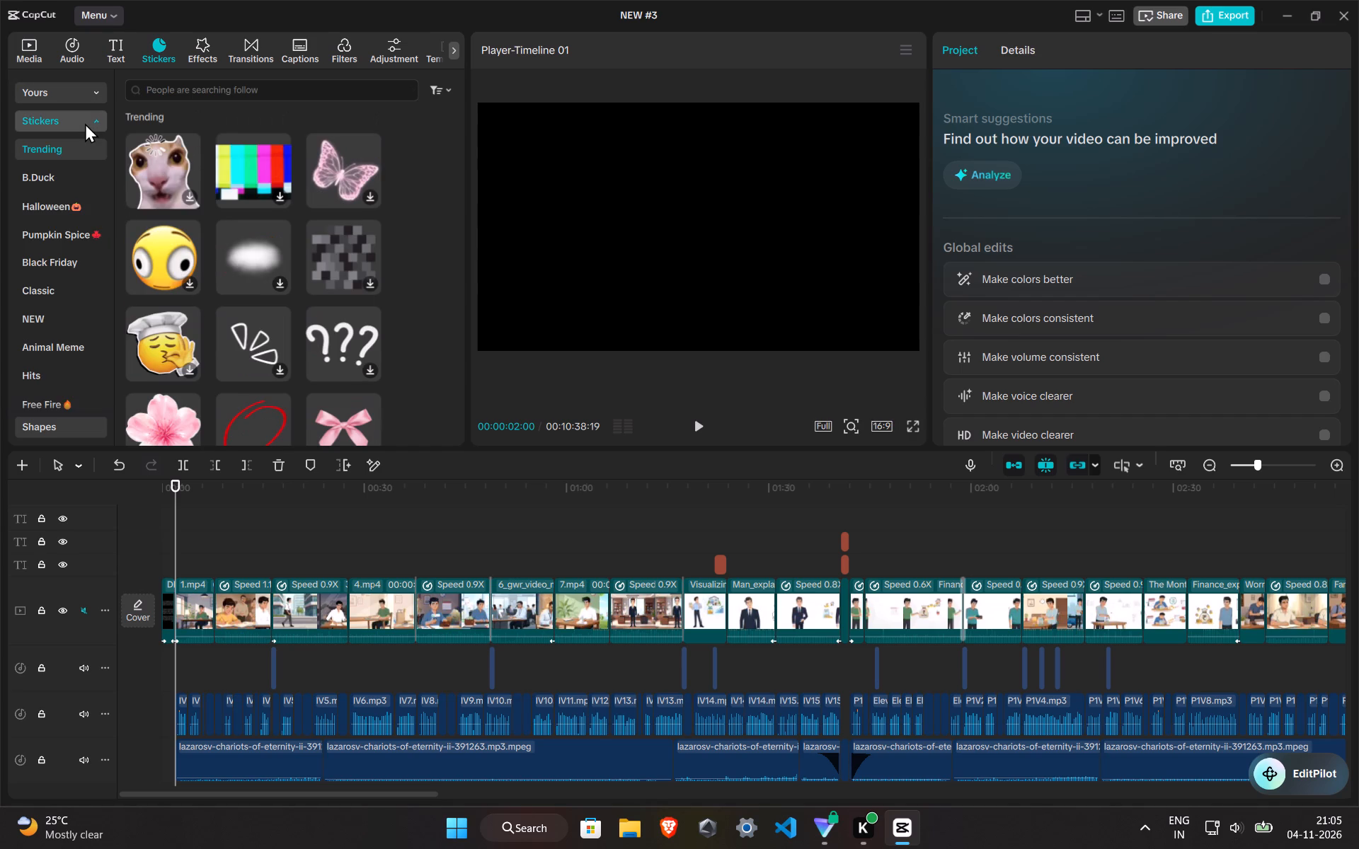
click(85, 123)
scroll(200, 218, down, 2)
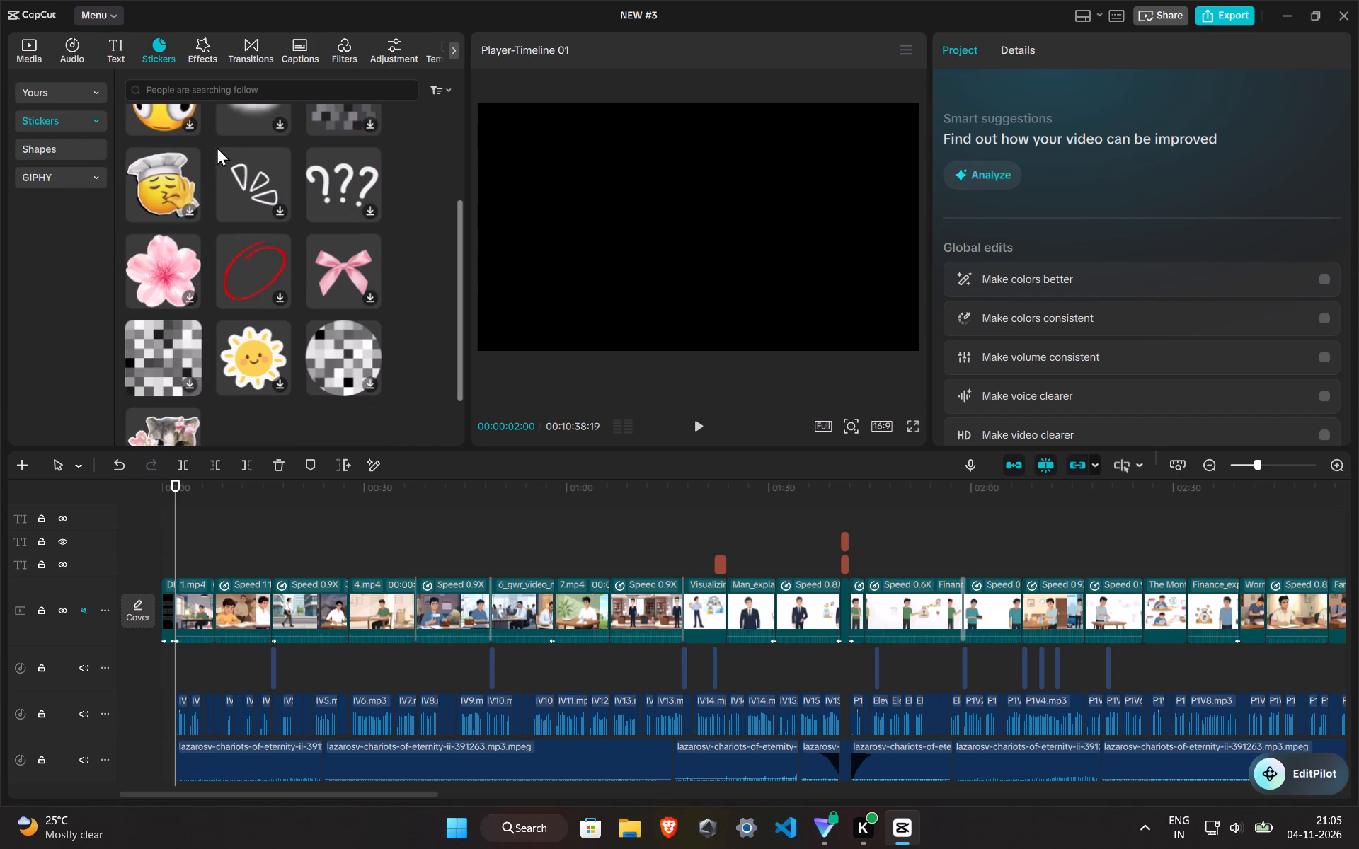
click(217, 90)
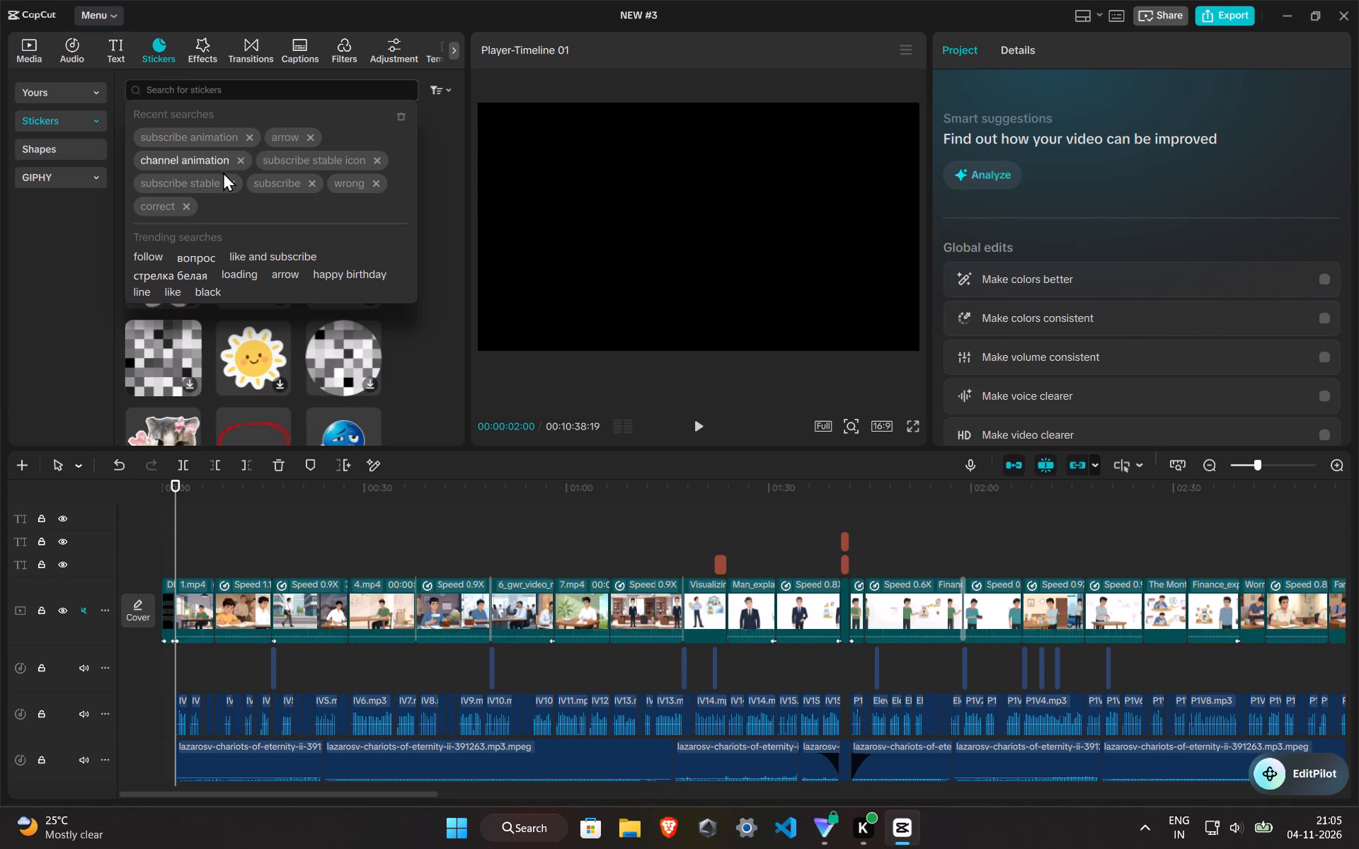
click(272, 179)
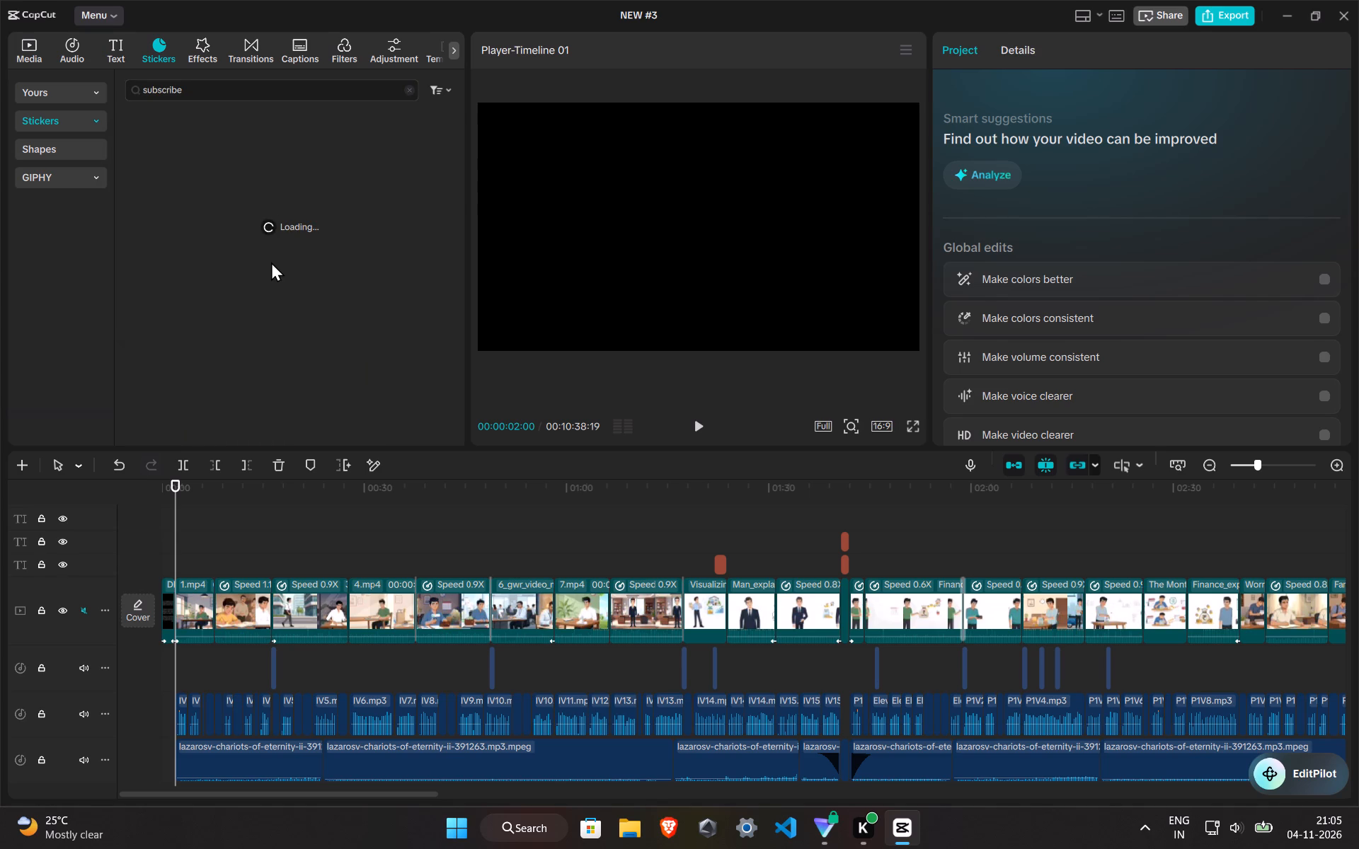
Import subcribe.png from the tools folder in Downloads into the project media.
click(34, 50)
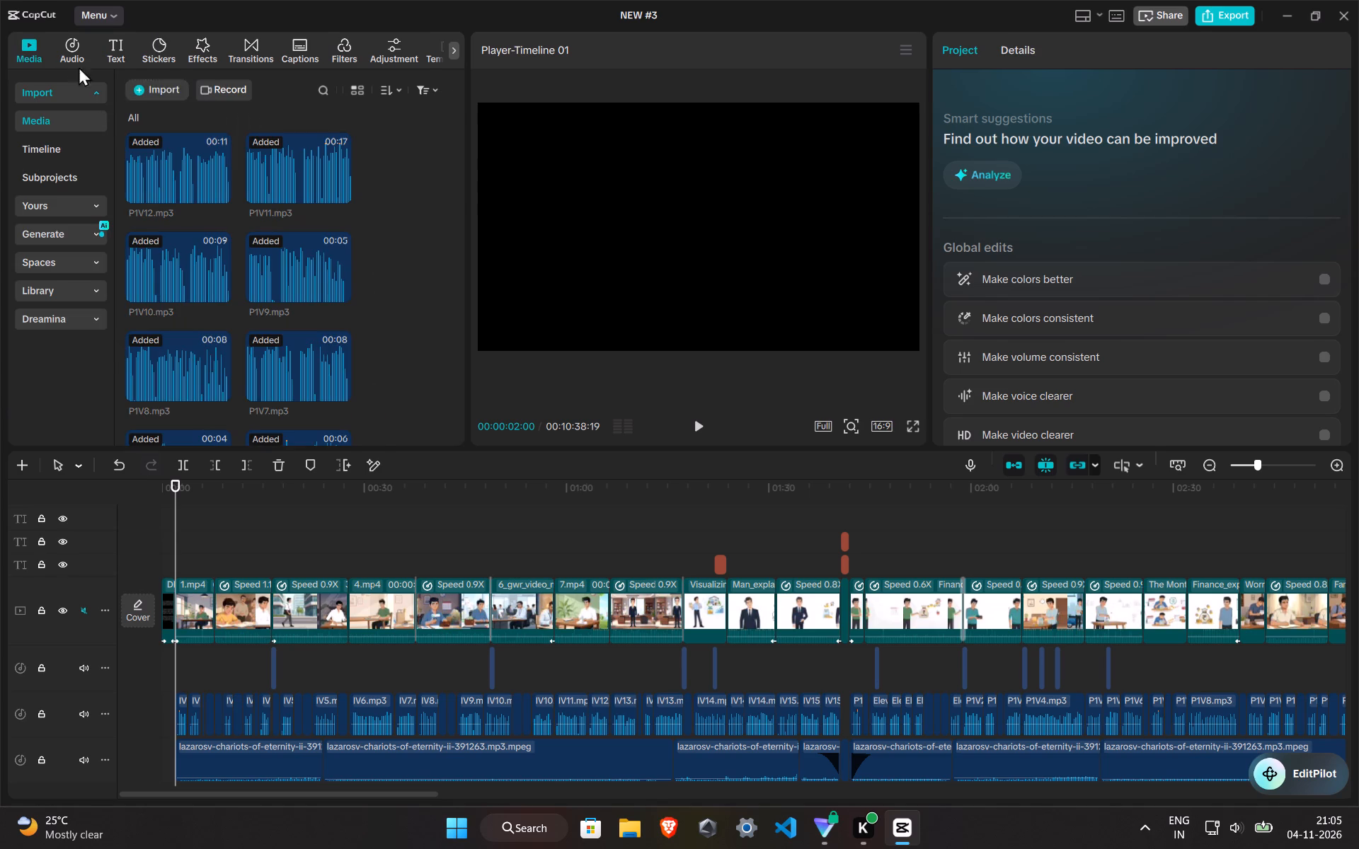
click(178, 105)
click(170, 90)
click(195, 115)
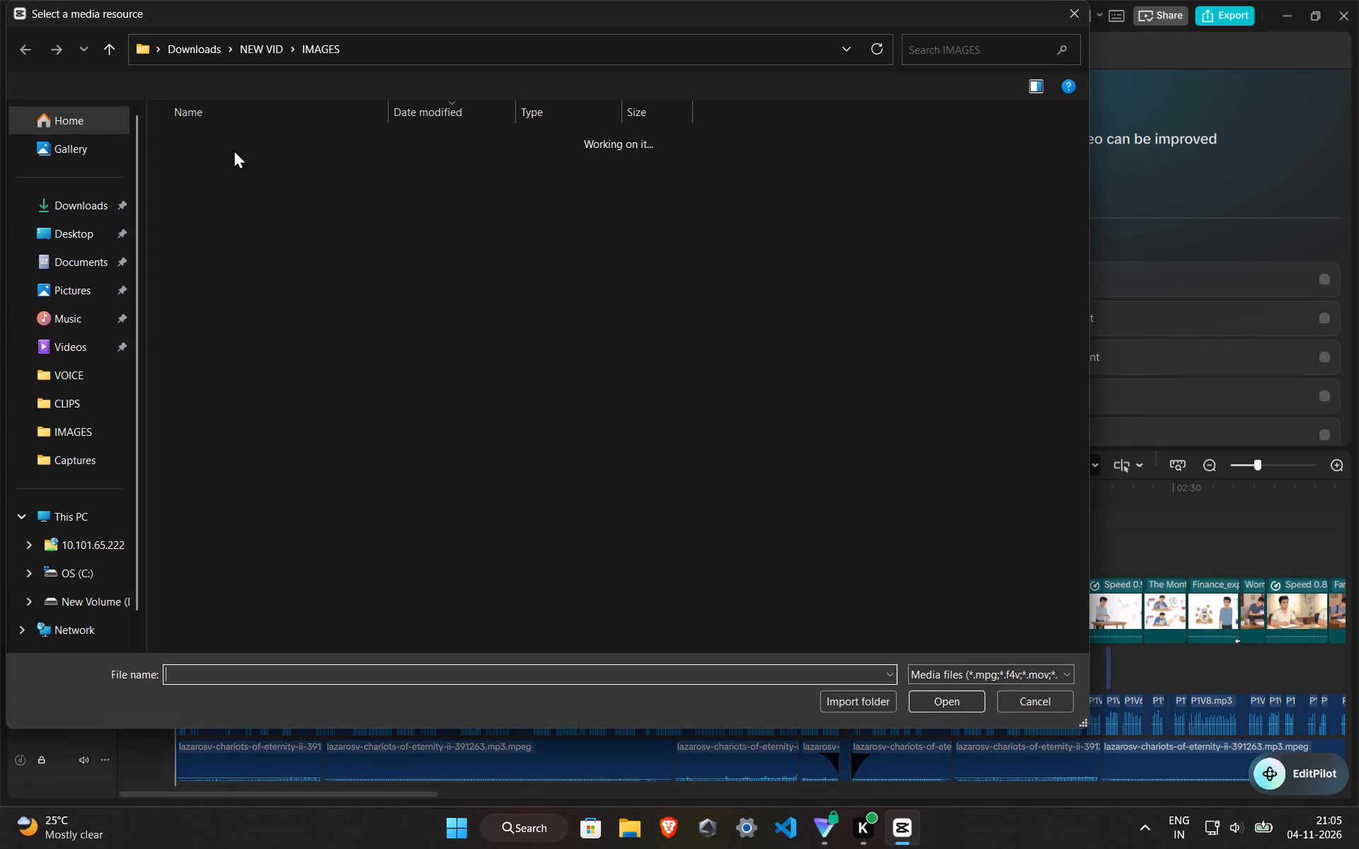
double_click(91, 192)
double_click(307, 285)
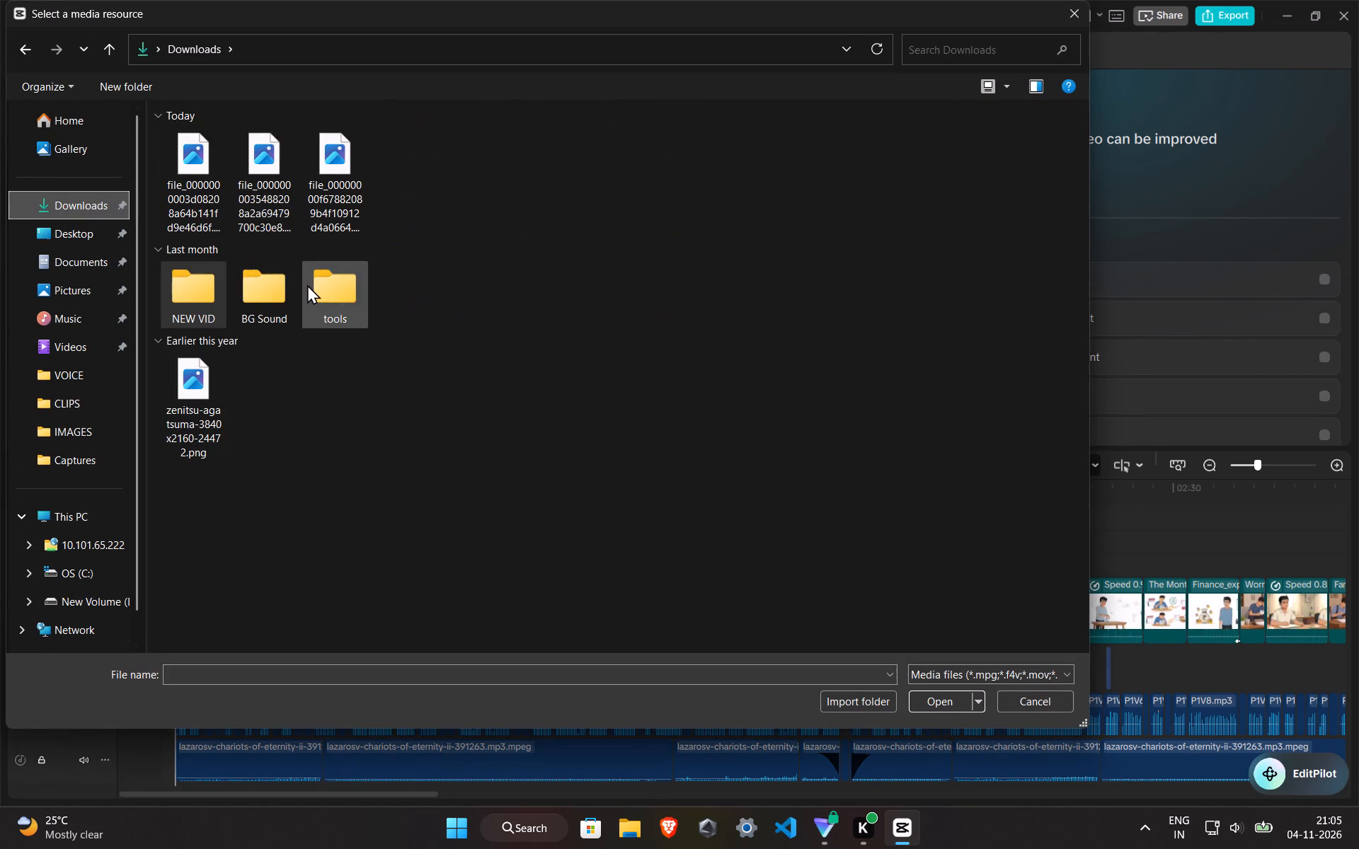
scroll(263, 240, down, 3)
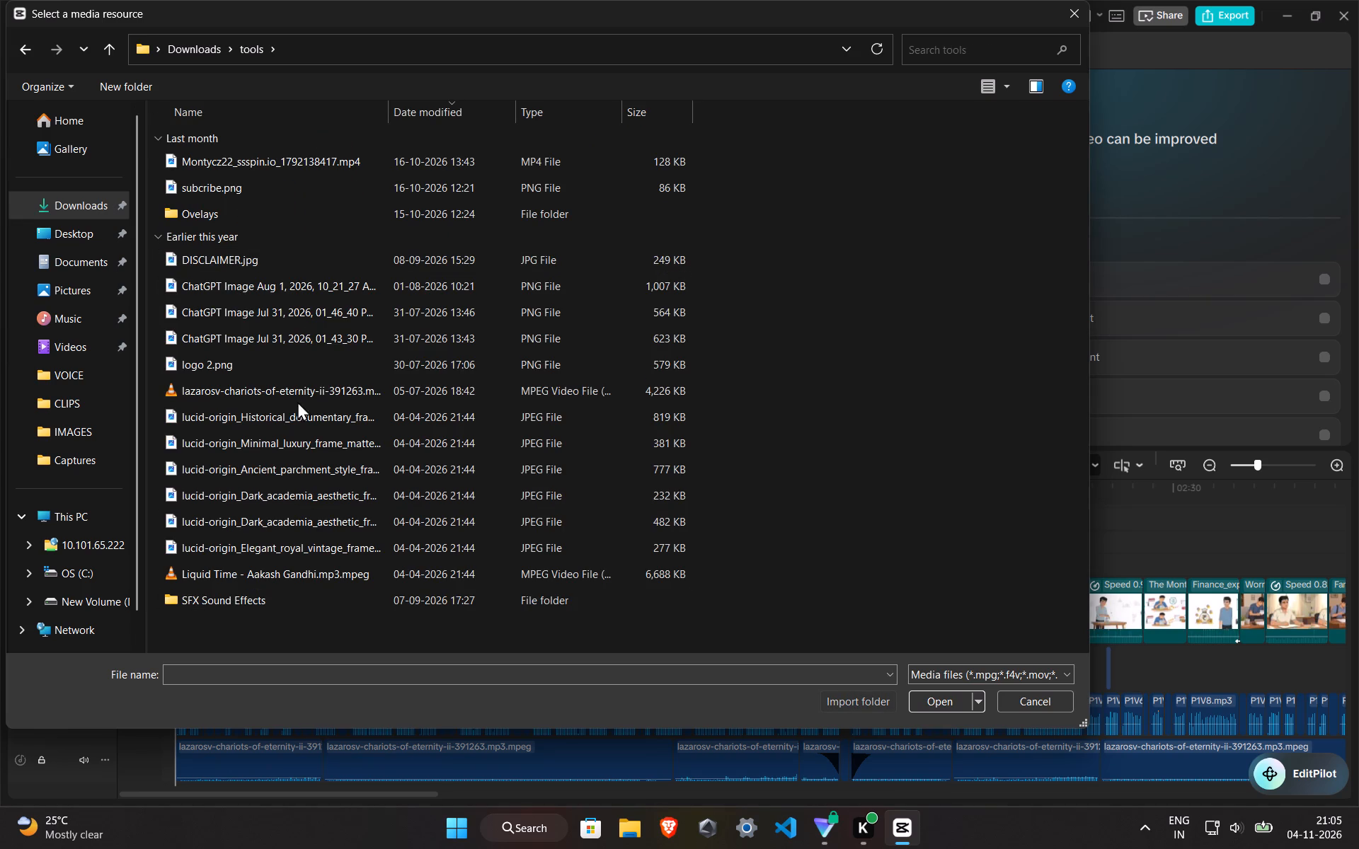
click(275, 187)
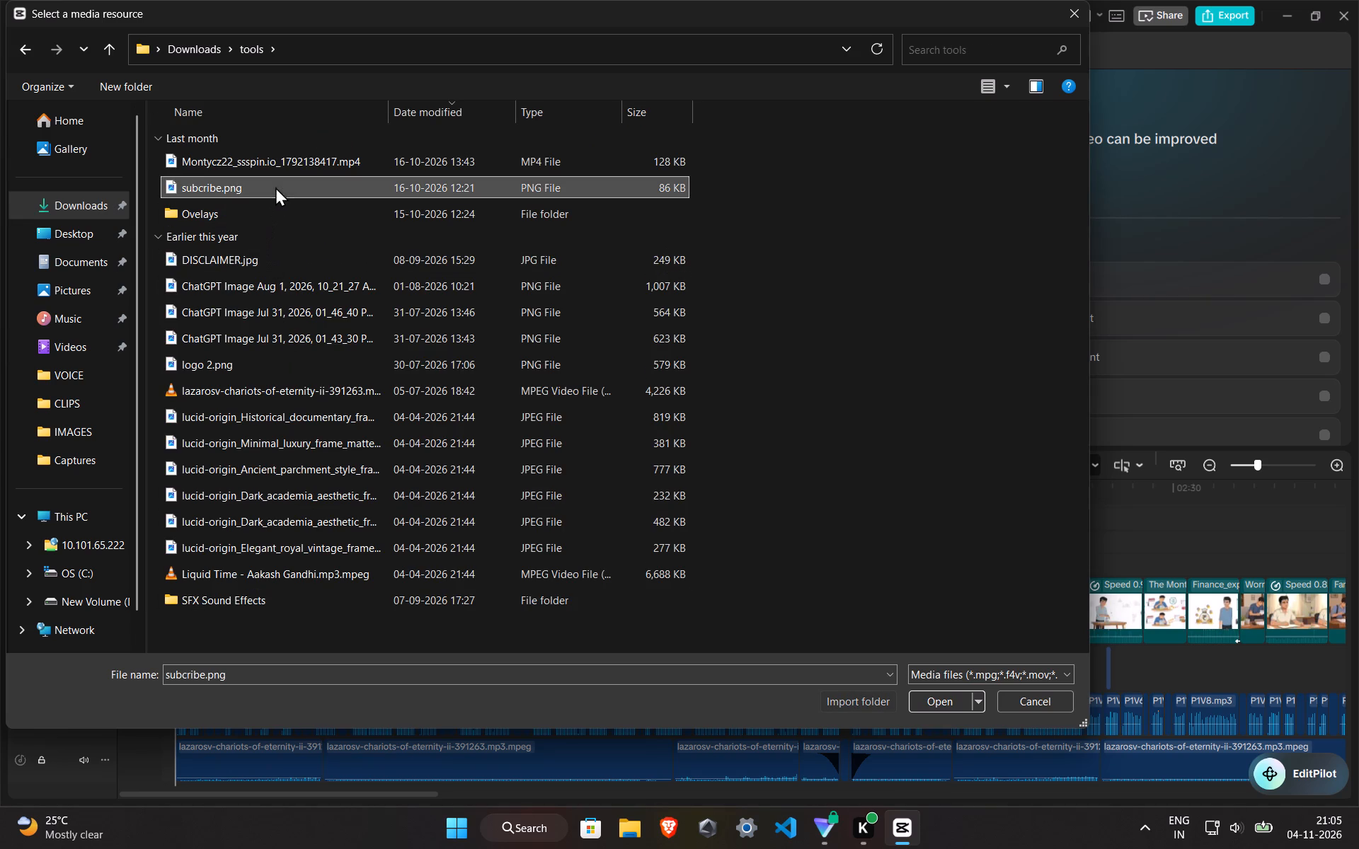
click(938, 703)
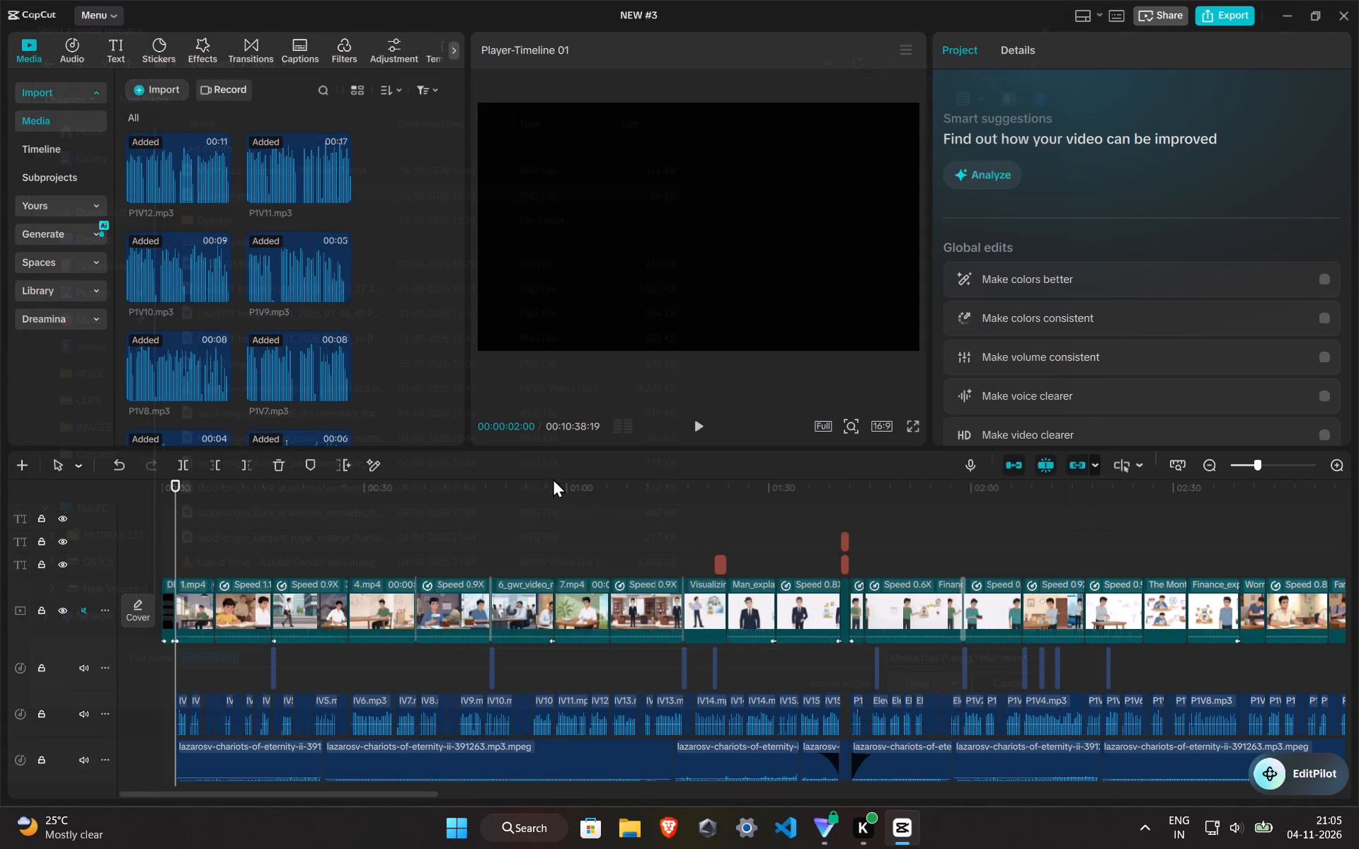
Add subcribe.png to the timeline at 00:00:02:00 as an overlay on its own track above the text tracks.
scroll(398, 473, down, 2)
scroll(275, 485, down, 3)
scroll(281, 425, down, 3)
scroll(248, 332, down, 5)
scroll(265, 339, up, 3)
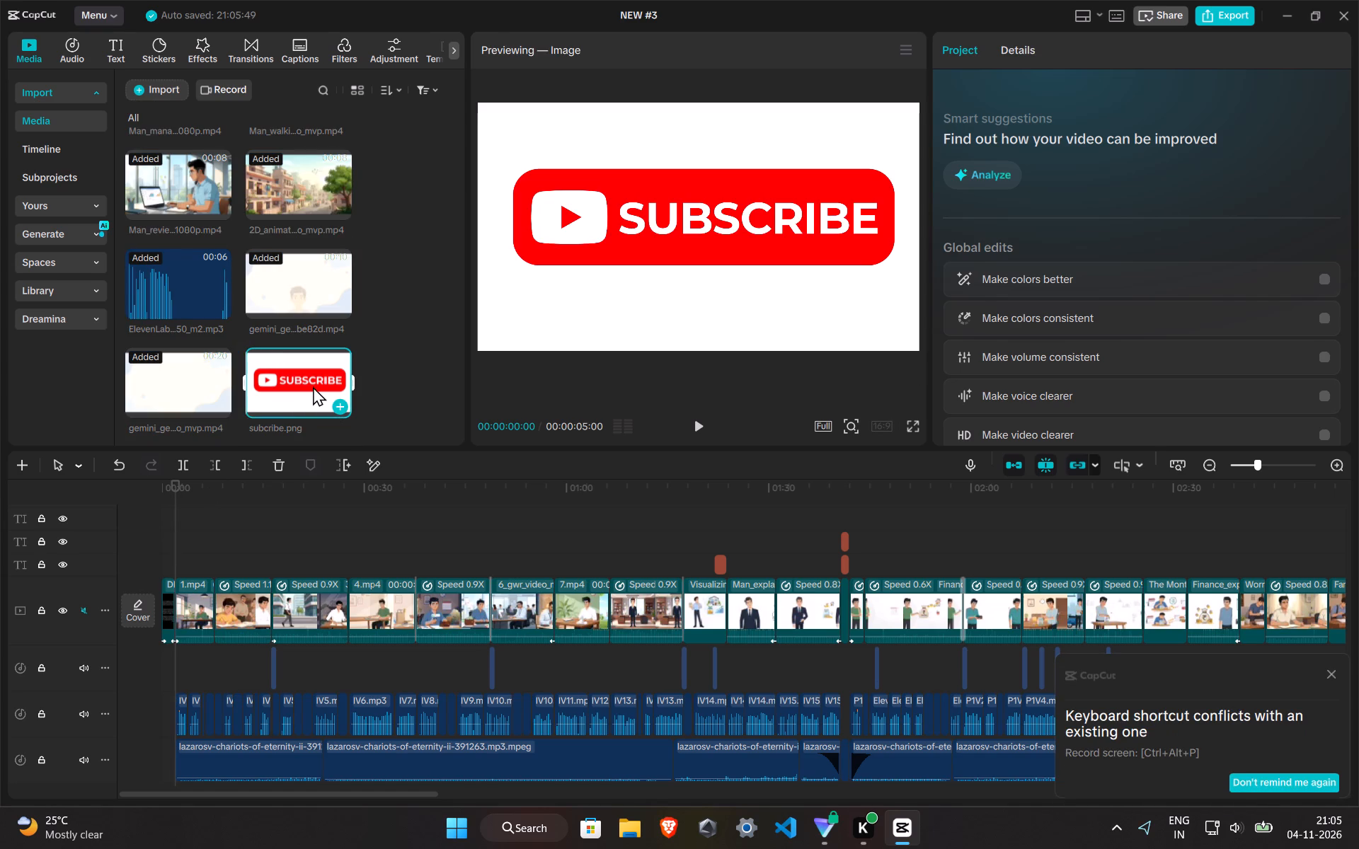
click(313, 386)
drag(298, 377, 181, 553)
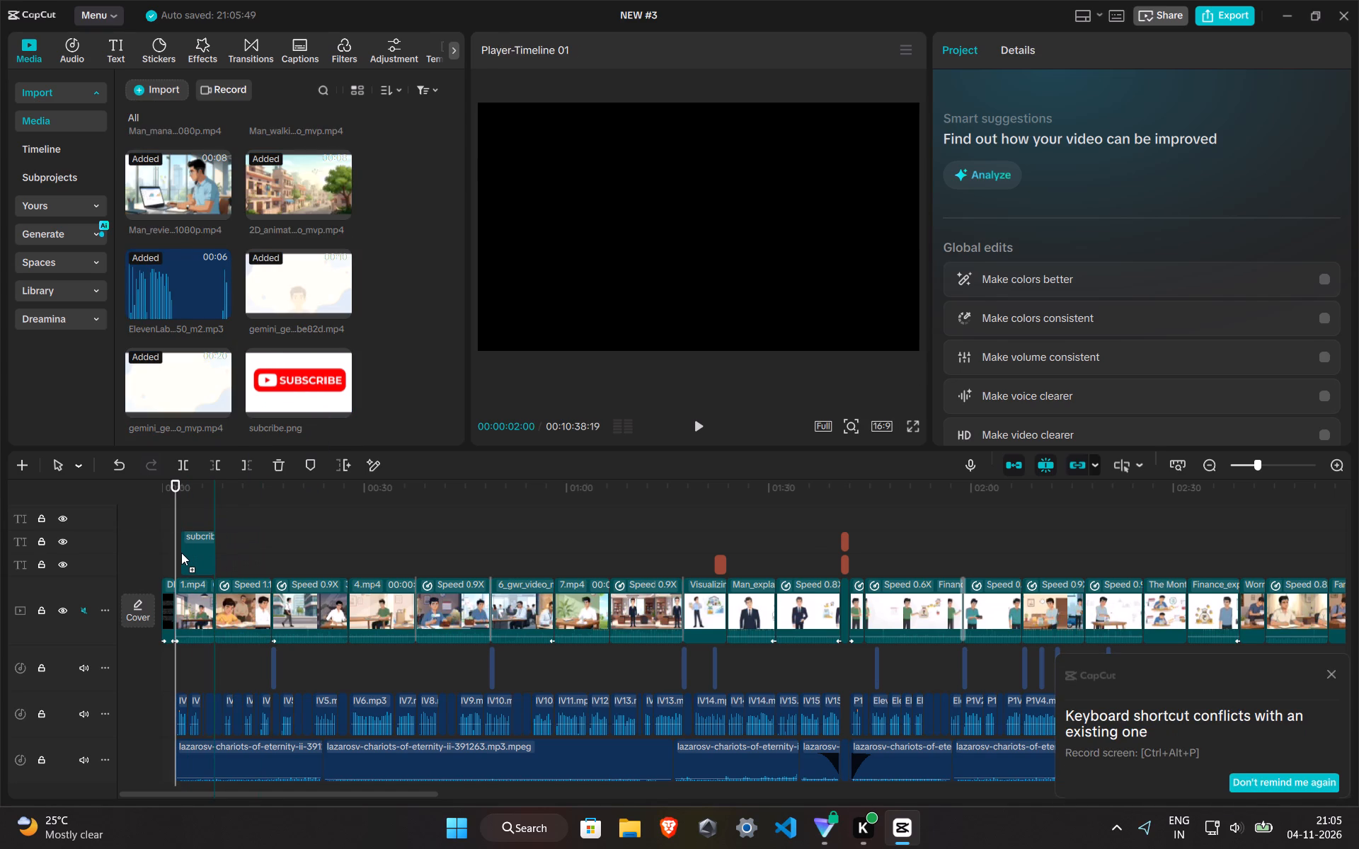
drag(181, 553, 180, 553)
Move the subscribe overlay down to the track directly above the main video, keeping its start at 00:00:02:00.
scroll(204, 551, up, 3)
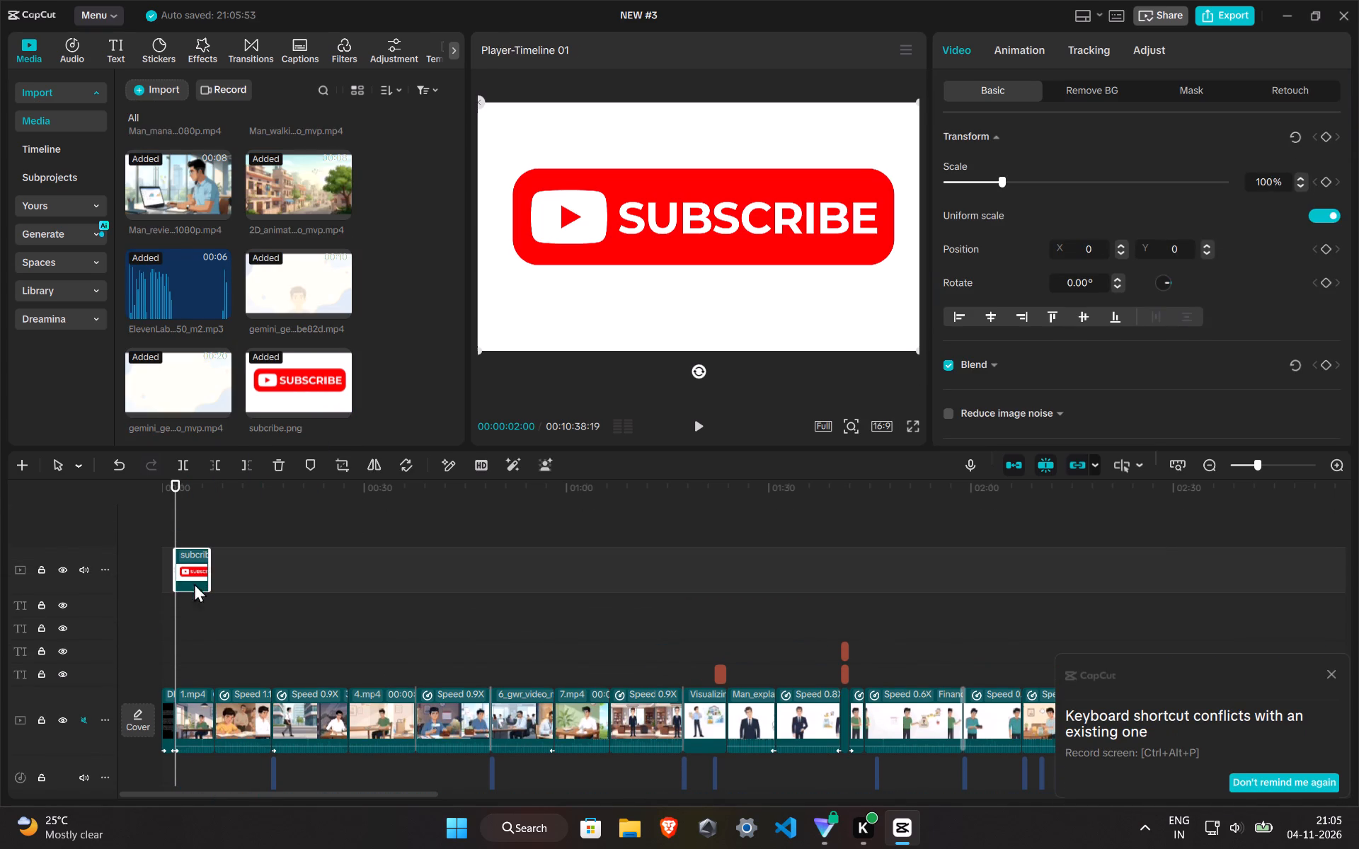
drag(192, 589, 195, 681)
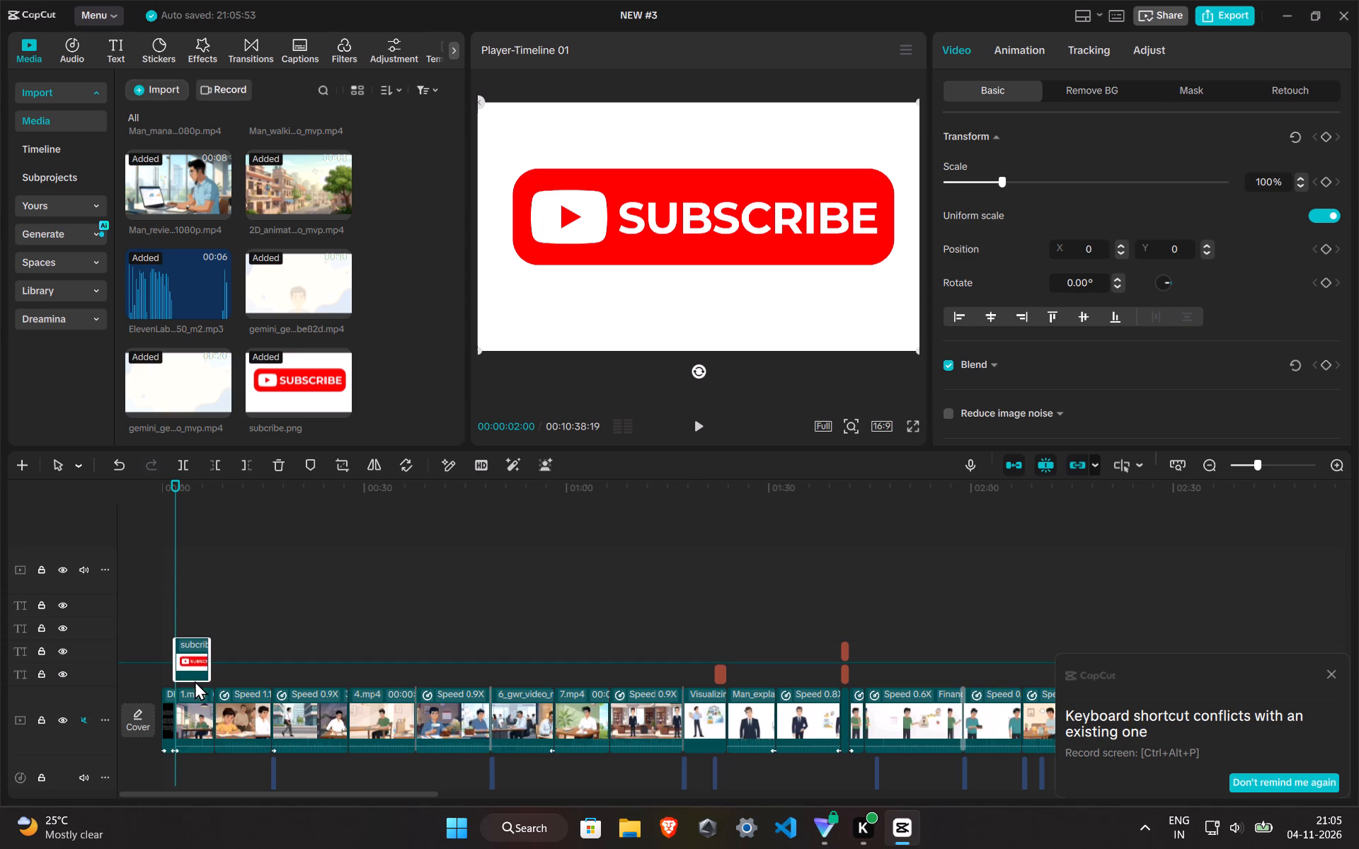
drag(195, 681, 195, 688)
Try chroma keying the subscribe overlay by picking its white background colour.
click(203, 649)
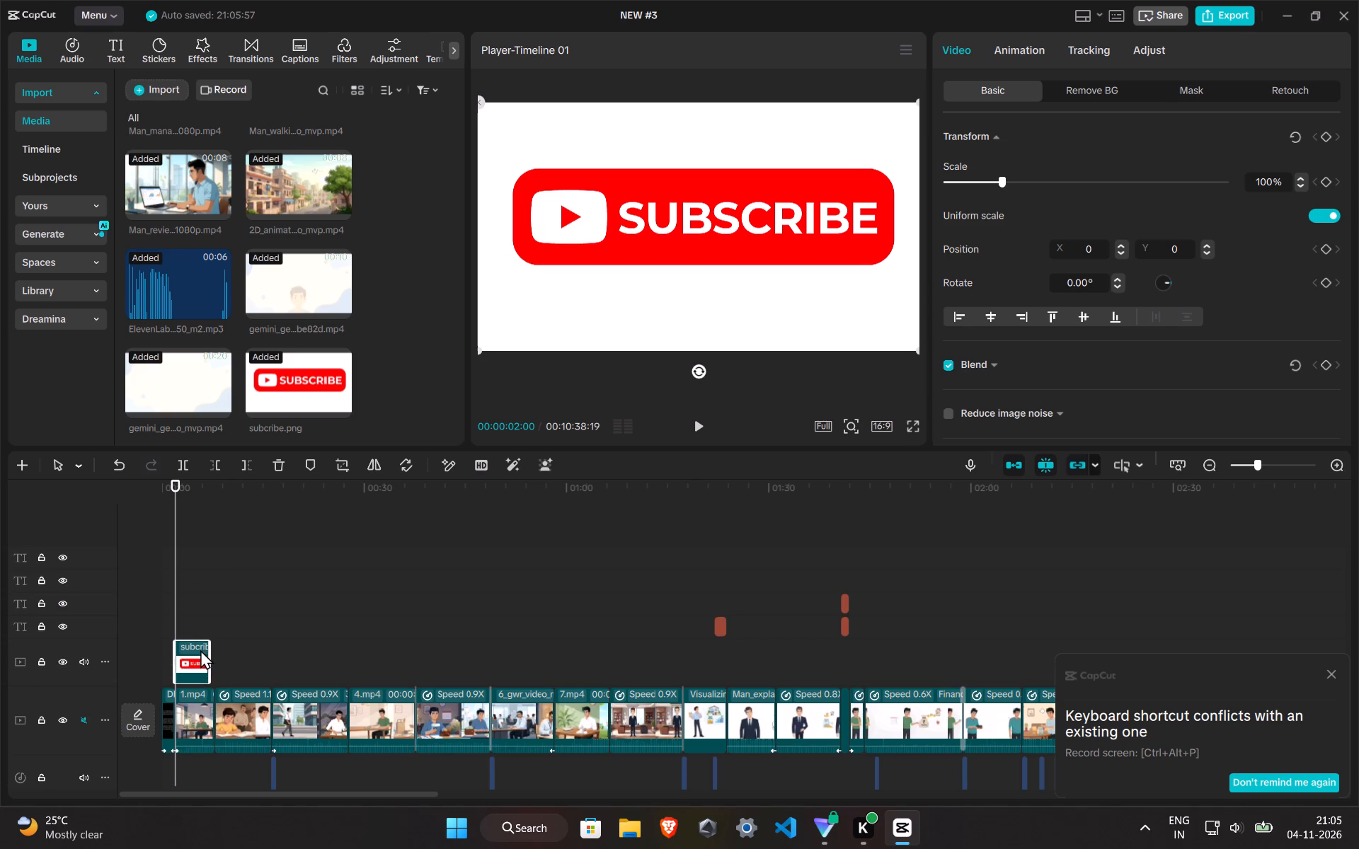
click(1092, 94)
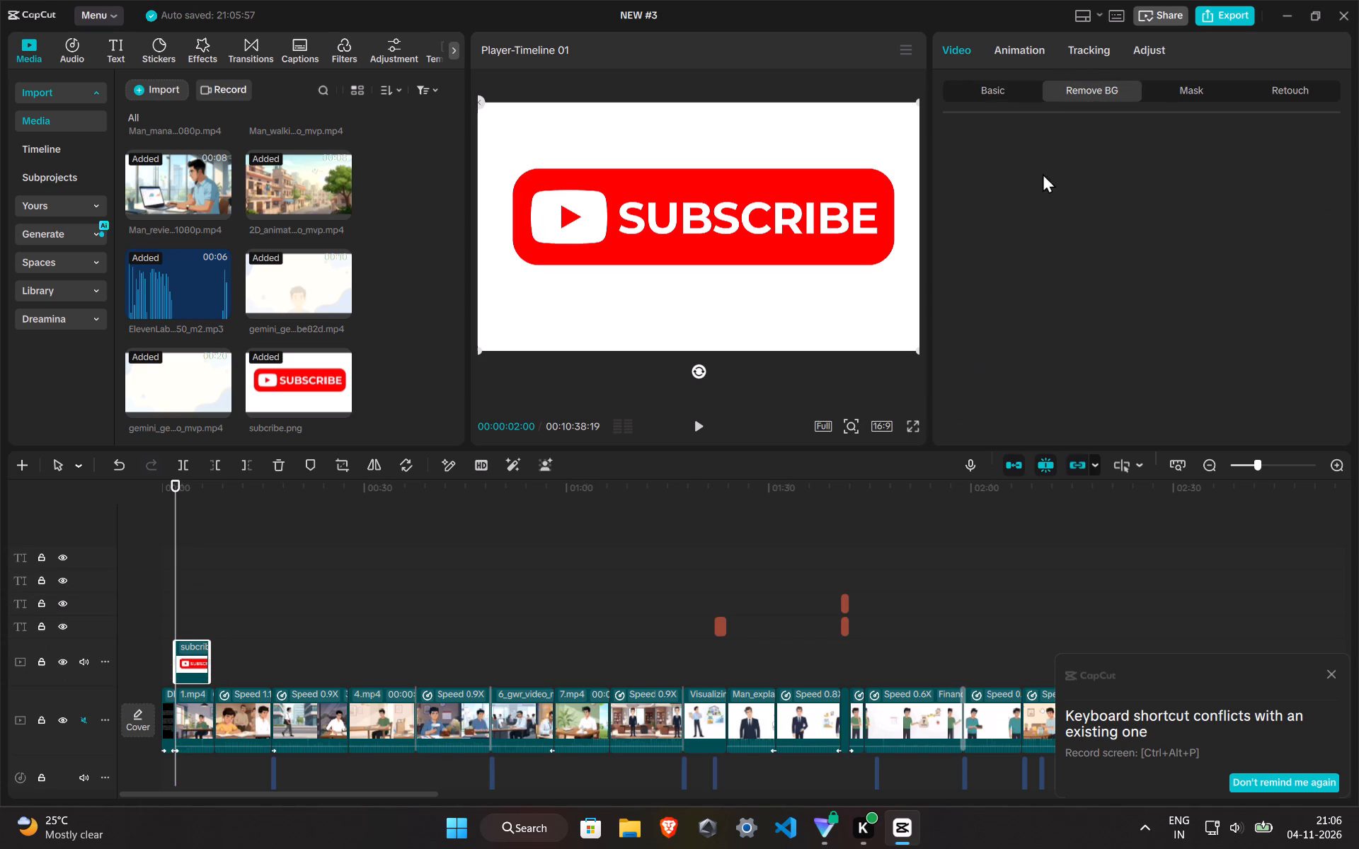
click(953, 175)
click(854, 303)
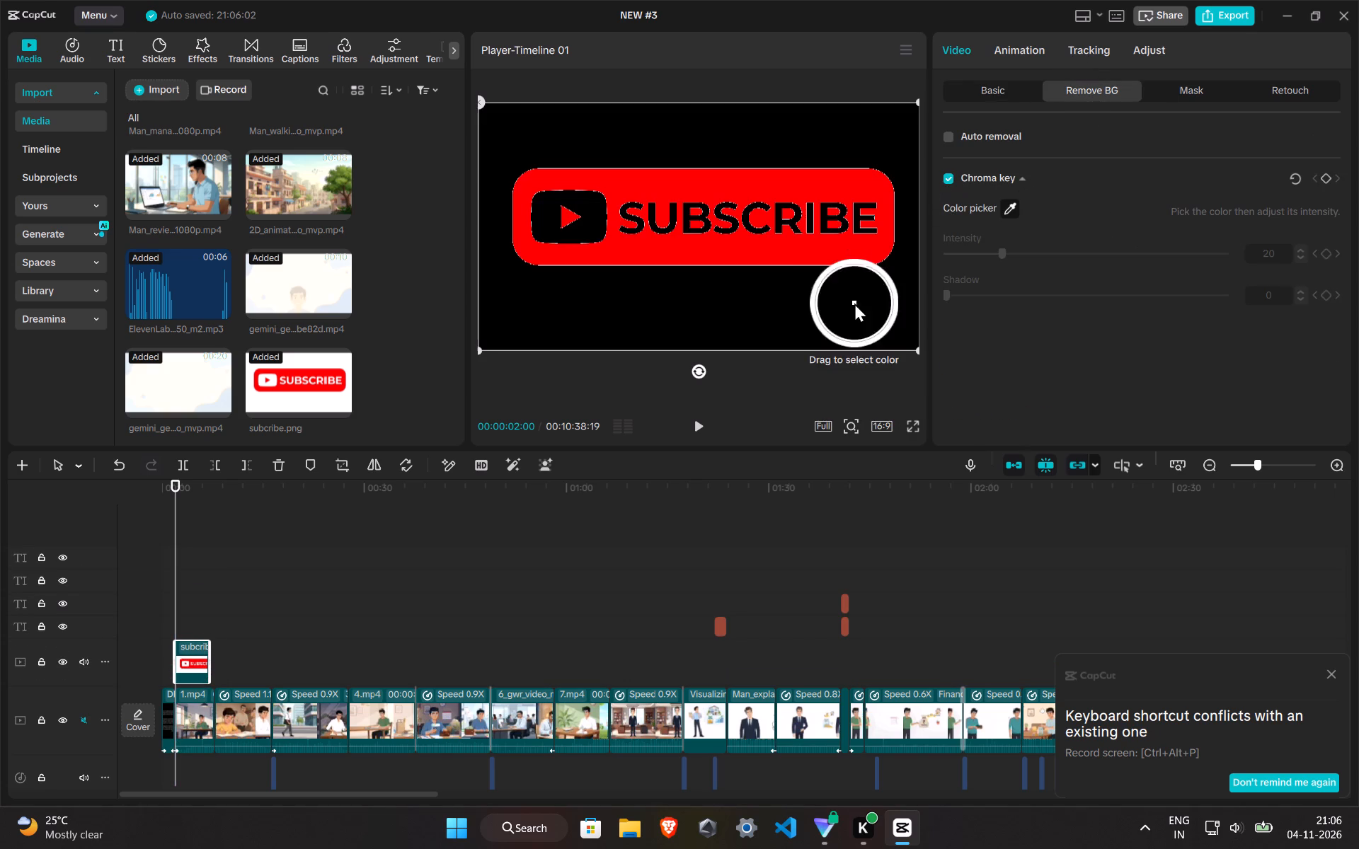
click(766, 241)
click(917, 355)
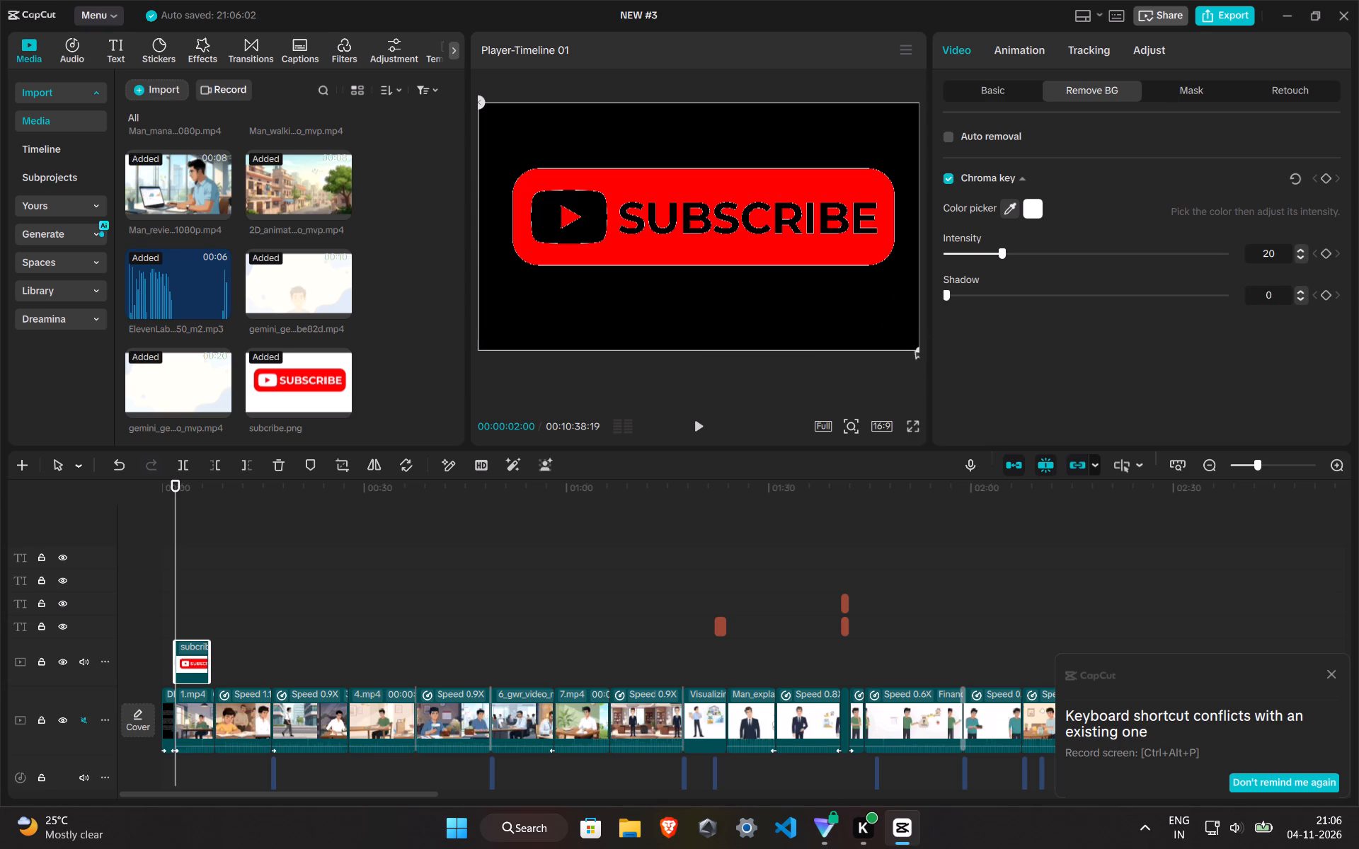
Apply automatic background removal to the subscribe overlay and switch its chroma key off.
click(946, 171)
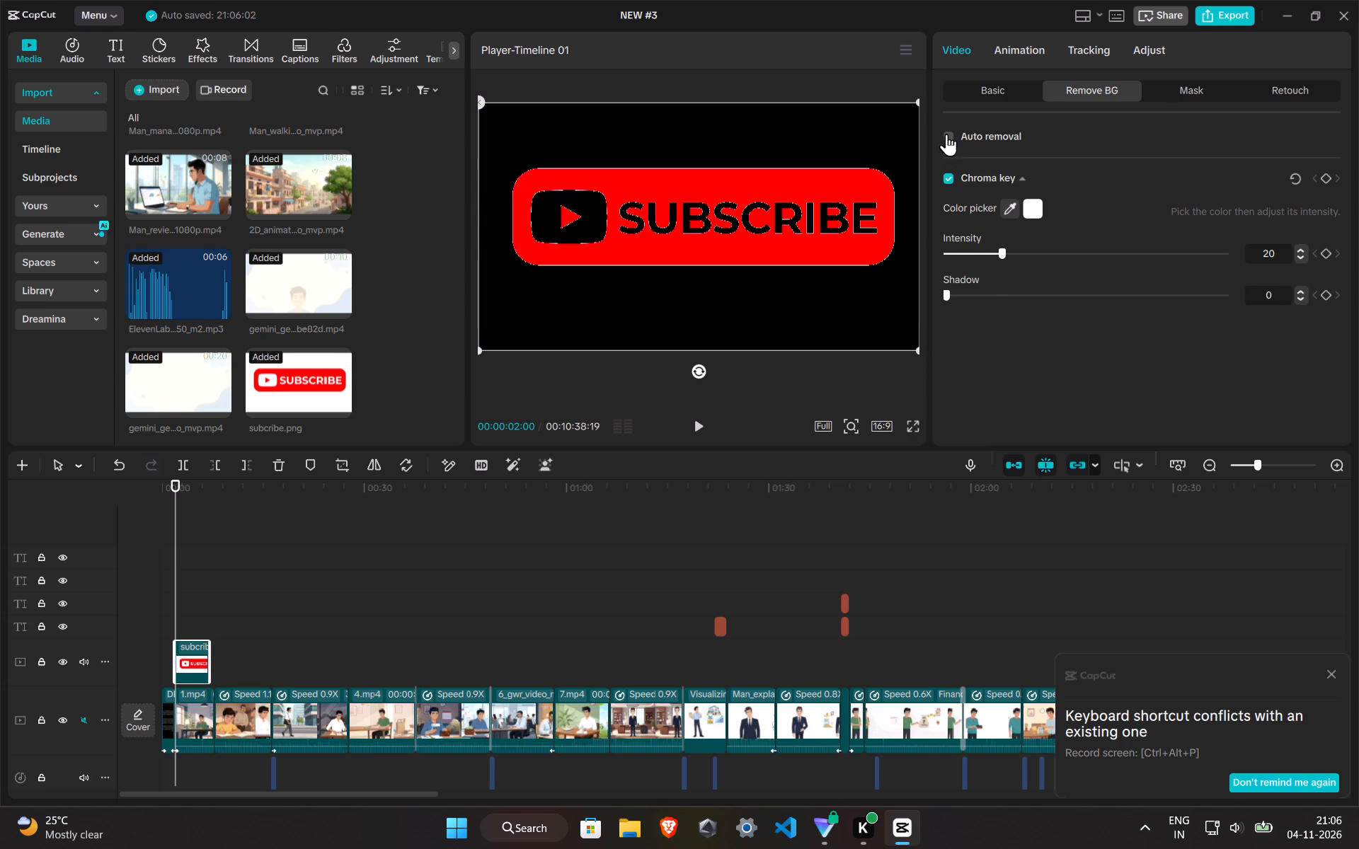
click(946, 134)
click(946, 216)
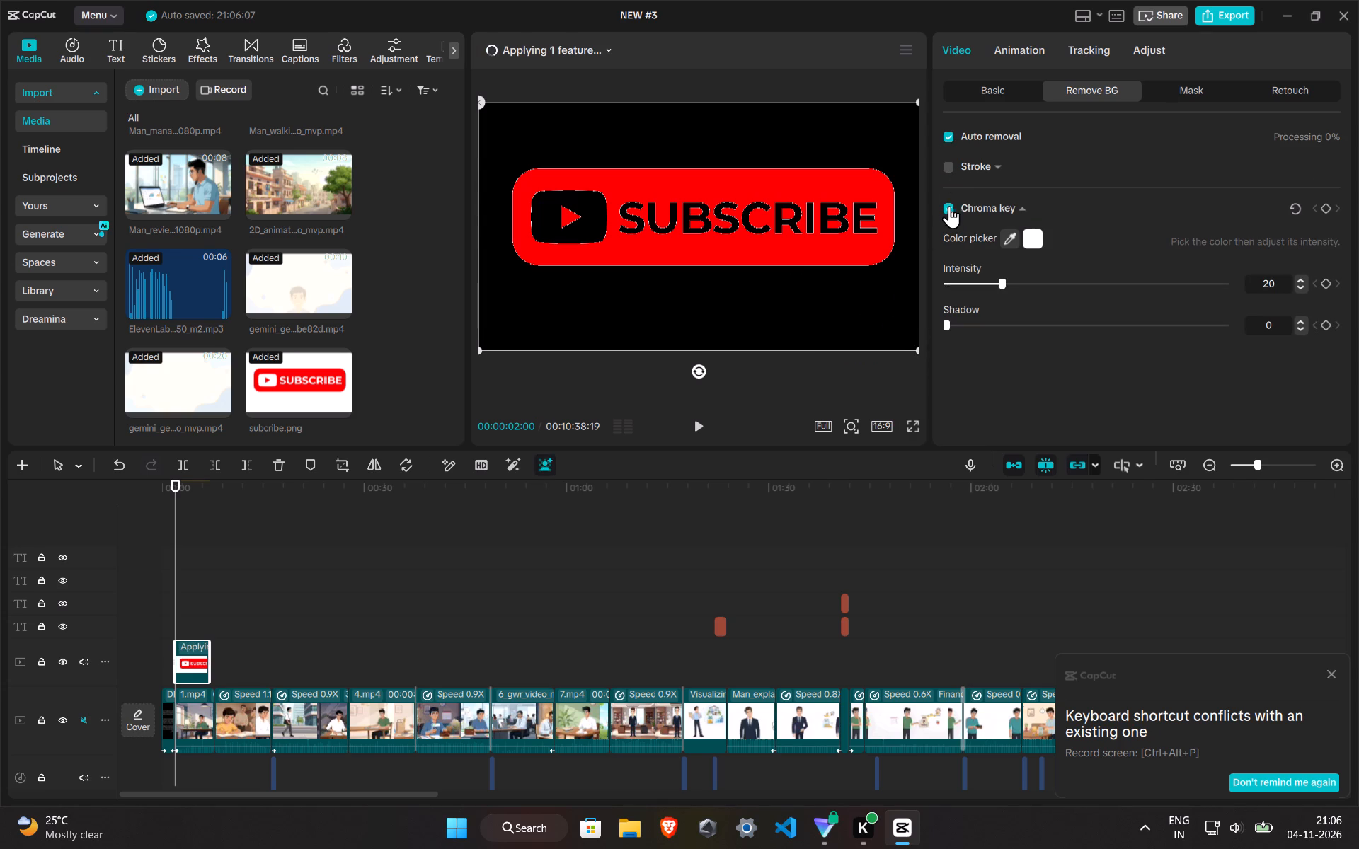
click(953, 211)
click(791, 255)
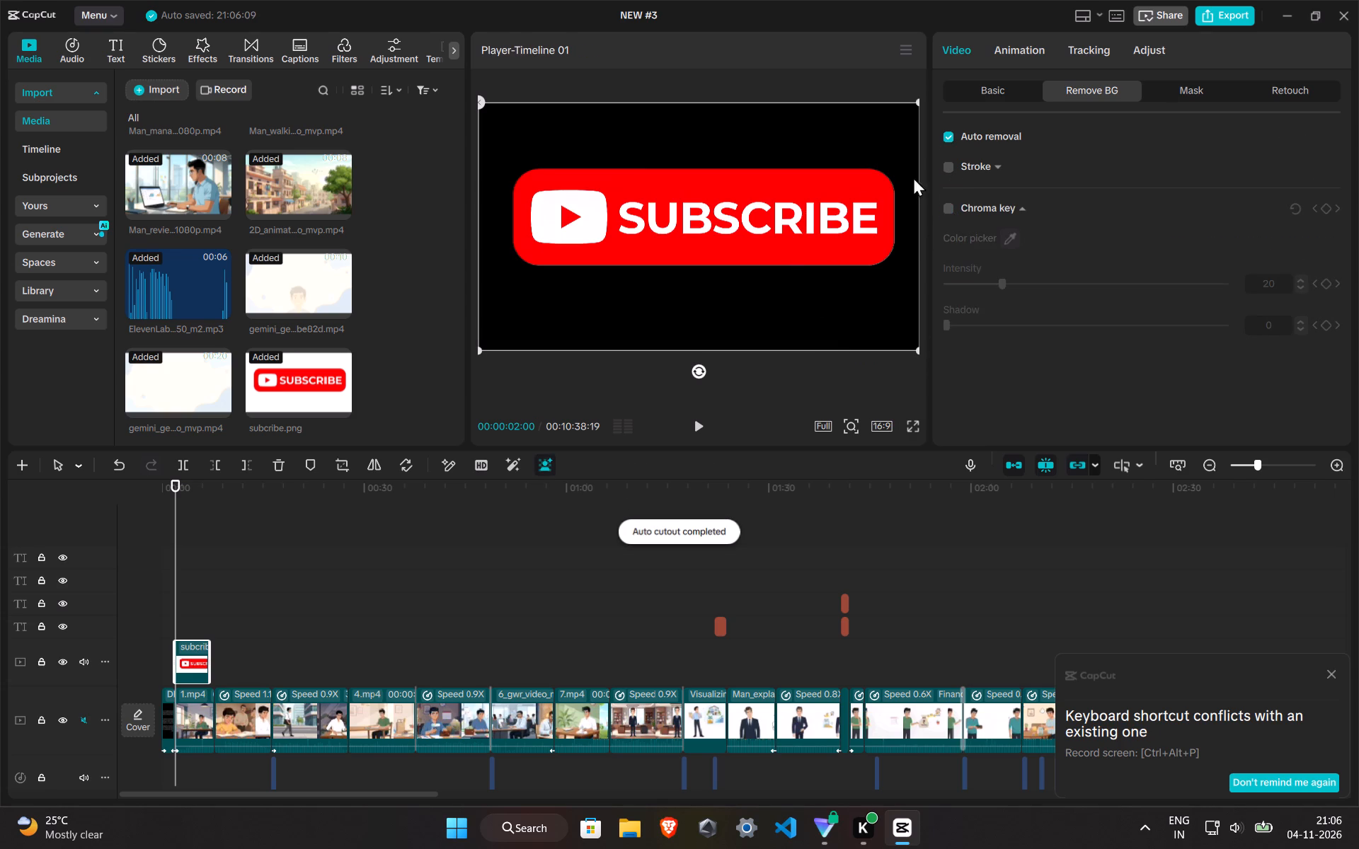
Shrink the subscribe overlay uniformly to about one fifth of the frame width, keeping it centred.
click(912, 350)
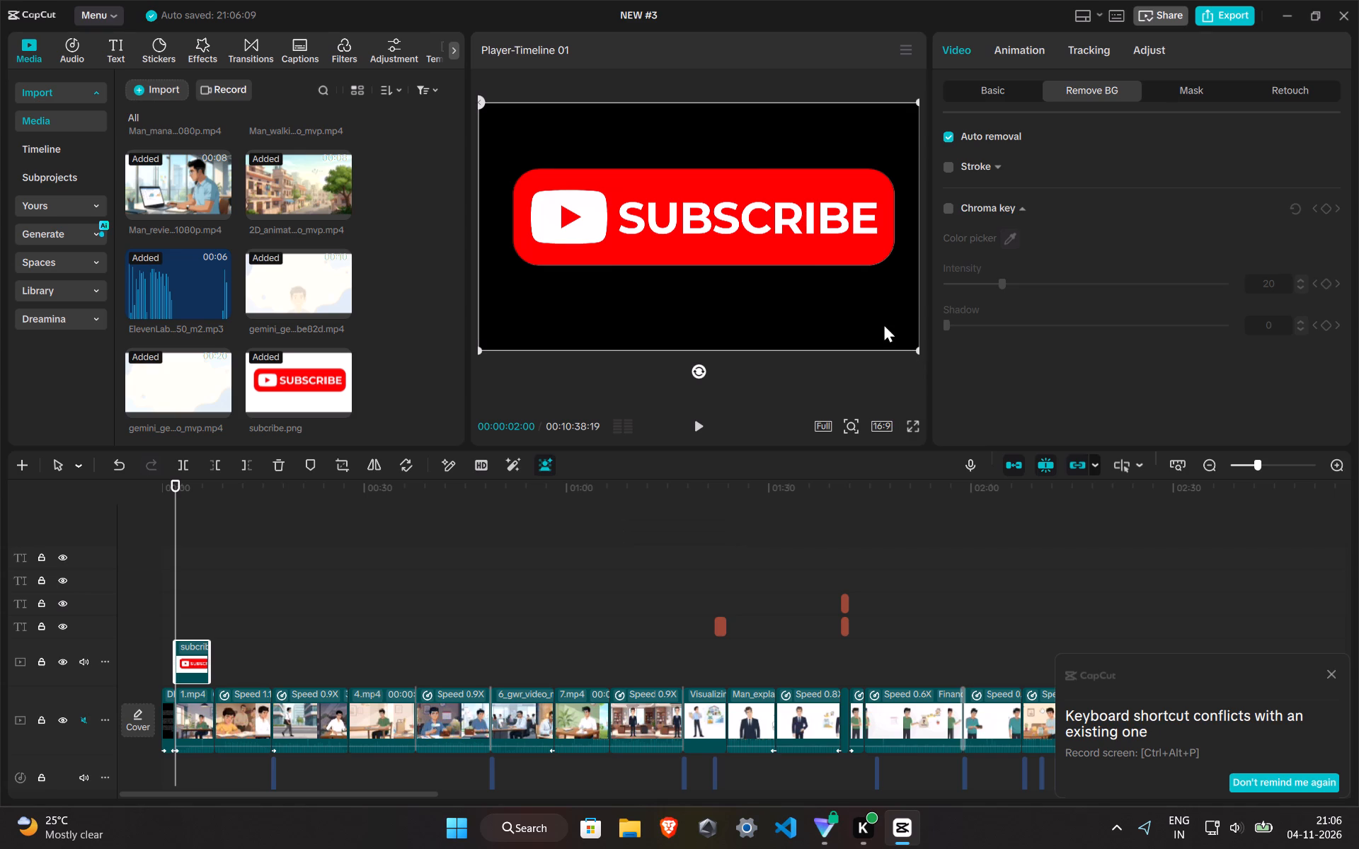
click(883, 323)
drag(913, 345, 740, 220)
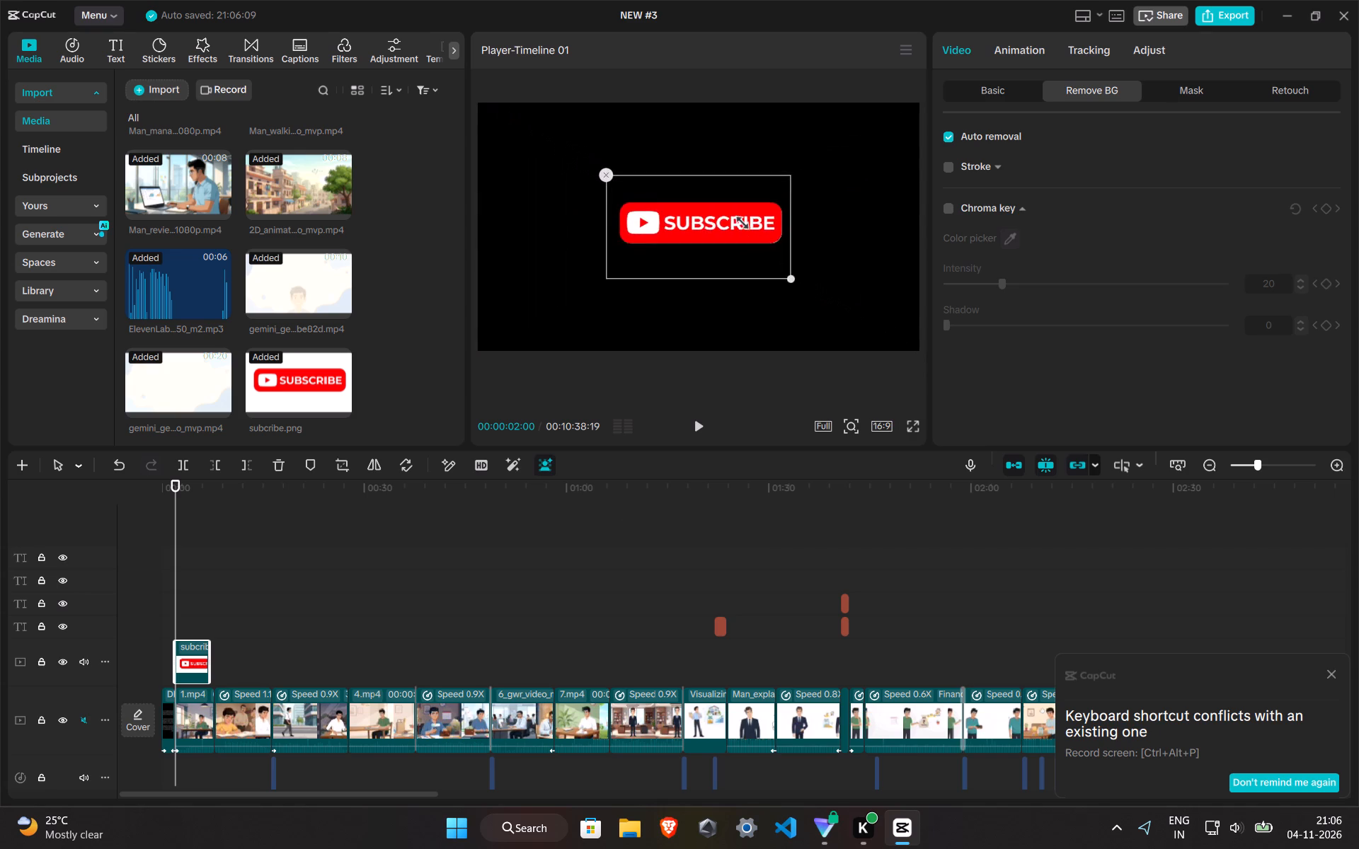
drag(740, 220, 672, 178)
Play the timeline from 00:00:02:00 to check the subscribe overlay against the video.
key(space)
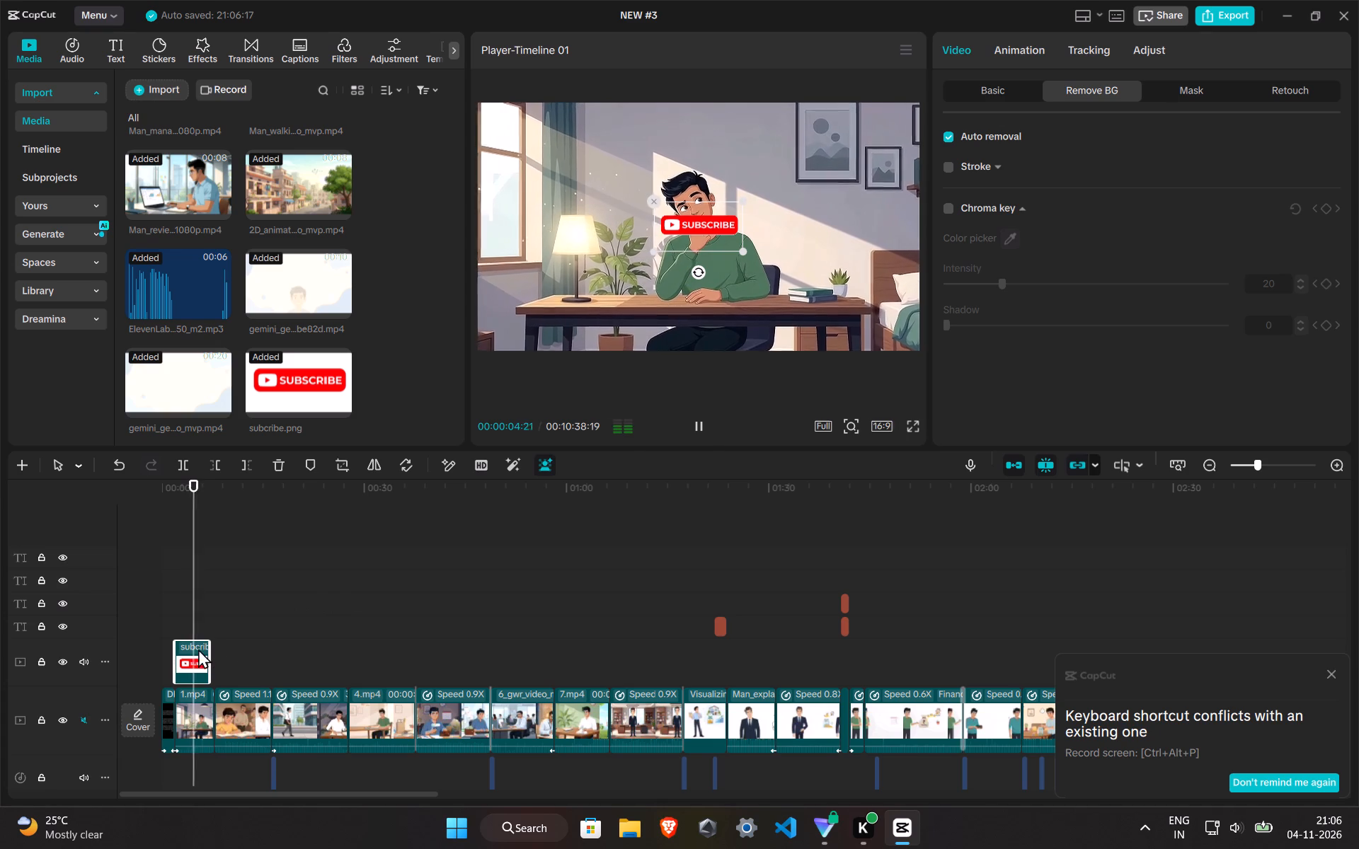
scroll(883, 326, up, 1)
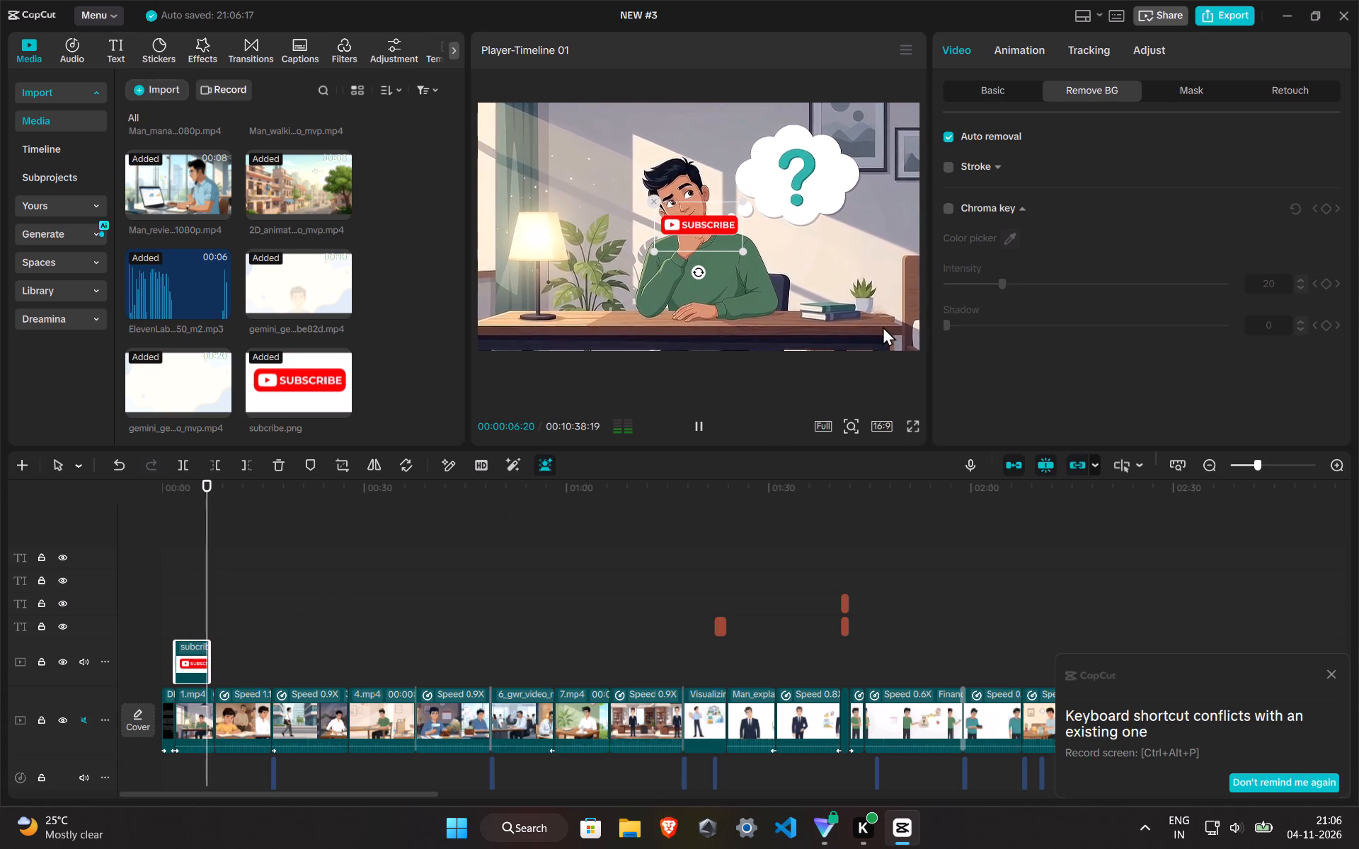
Extend the subscribe overlay's end to the start of the PART-2 title at 00:03:26:18, dismissing the shortcut-conflict notice along the way.
click(183, 615)
click(187, 640)
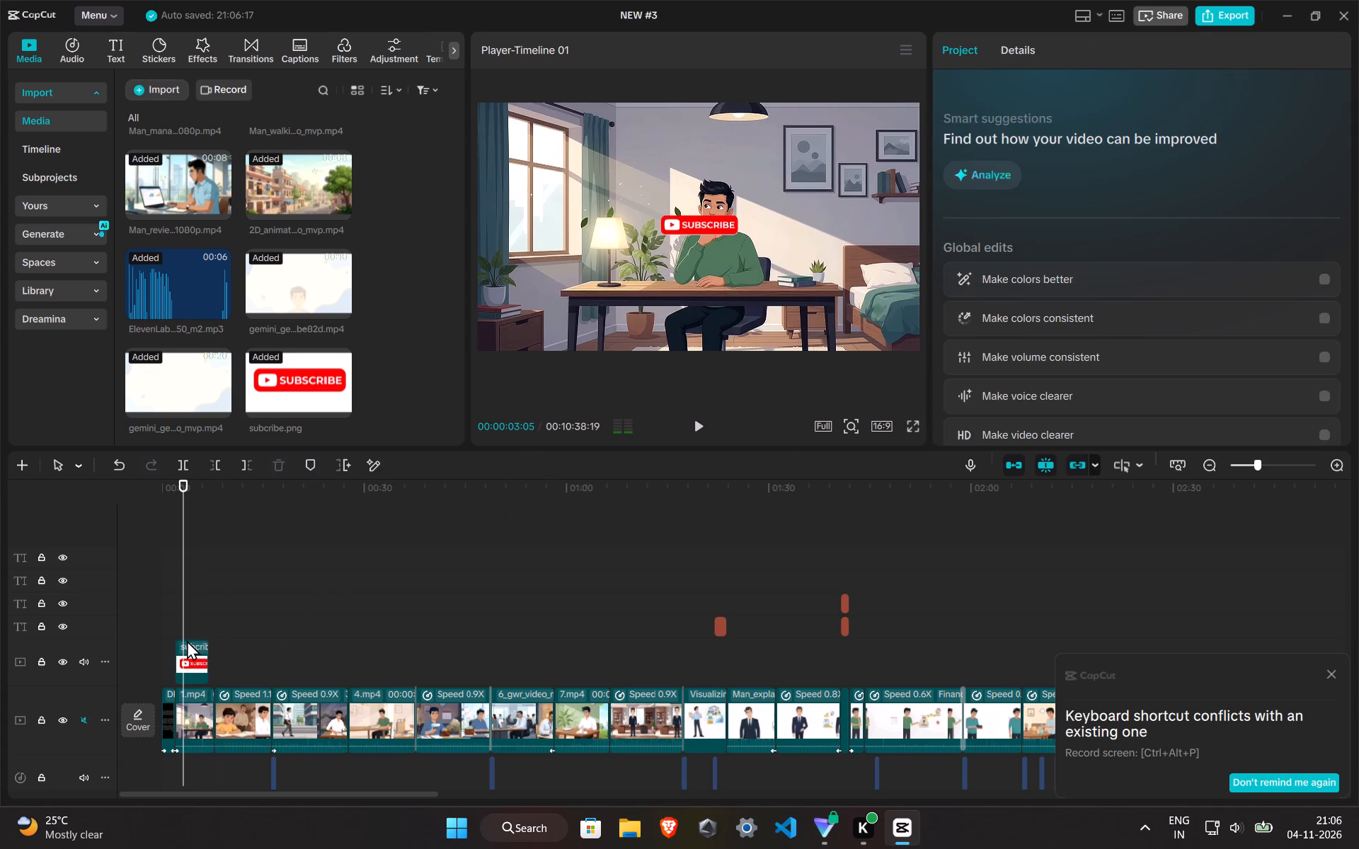
drag(208, 658, 985, 688)
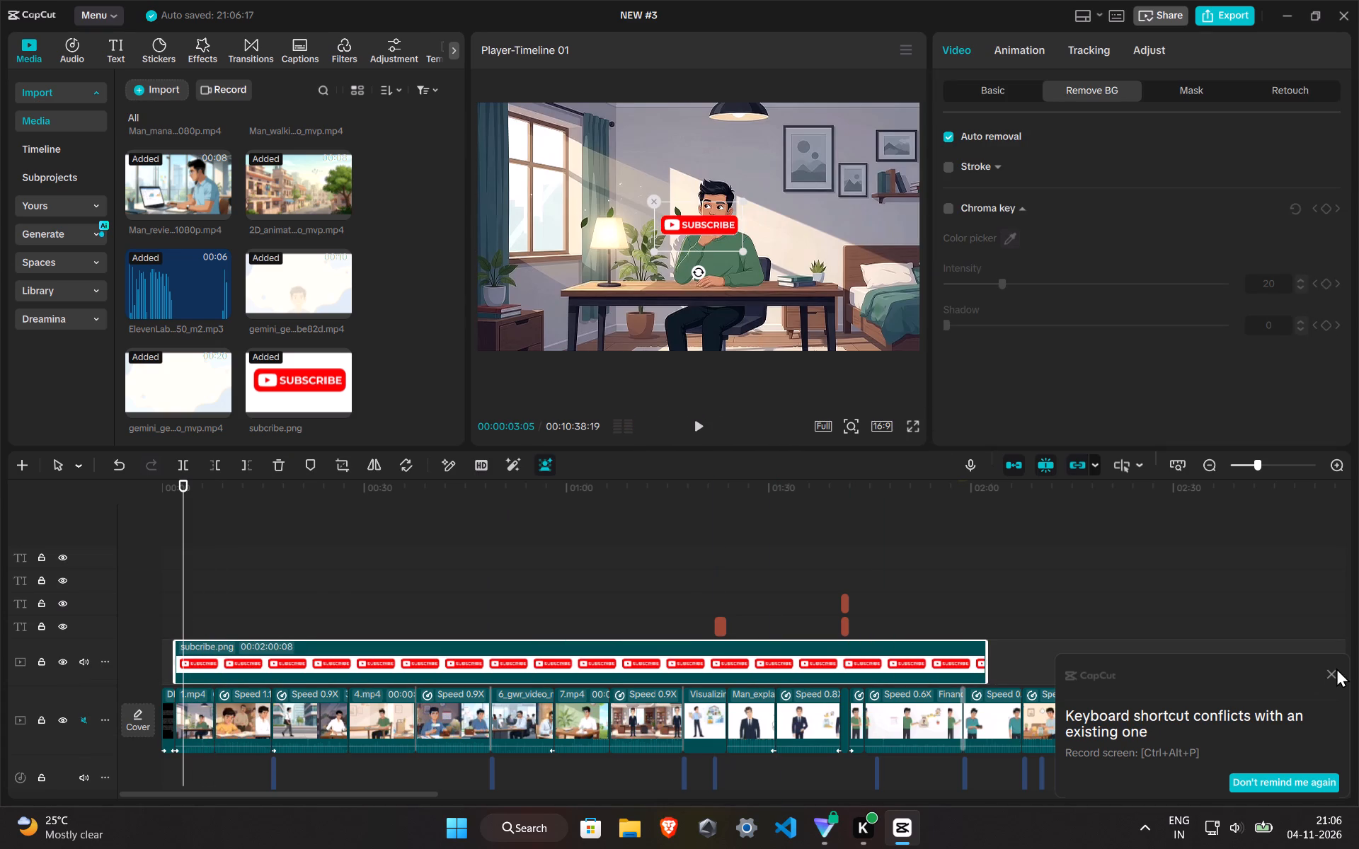
click(1336, 669)
click(1334, 671)
ctrl+scroll(1239, 710, down, 3)
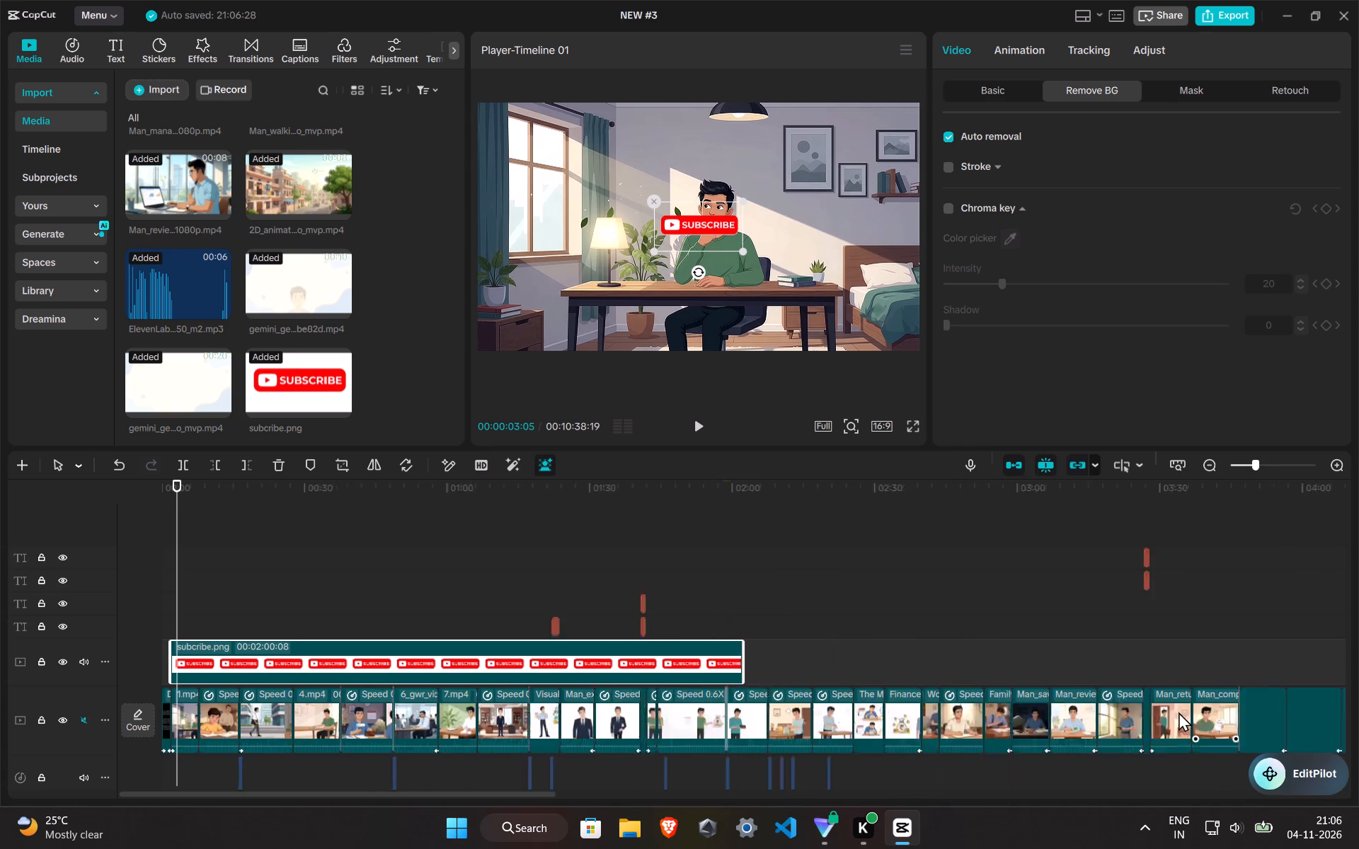
ctrl+scroll(1179, 712, down, 3)
scroll(904, 704, down, 1)
drag(639, 637, 673, 634)
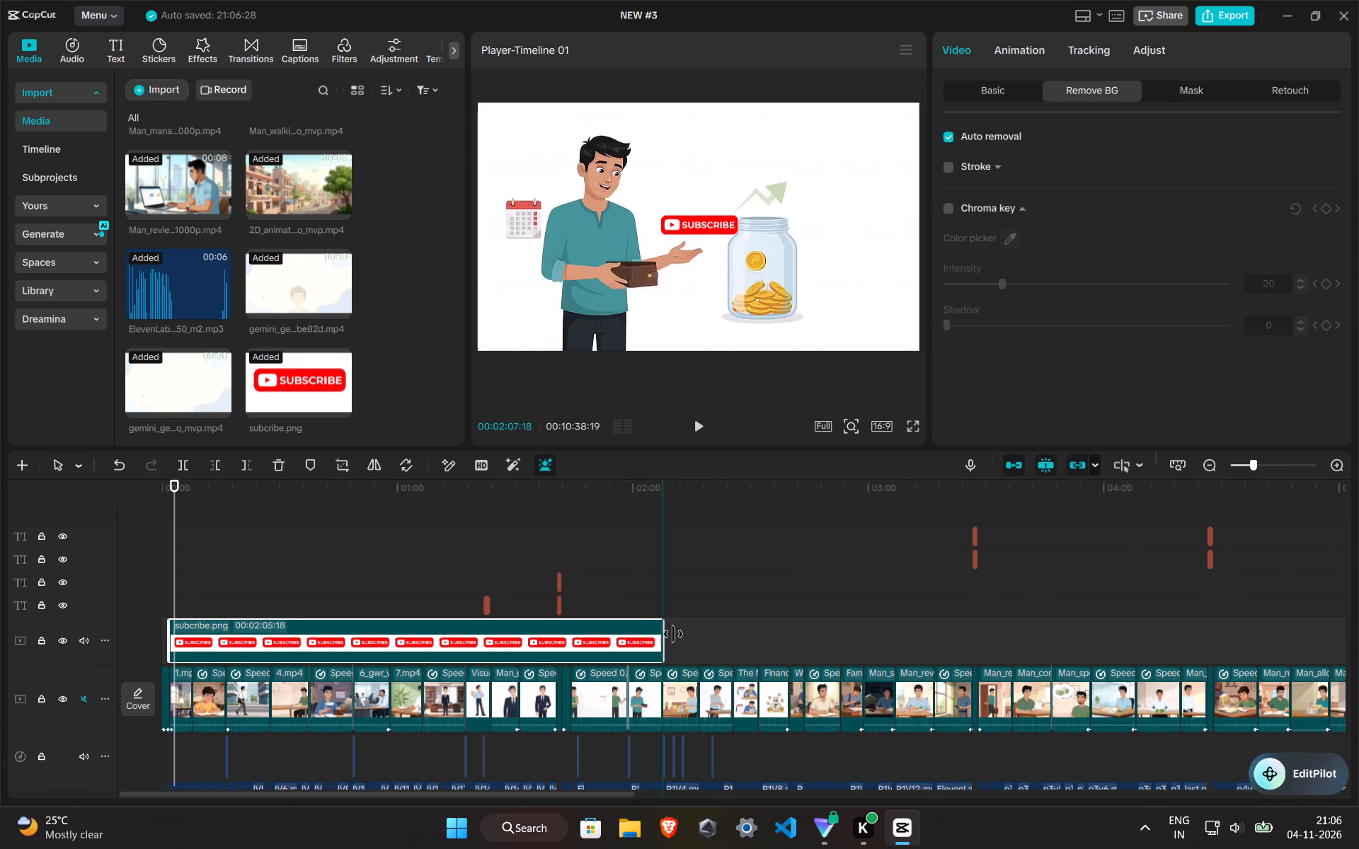
drag(673, 634, 969, 619)
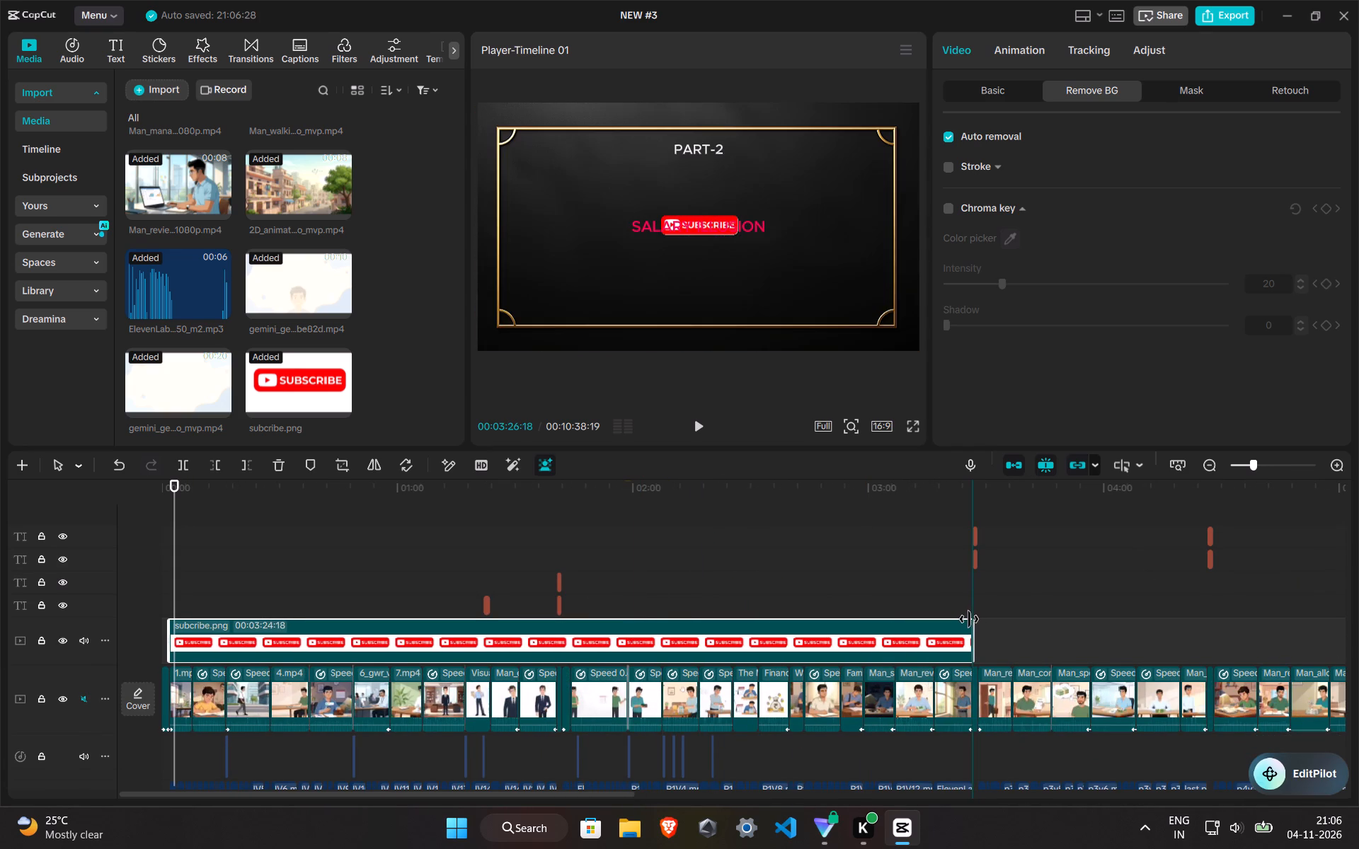
drag(969, 619, 965, 619)
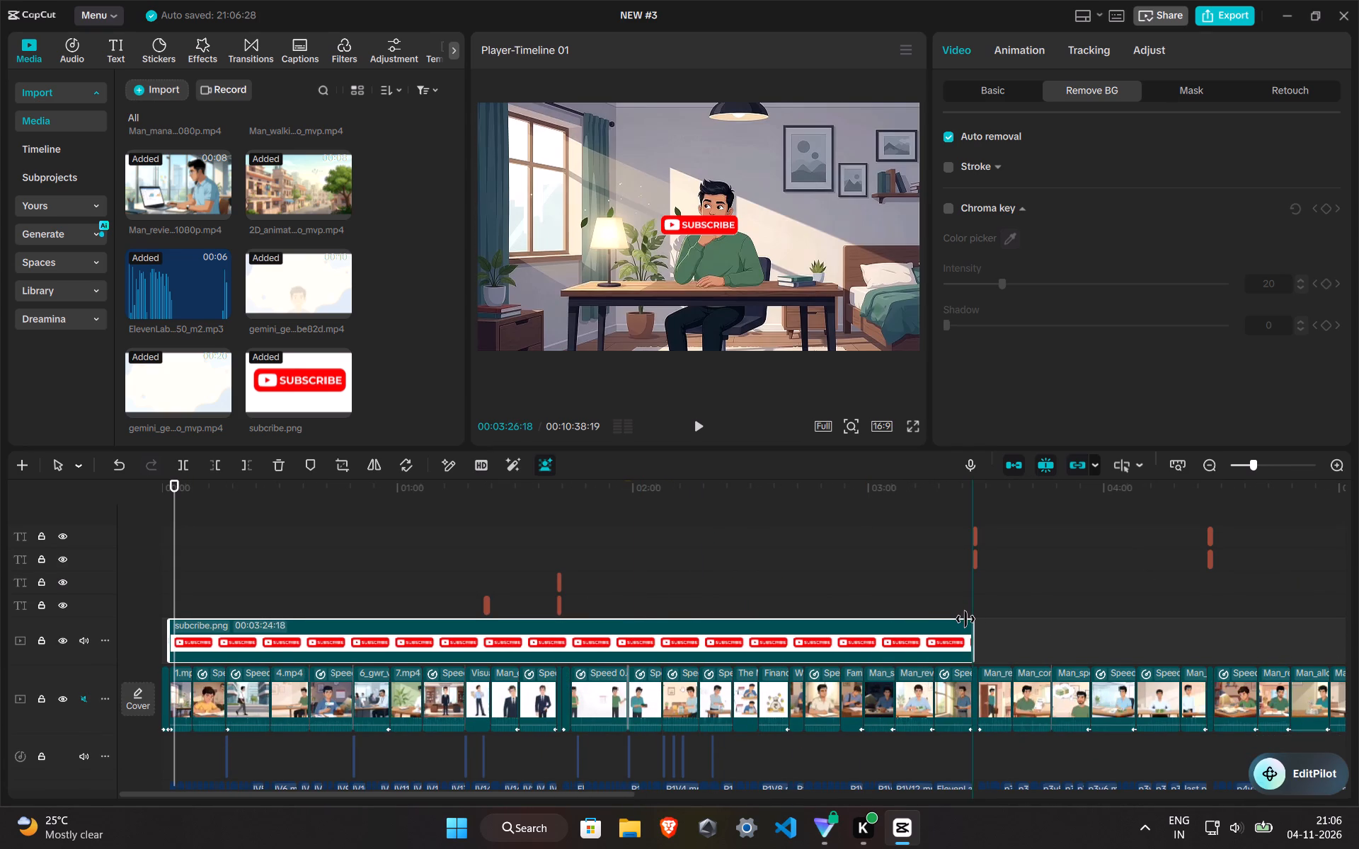
Shift the whole subscribe overlay clip later on its track so that it ends at about 00:03:38:13.
ctrl+scroll(965, 619, up, 13)
scroll(599, 773, down, 5)
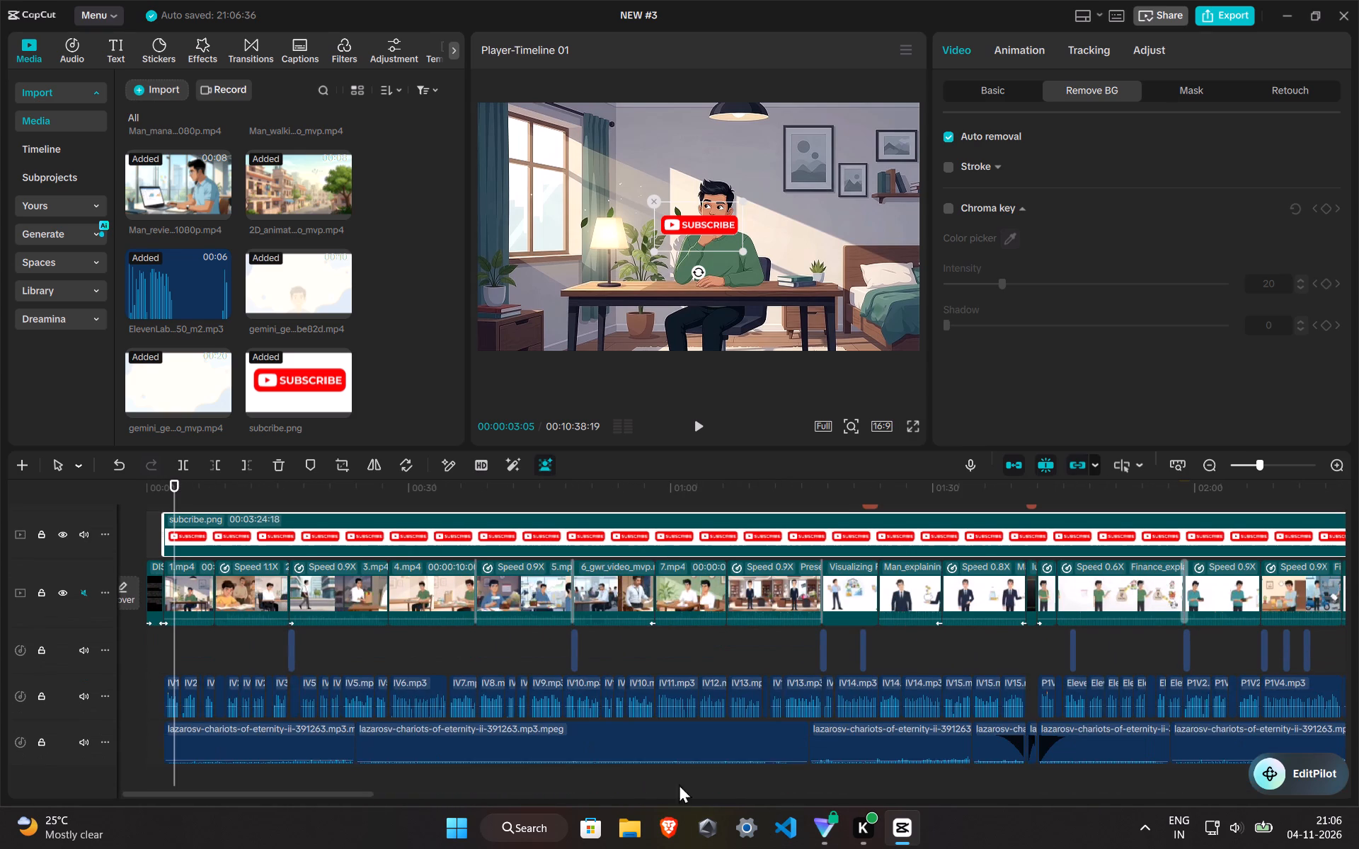
scroll(791, 785, down, 9)
drag(372, 793, 437, 785)
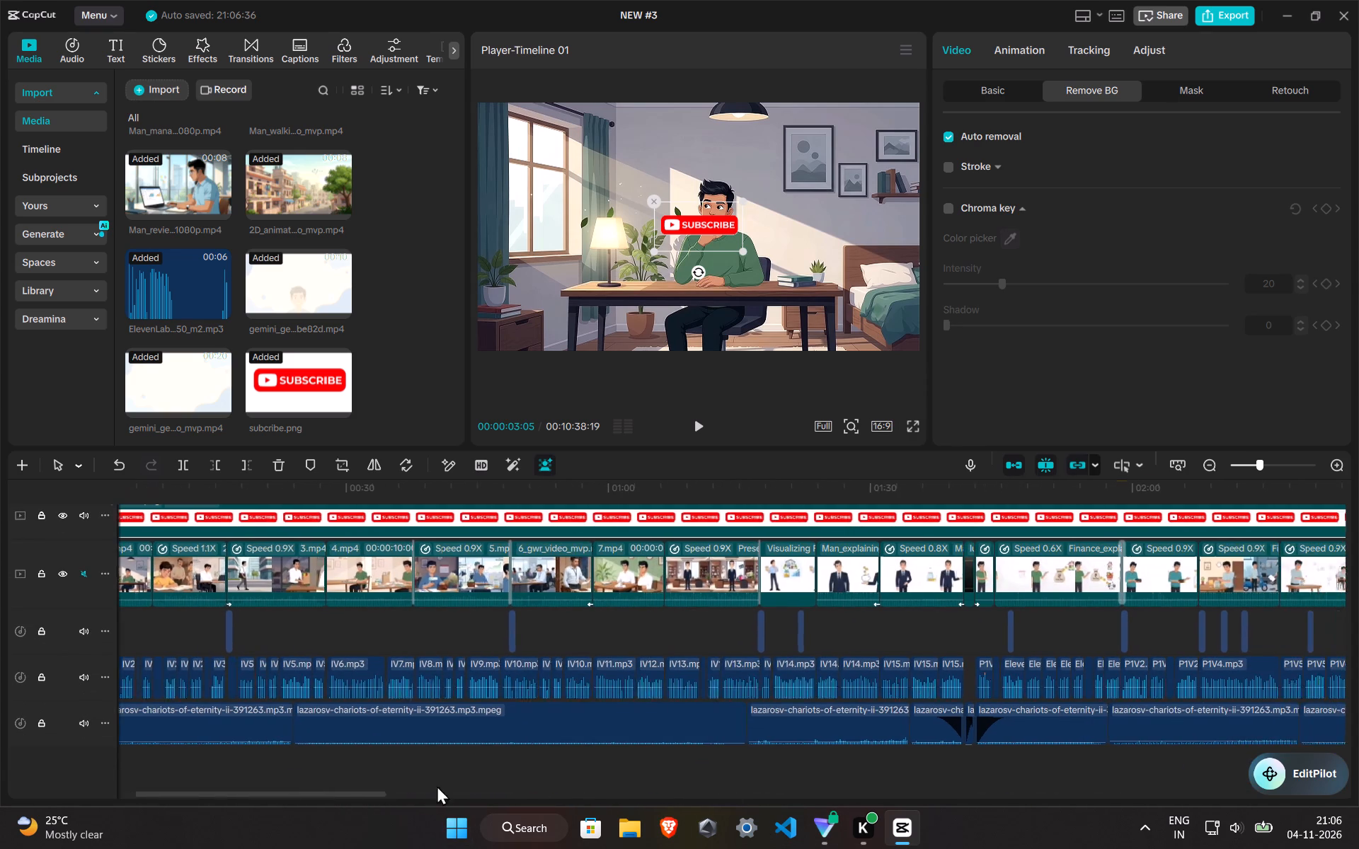
drag(437, 785, 538, 792)
drag(420, 524, 423, 579)
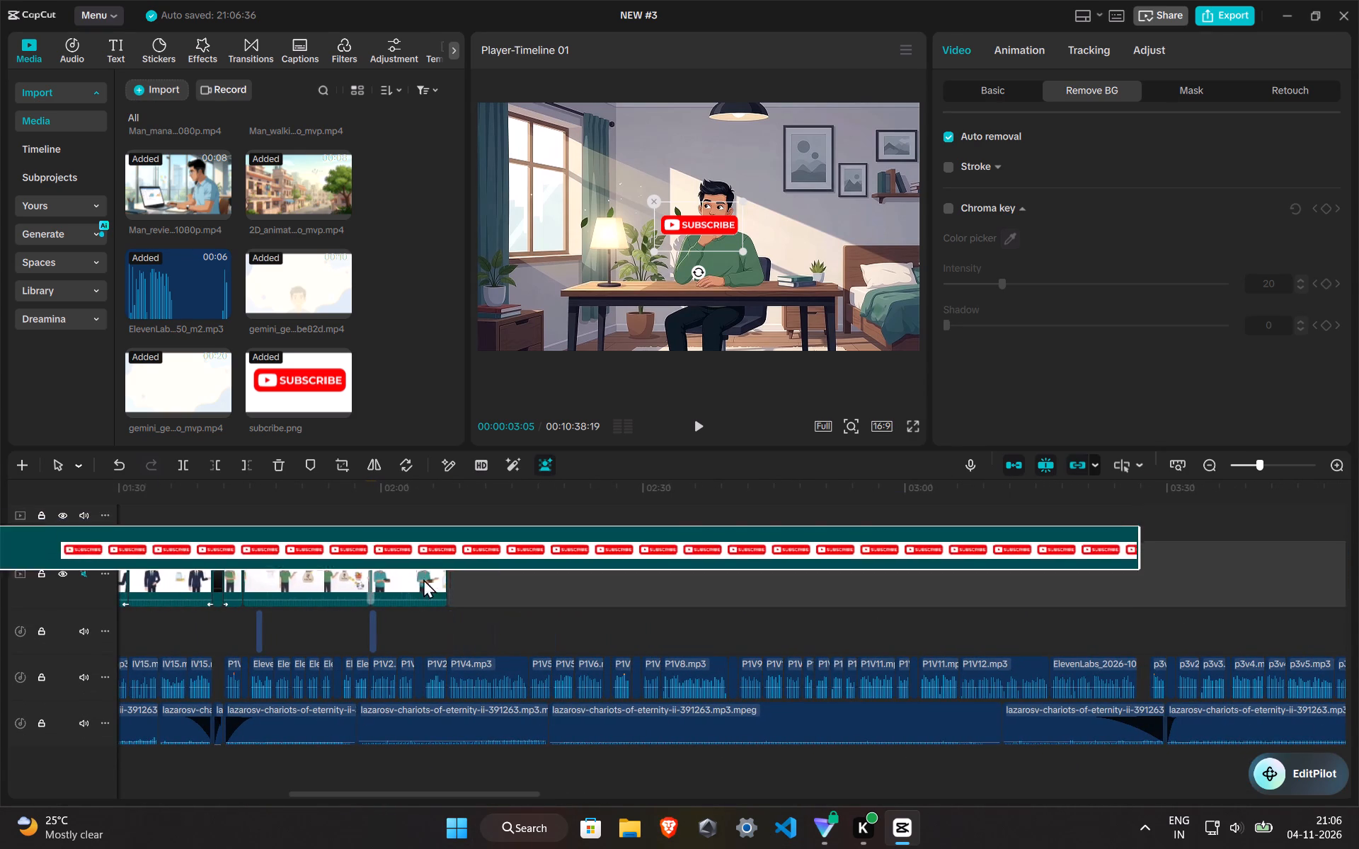
drag(423, 579, 524, 780)
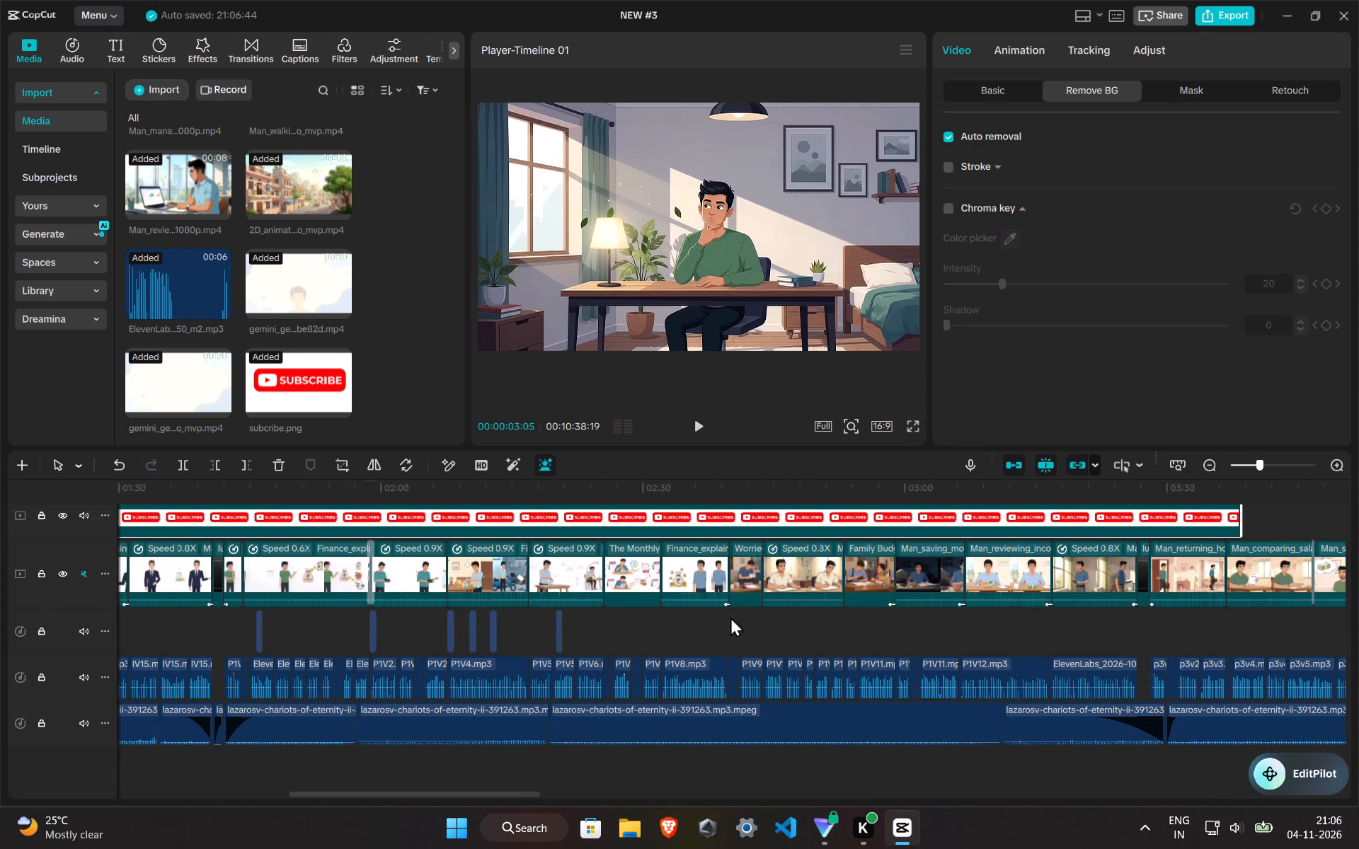
Split the subscribe overlay at 00:03:26:18, where the PART-2 title starts, and delete the portion after the cut.
scroll(854, 643, up, 1)
ctrl+scroll(984, 709, down, 6)
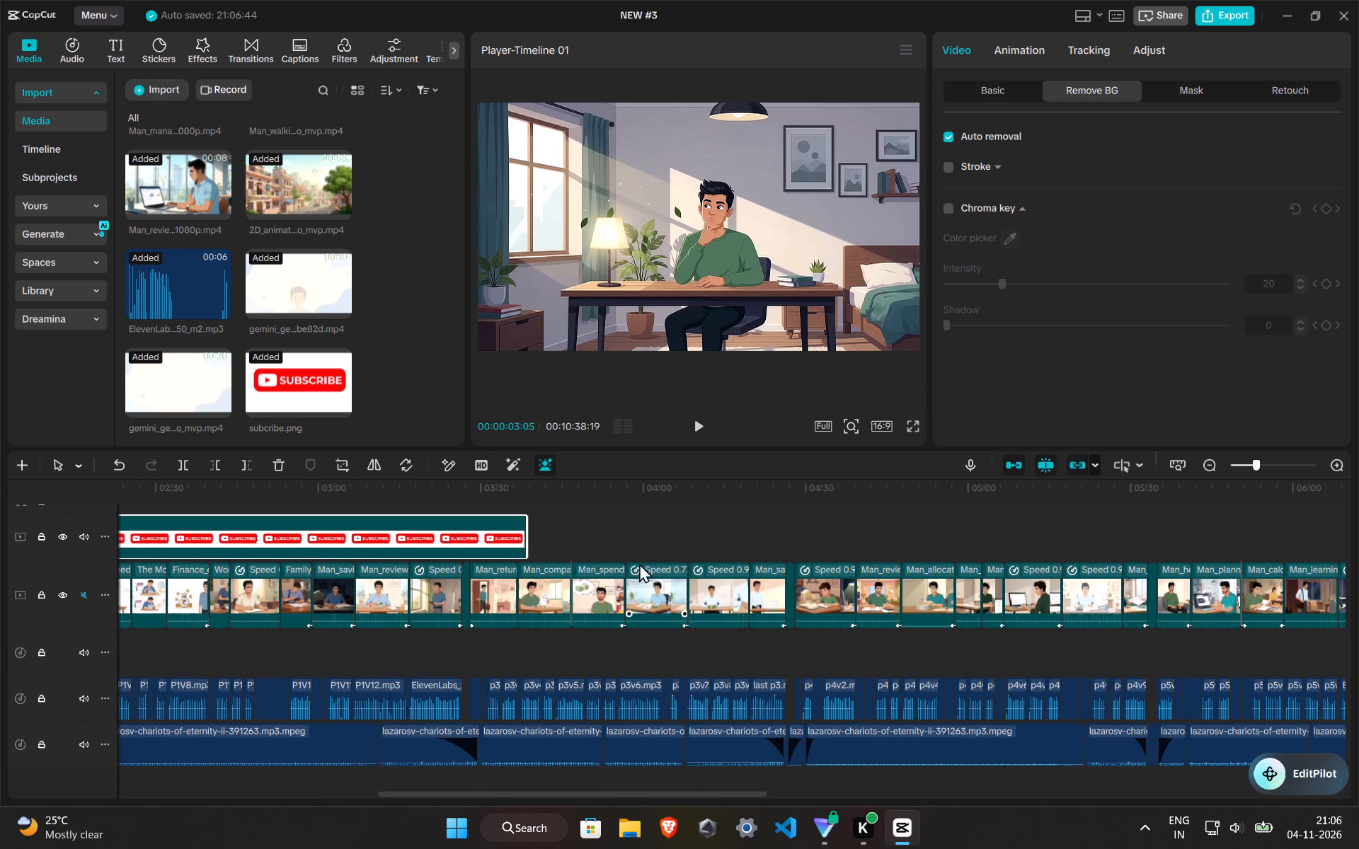
click(528, 506)
scroll(528, 506, up, 5)
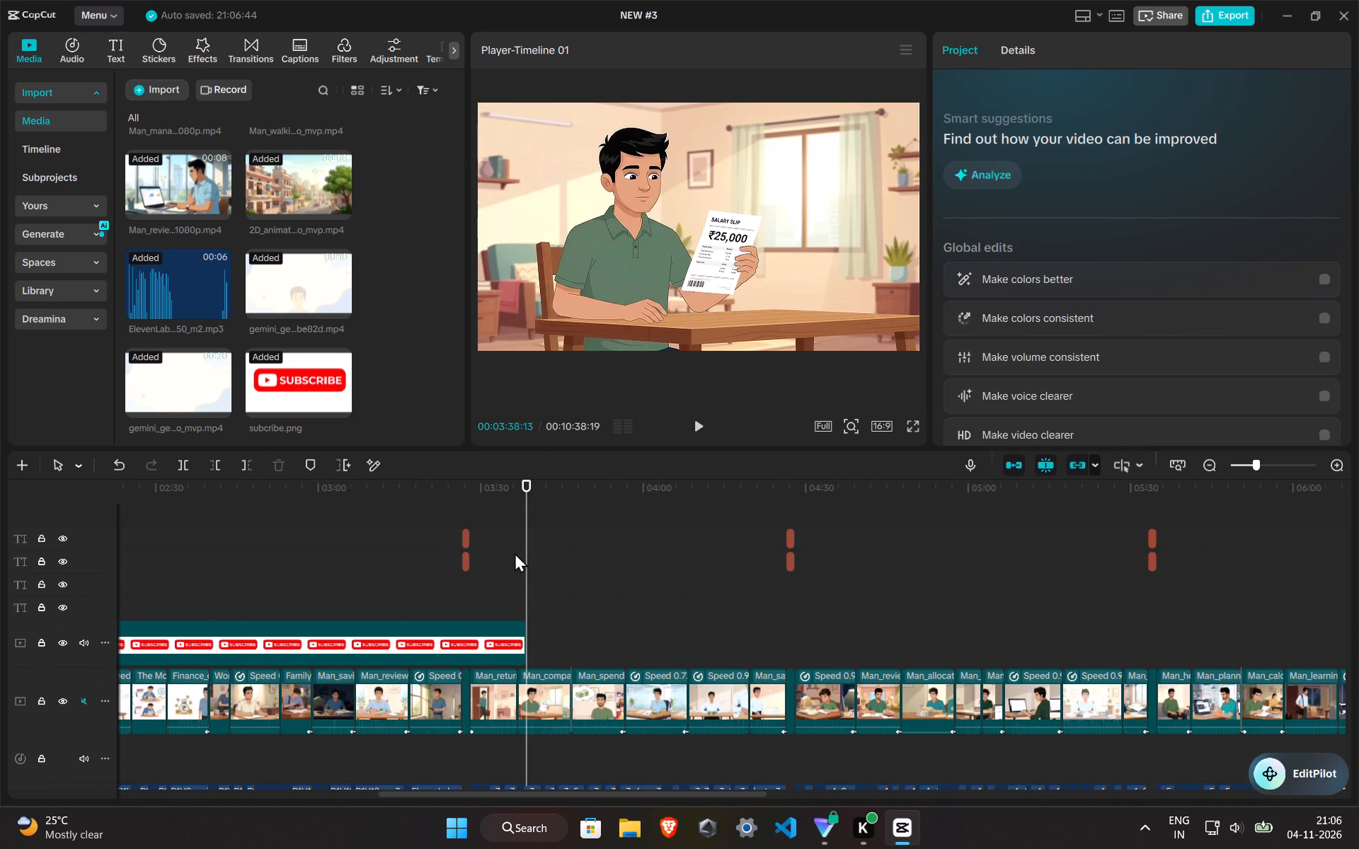
click(454, 566)
click(459, 571)
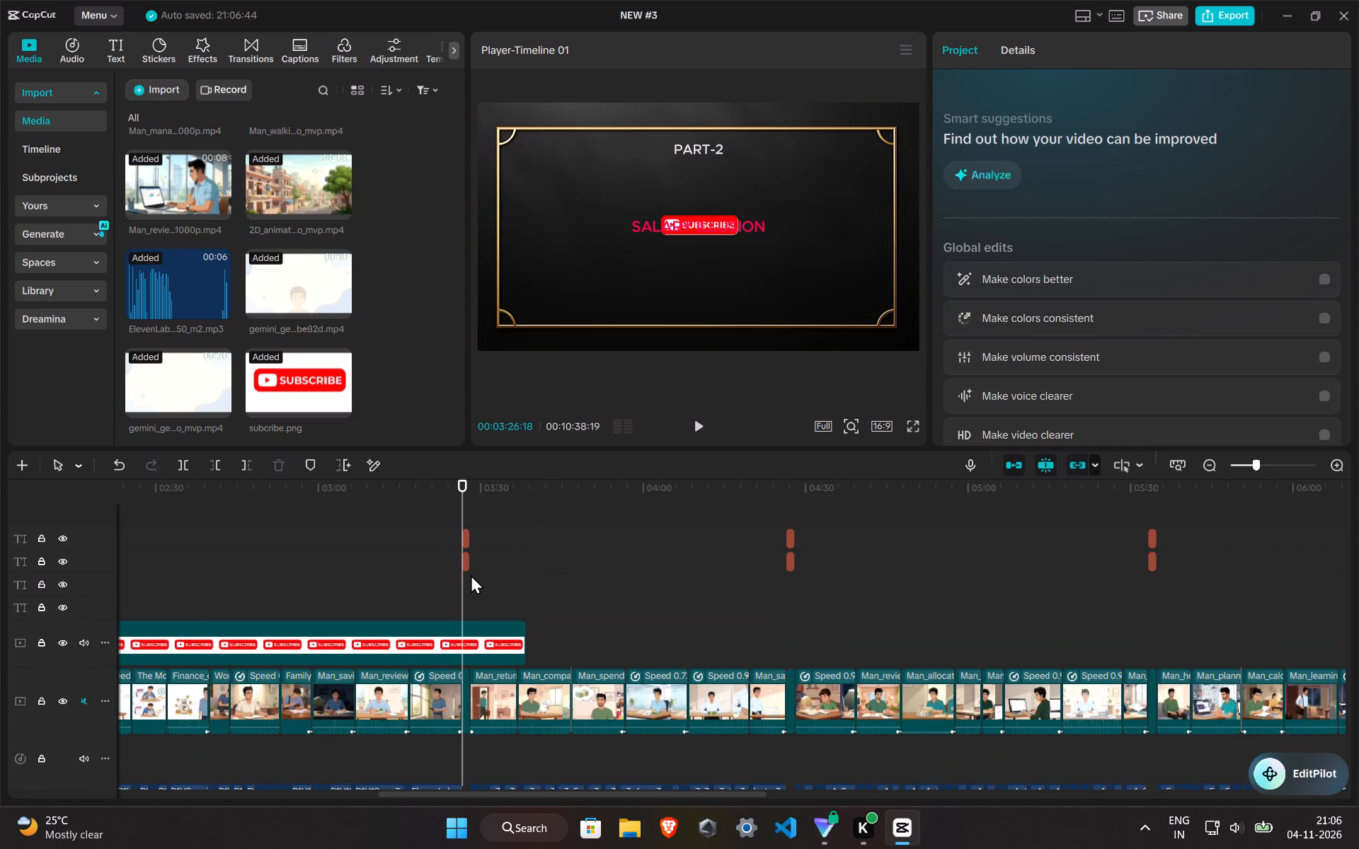
ctrl+scroll(360, 664, up, 19)
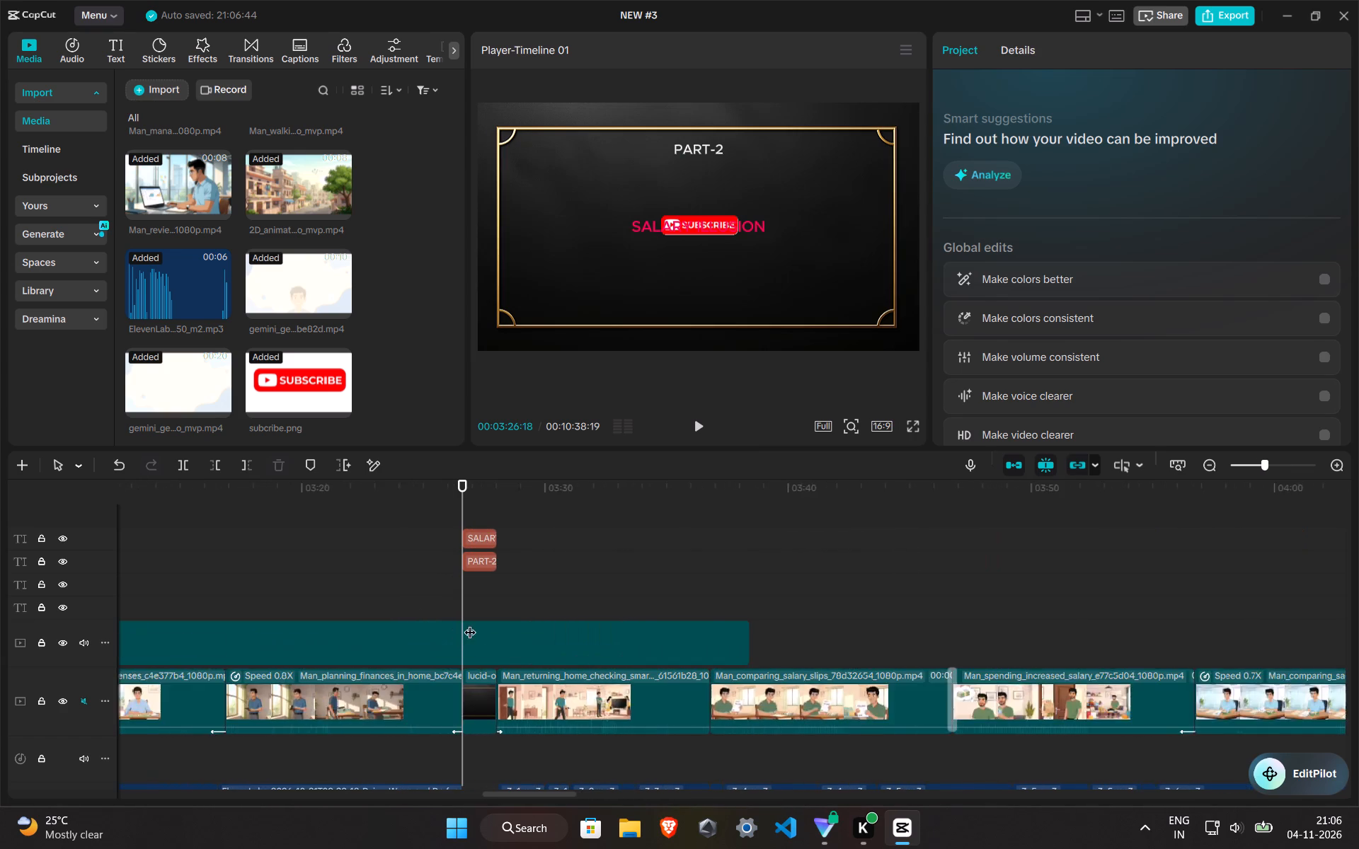
ctrl+scroll(470, 623, up, 5)
ctrl+click(469, 630)
ctrl+scroll(509, 634, up, 5)
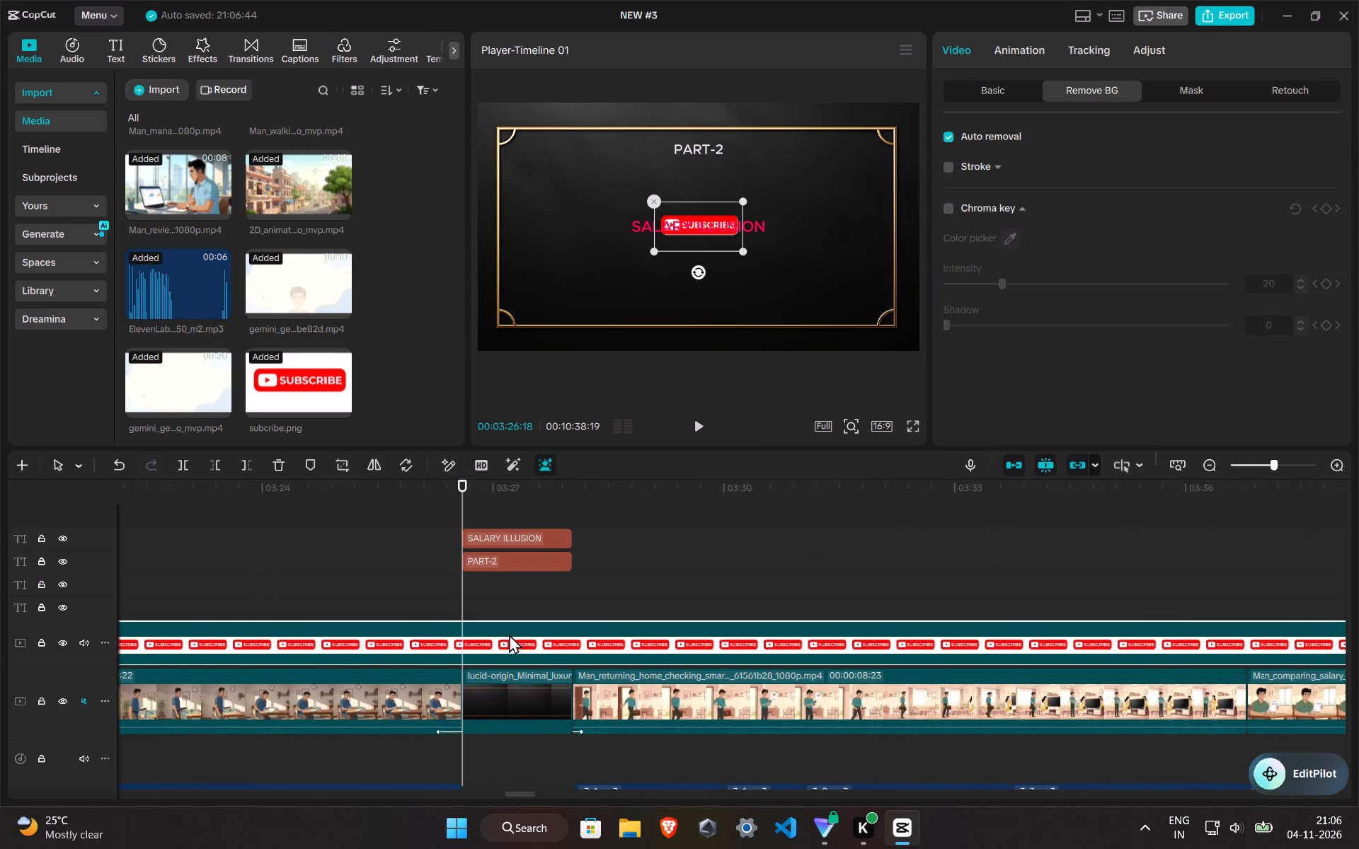
key(ctrl+b)
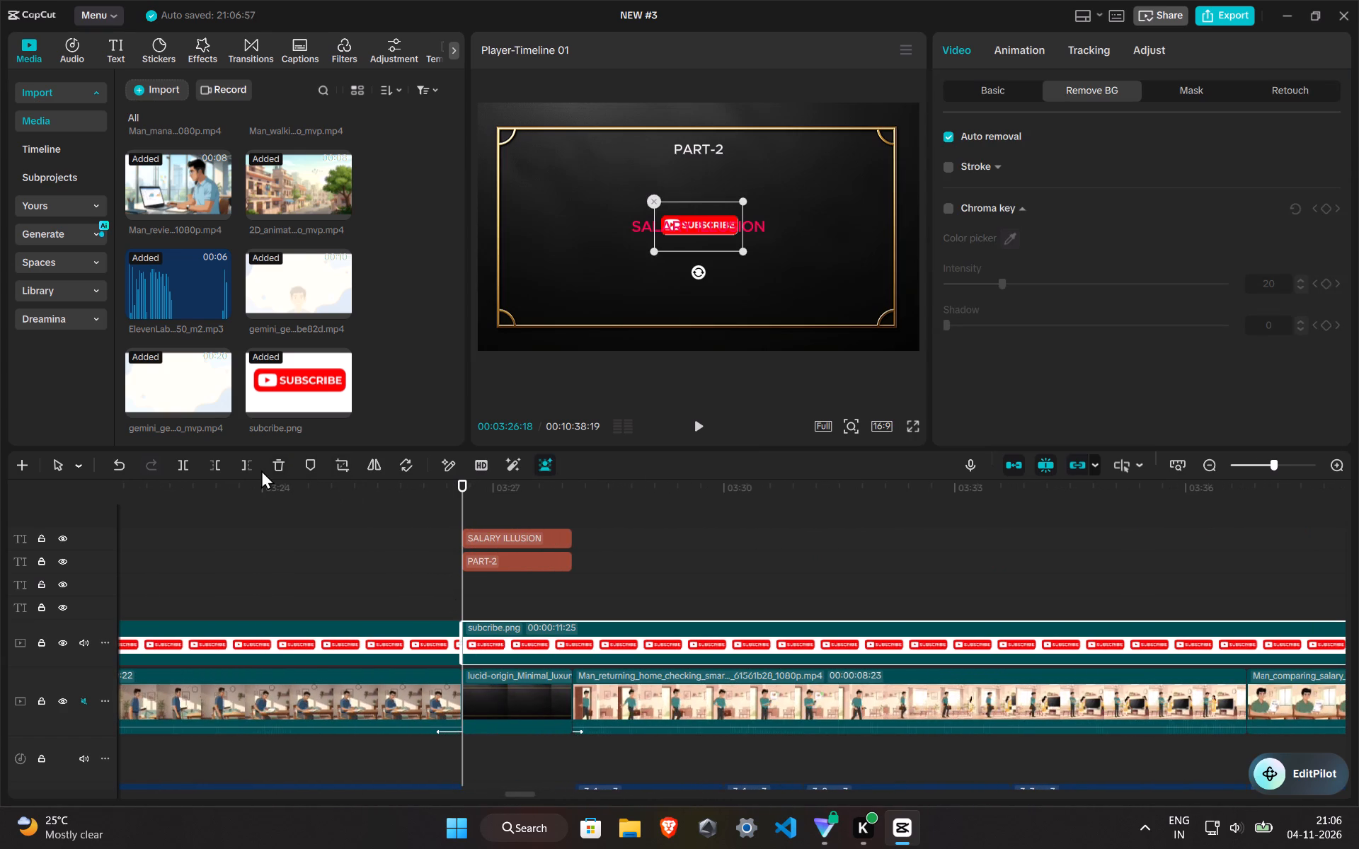
click(277, 466)
At 00:03:25:07, move the remaining subscribe overlay from the centre to the bottom-right corner of the video frame.
click(430, 640)
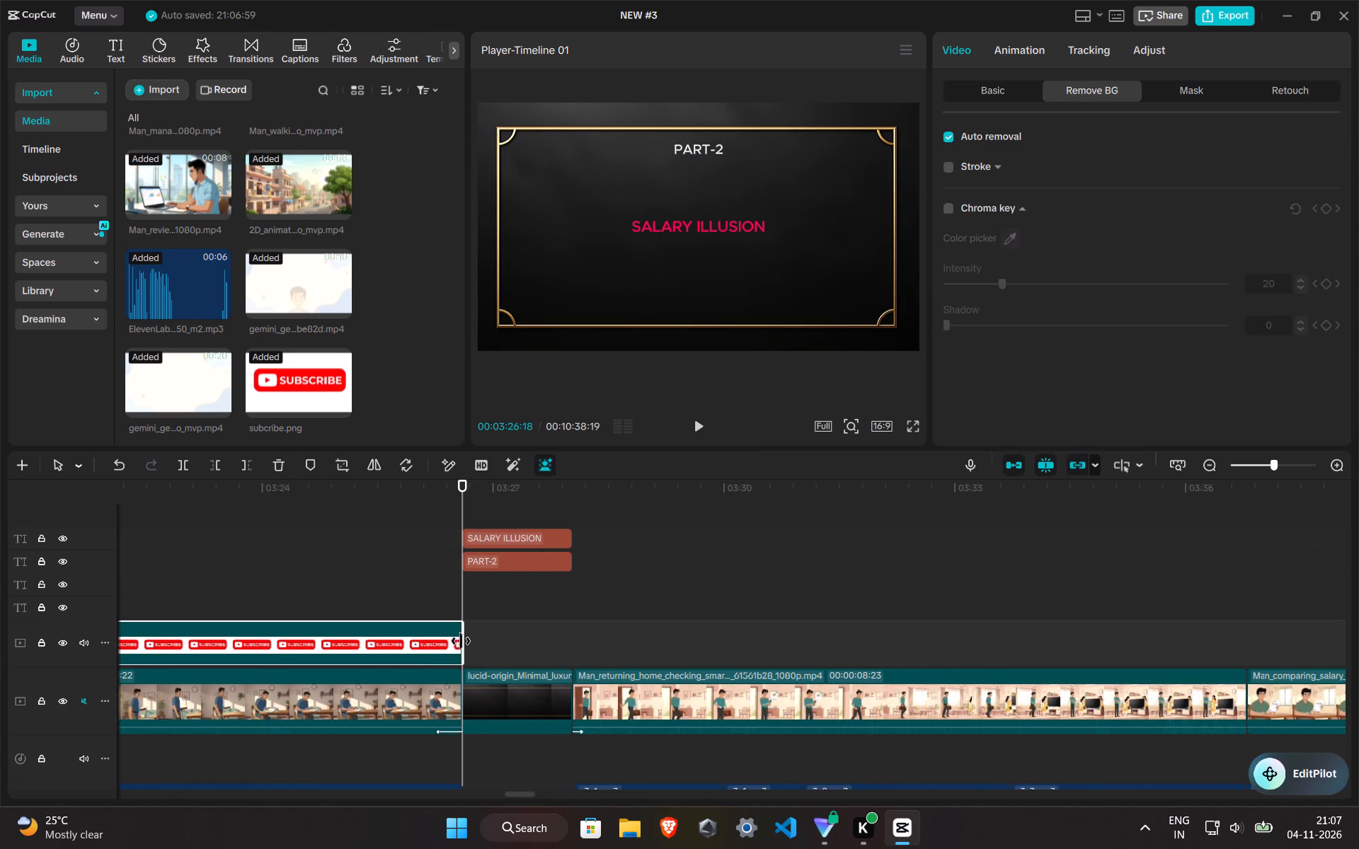
click(358, 589)
click(386, 640)
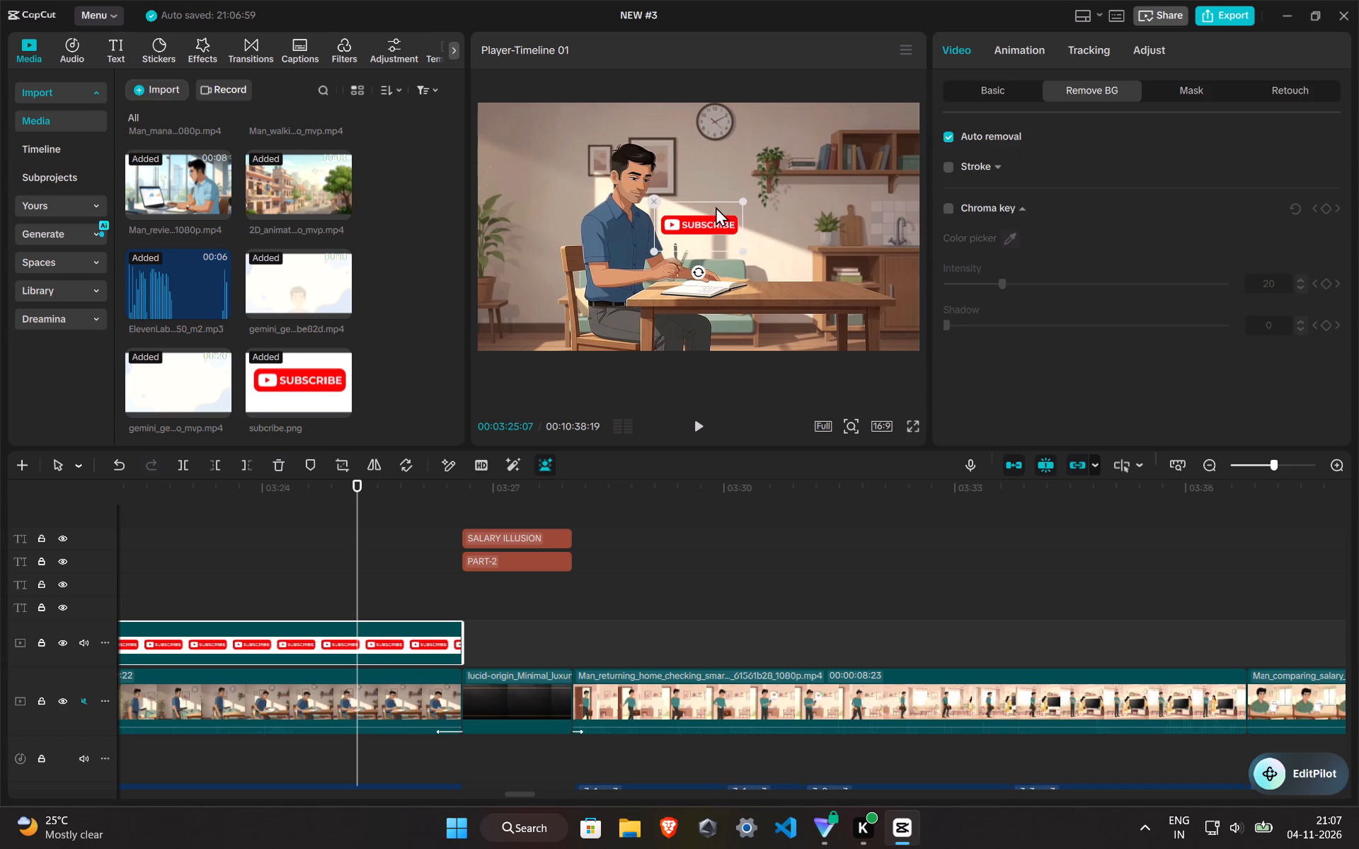
drag(716, 219, 893, 325)
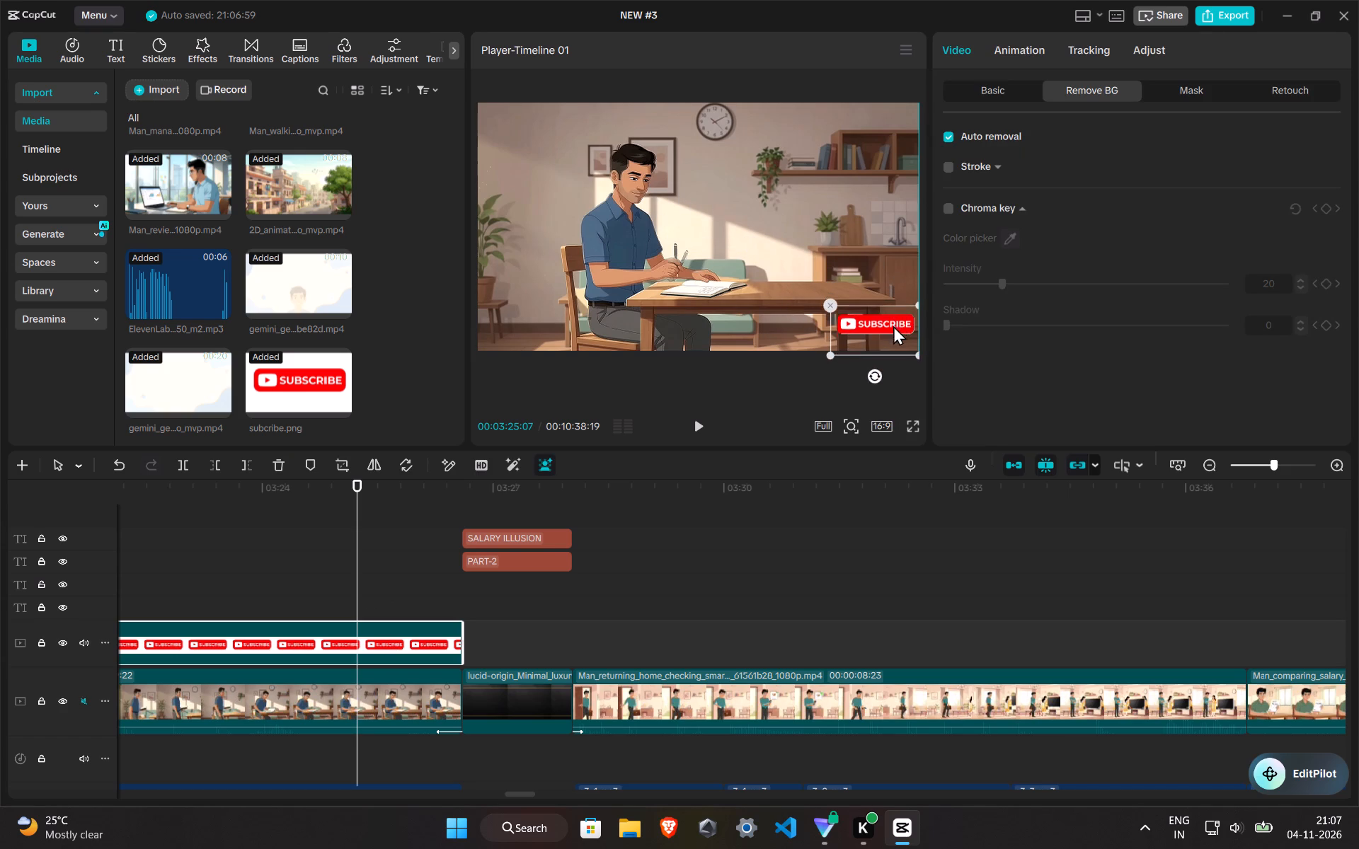
drag(893, 325, 890, 330)
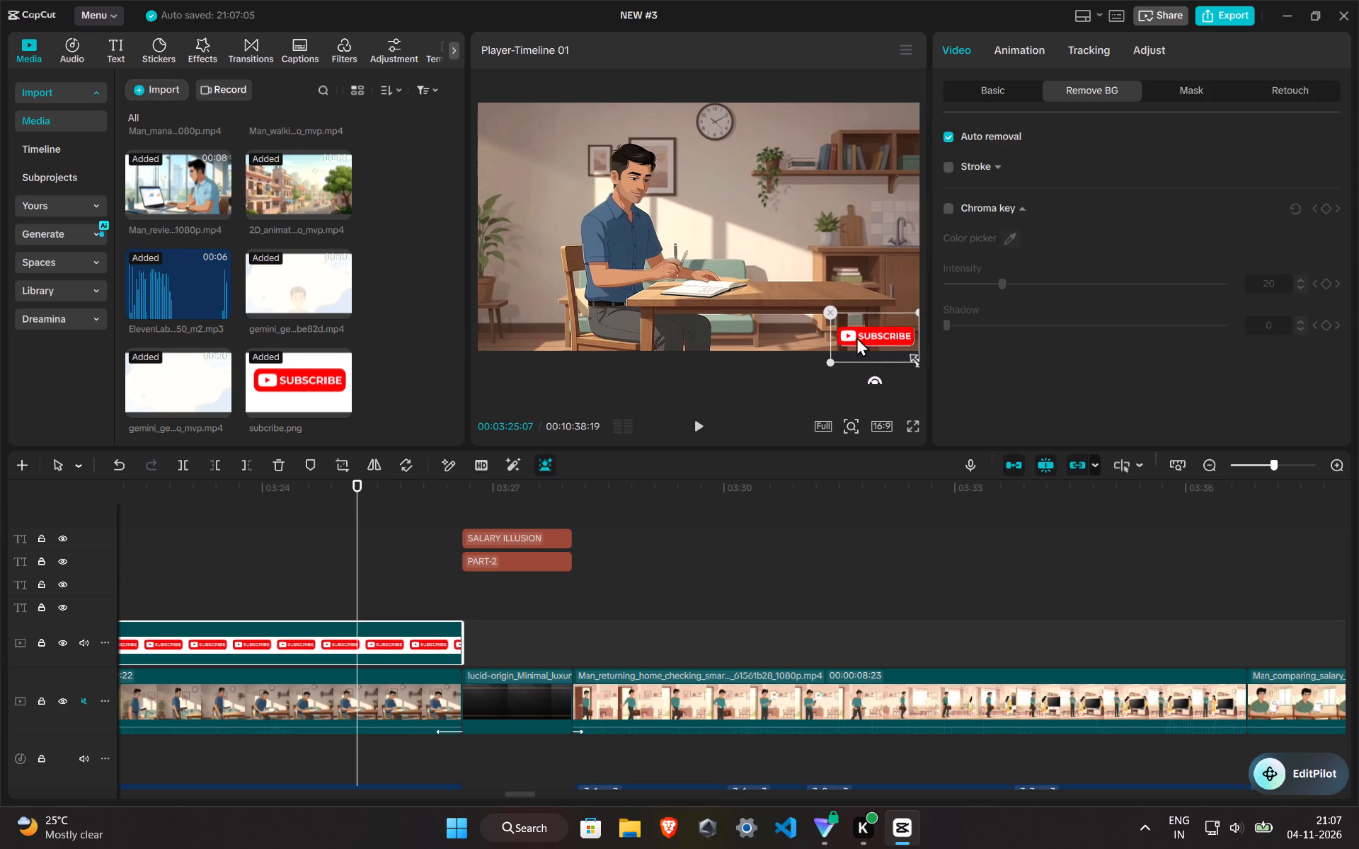
Shrink the subscribe overlay to about one tenth of the frame width and tuck it back into the frame's bottom-right corner.
drag(826, 360, 850, 353)
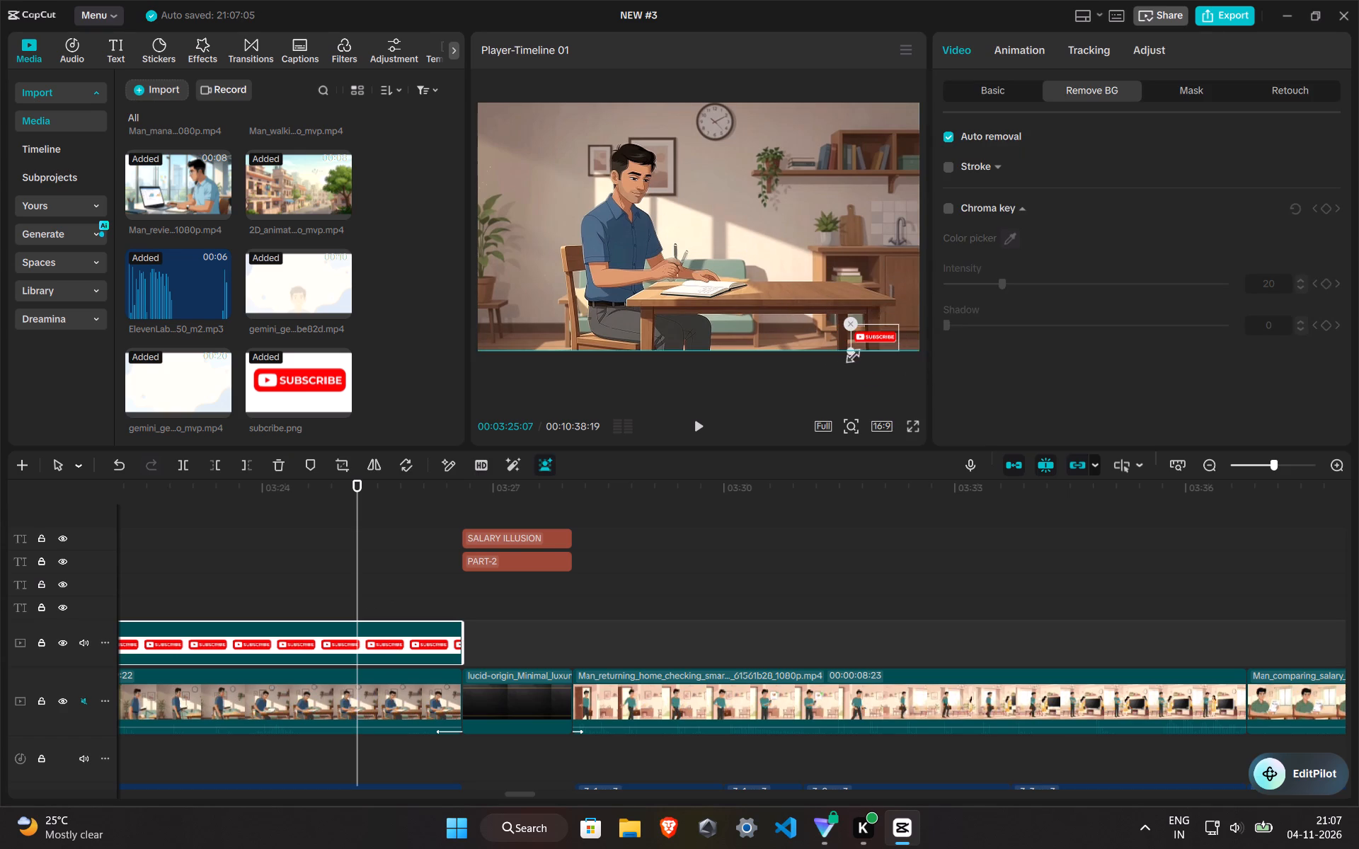
drag(850, 353, 857, 352)
drag(873, 335, 887, 337)
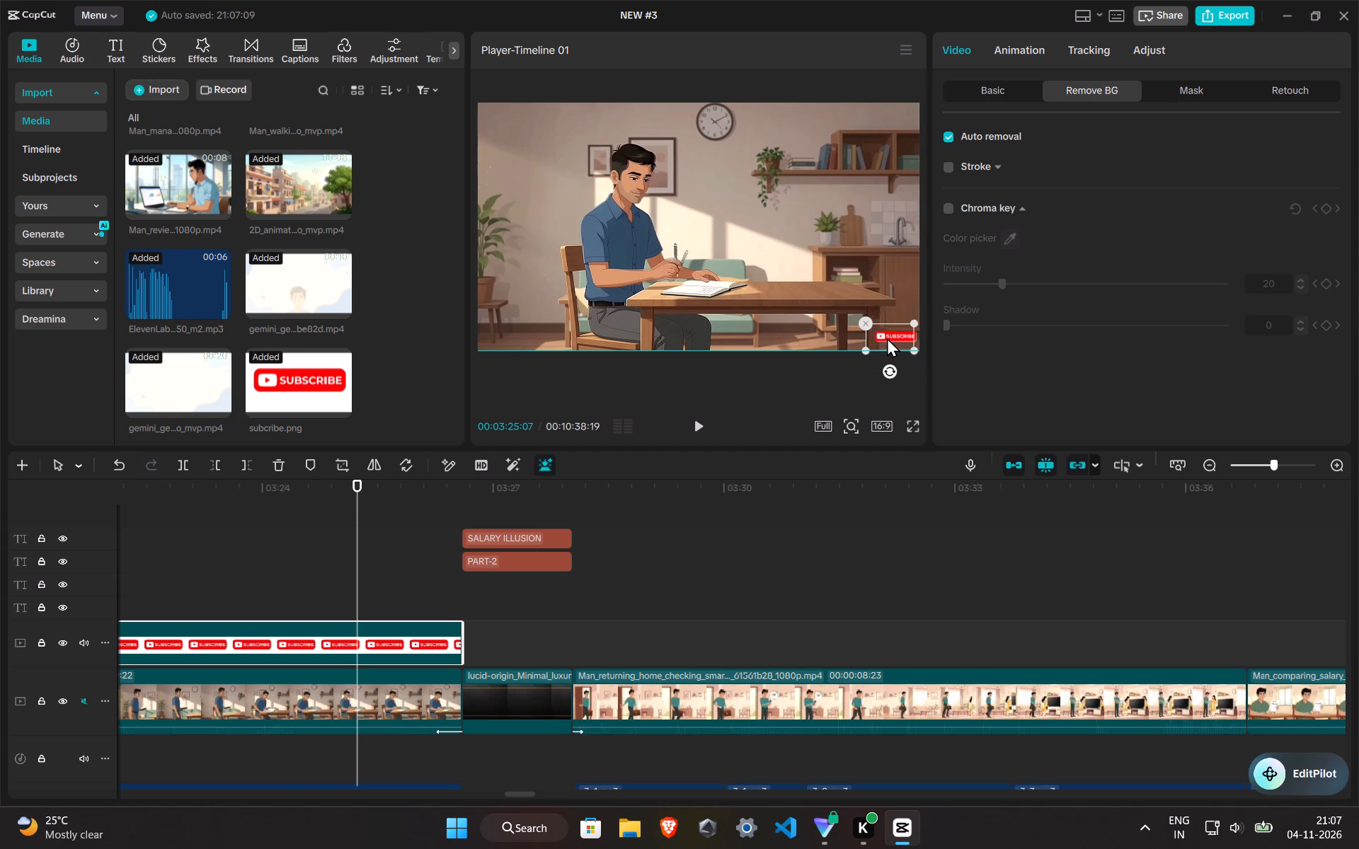
drag(887, 337, 890, 337)
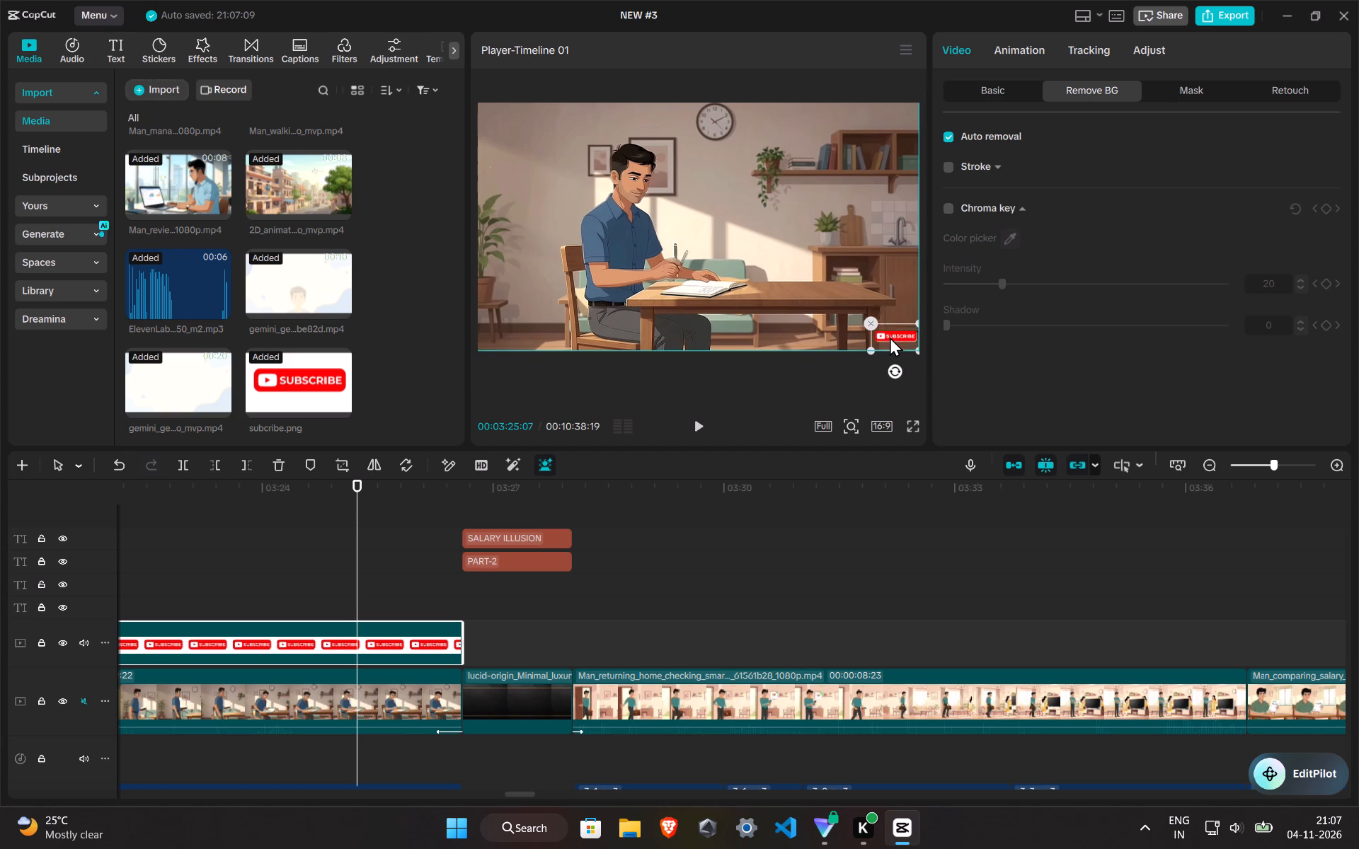
drag(890, 337, 888, 340)
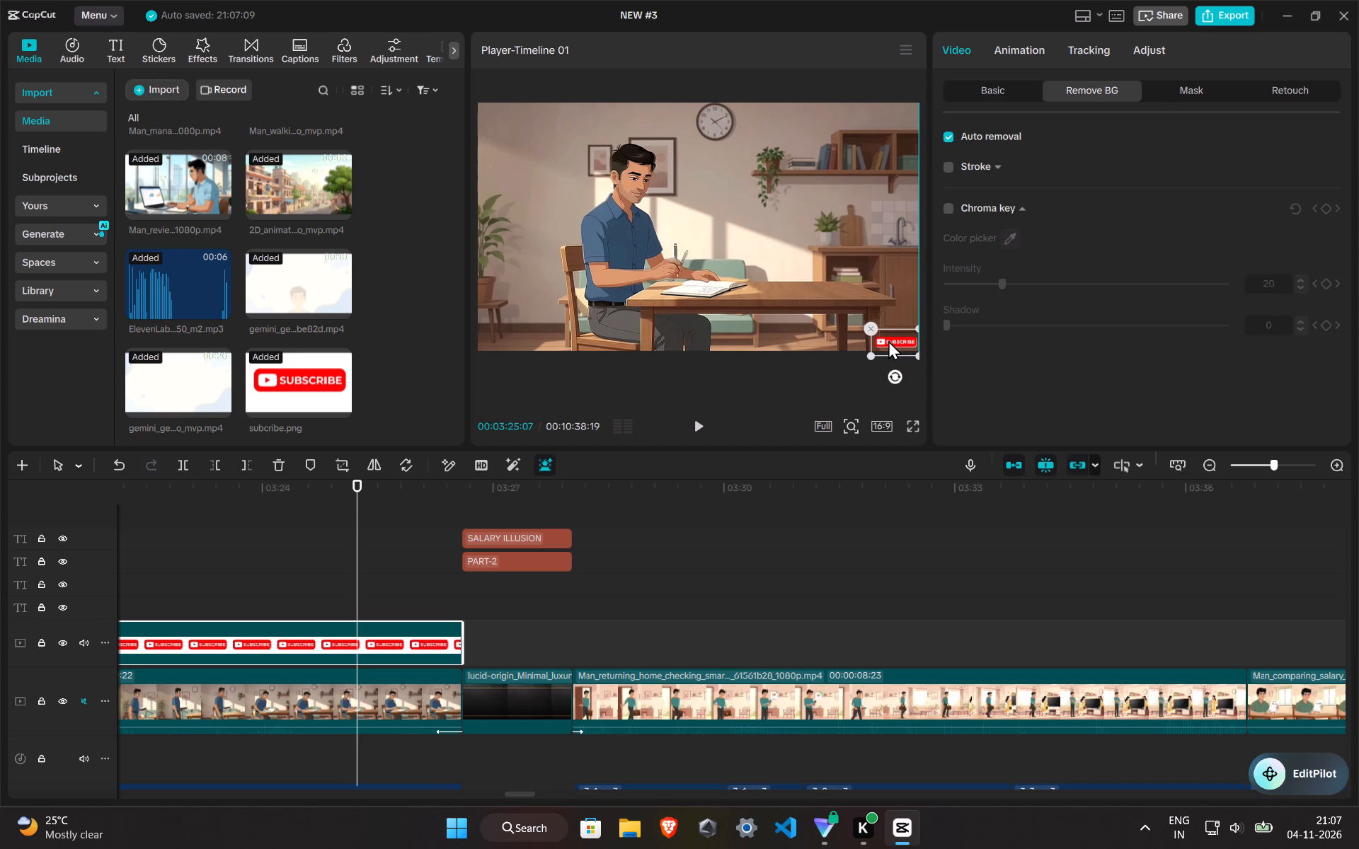
Check the subscribe overlay's size and placement in the full-screen preview at 00:03:25:07.
click(909, 427)
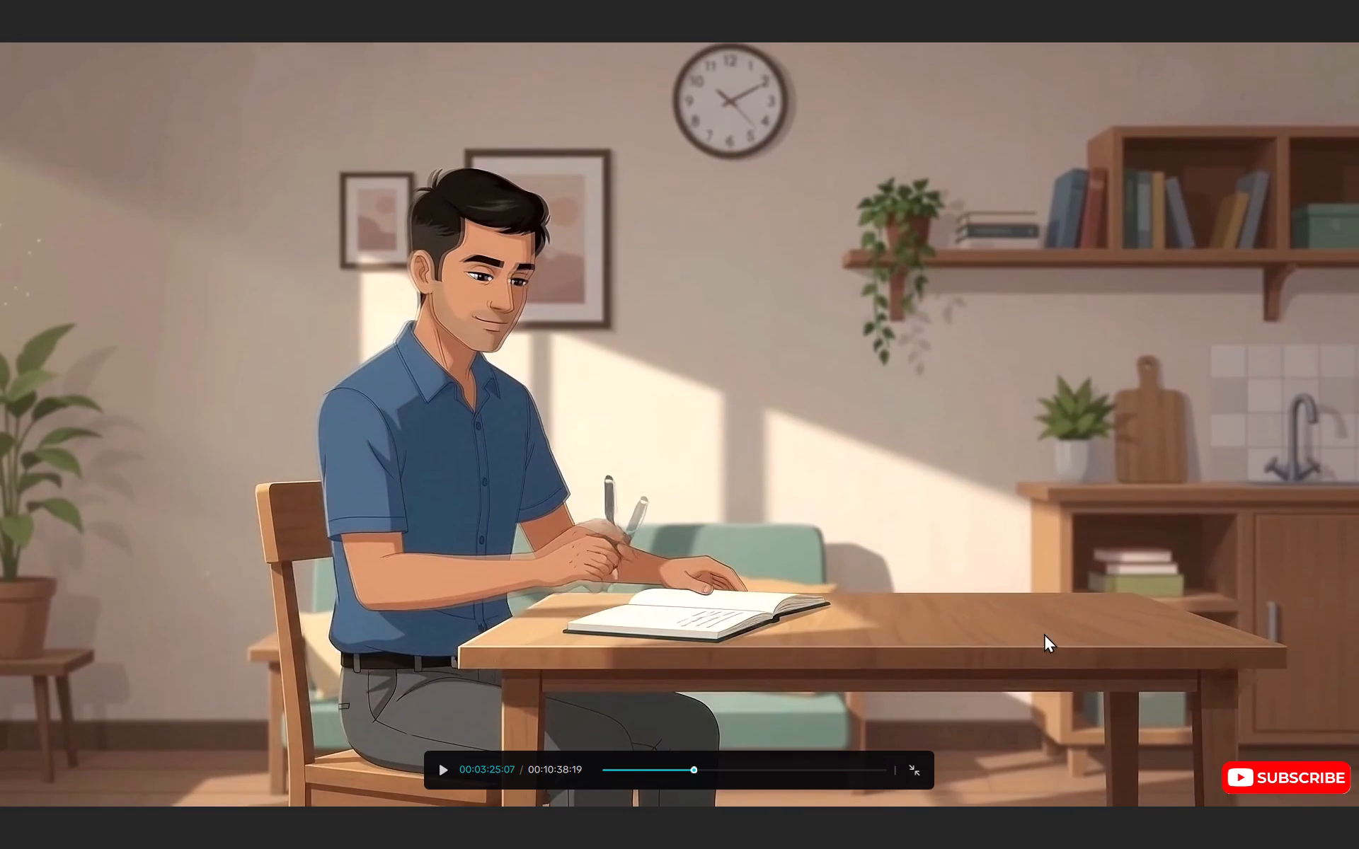
click(910, 775)
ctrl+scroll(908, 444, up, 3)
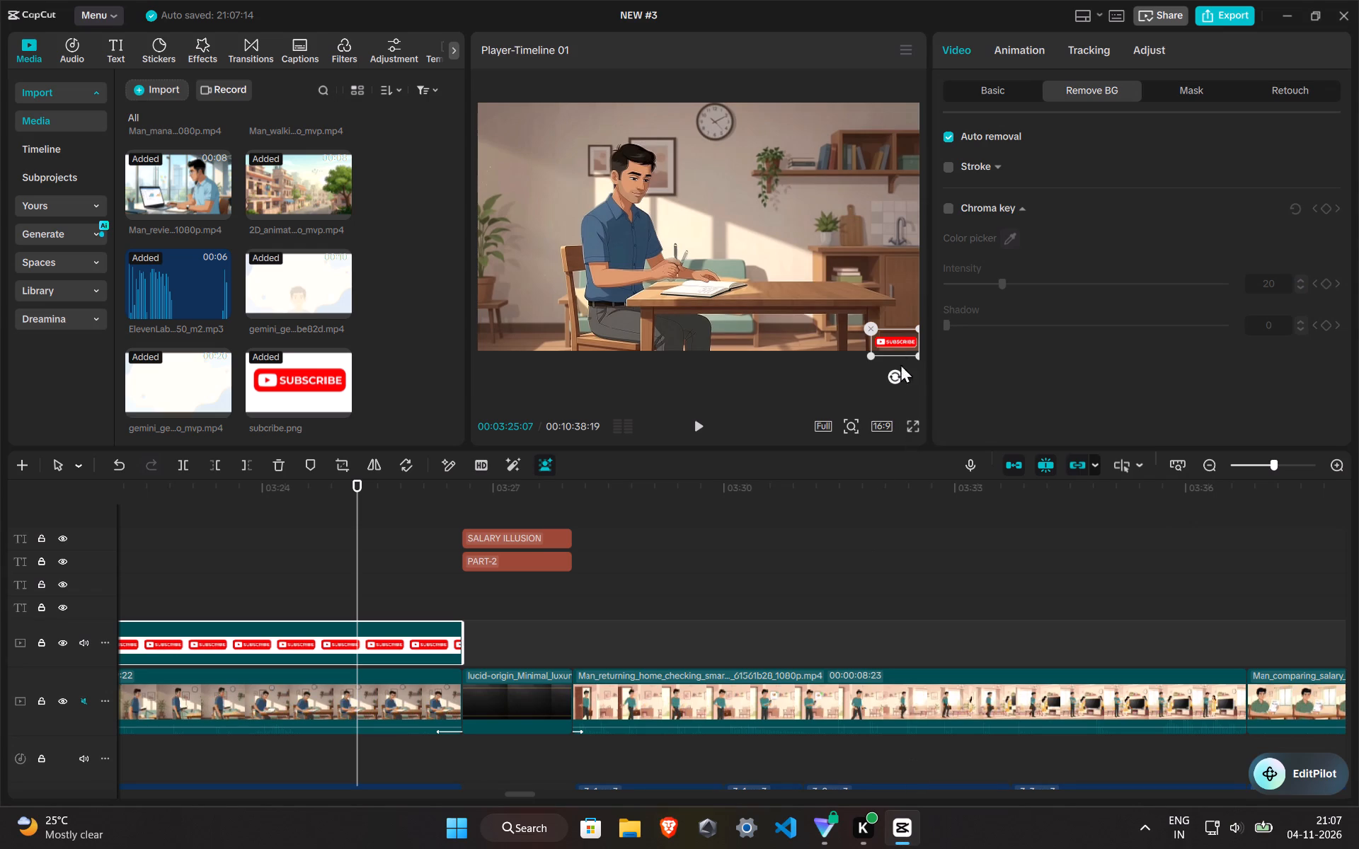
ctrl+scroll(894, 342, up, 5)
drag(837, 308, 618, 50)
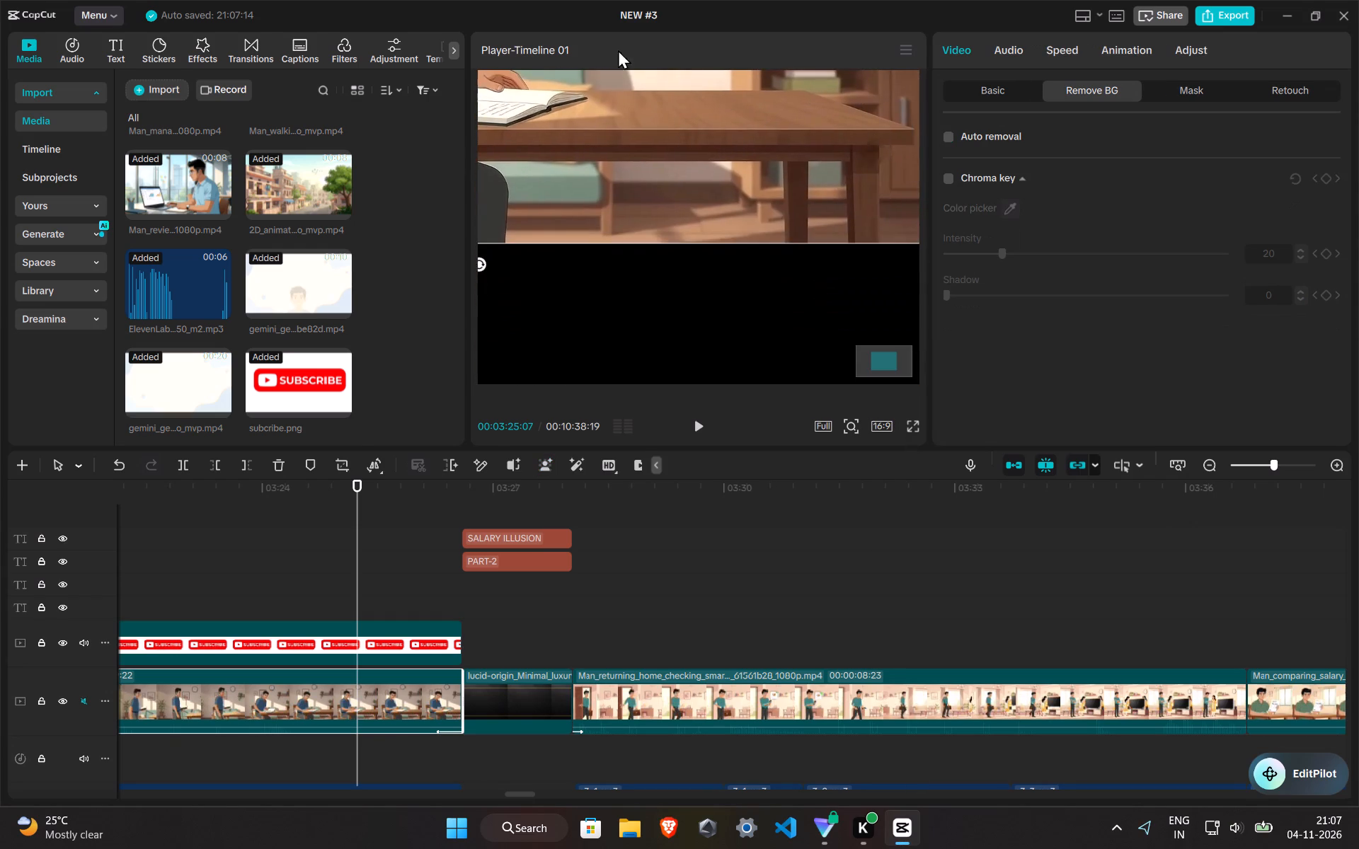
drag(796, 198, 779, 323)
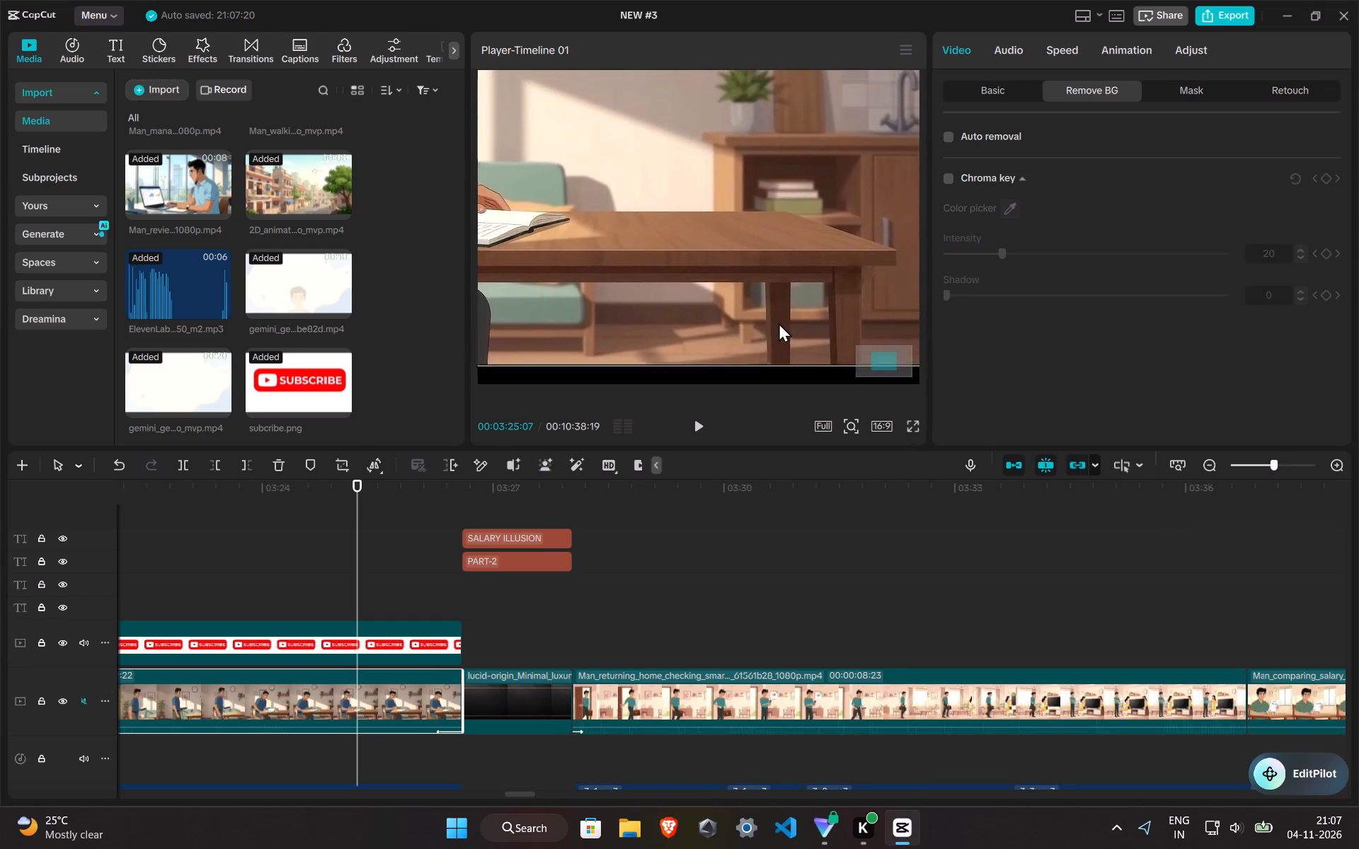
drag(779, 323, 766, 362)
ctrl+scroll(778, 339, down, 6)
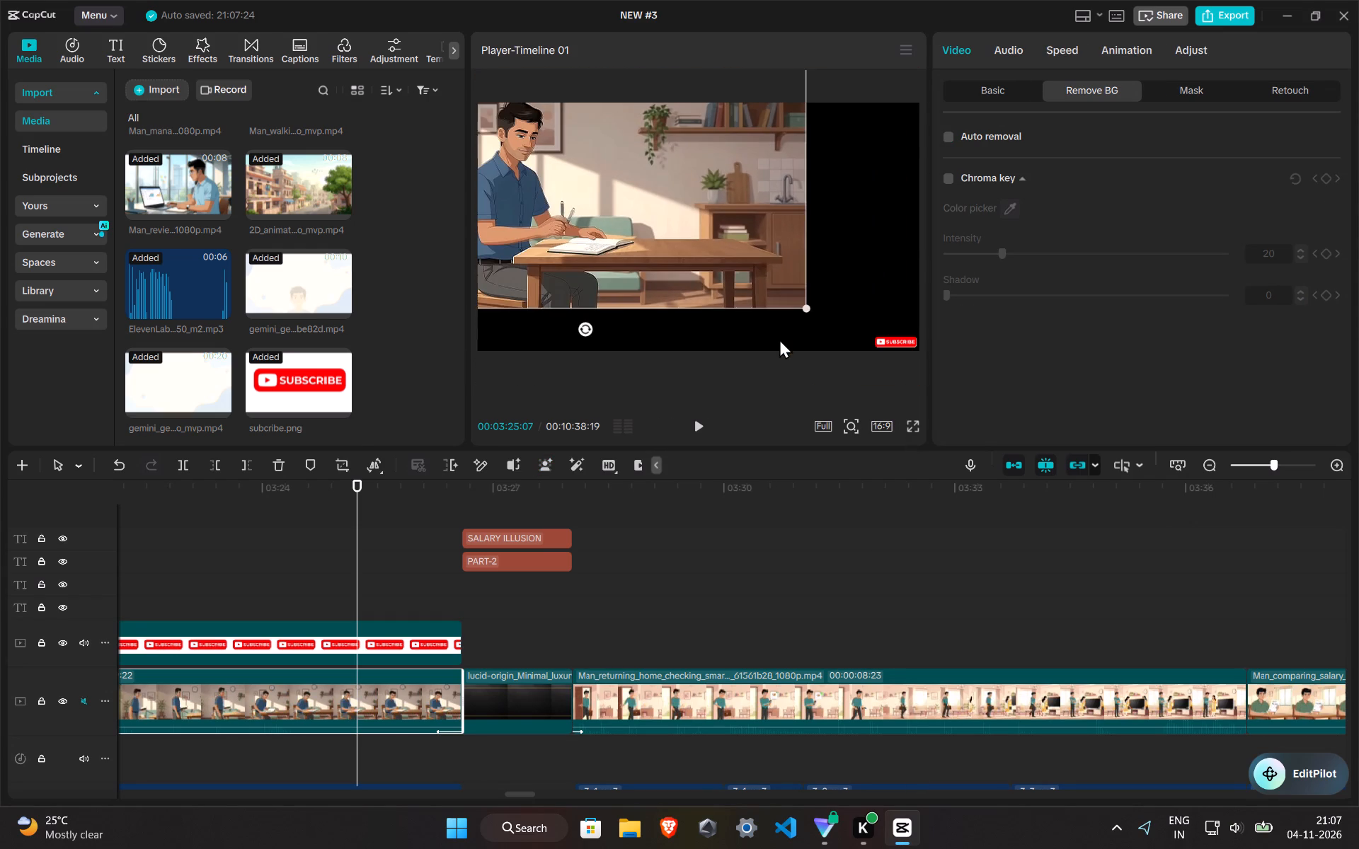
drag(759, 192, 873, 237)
Nudge the subscribe overlay slightly lower in the frame's bottom-right corner at 00:03:25:07, undoing any move that takes it out of frame.
ctrl+scroll(897, 366, up, 8)
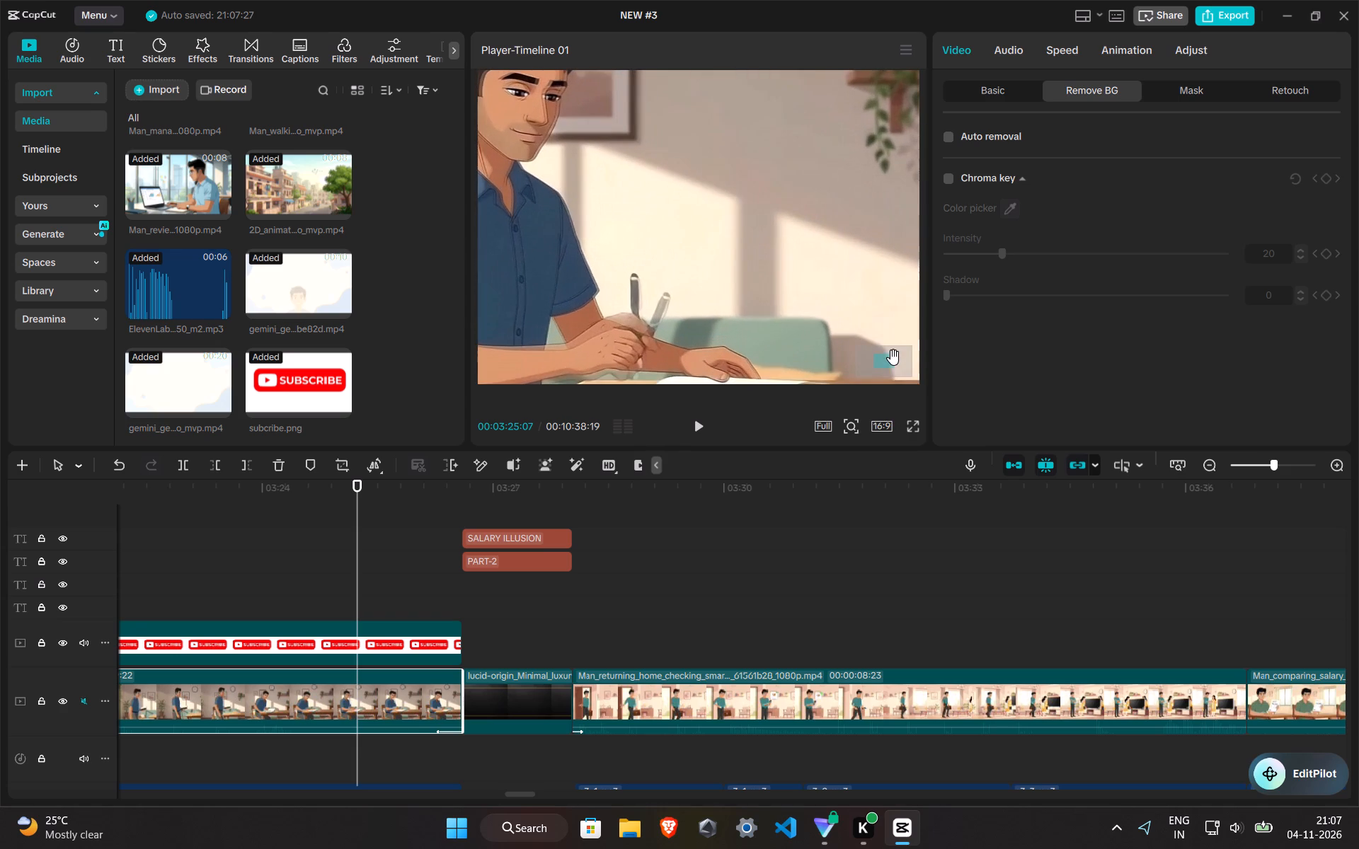
drag(886, 374, 934, 408)
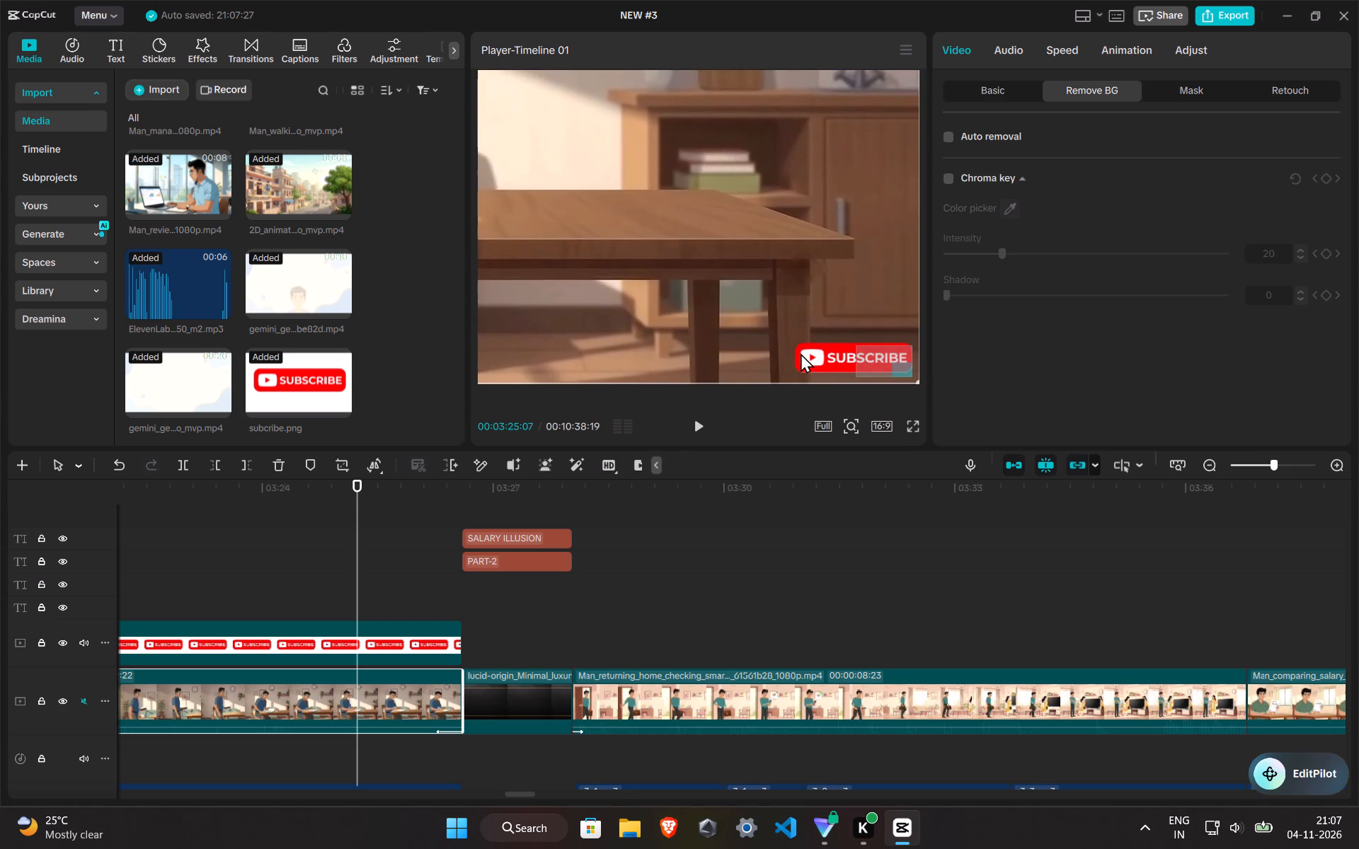
click(801, 353)
click(815, 357)
drag(818, 358, 818, 361)
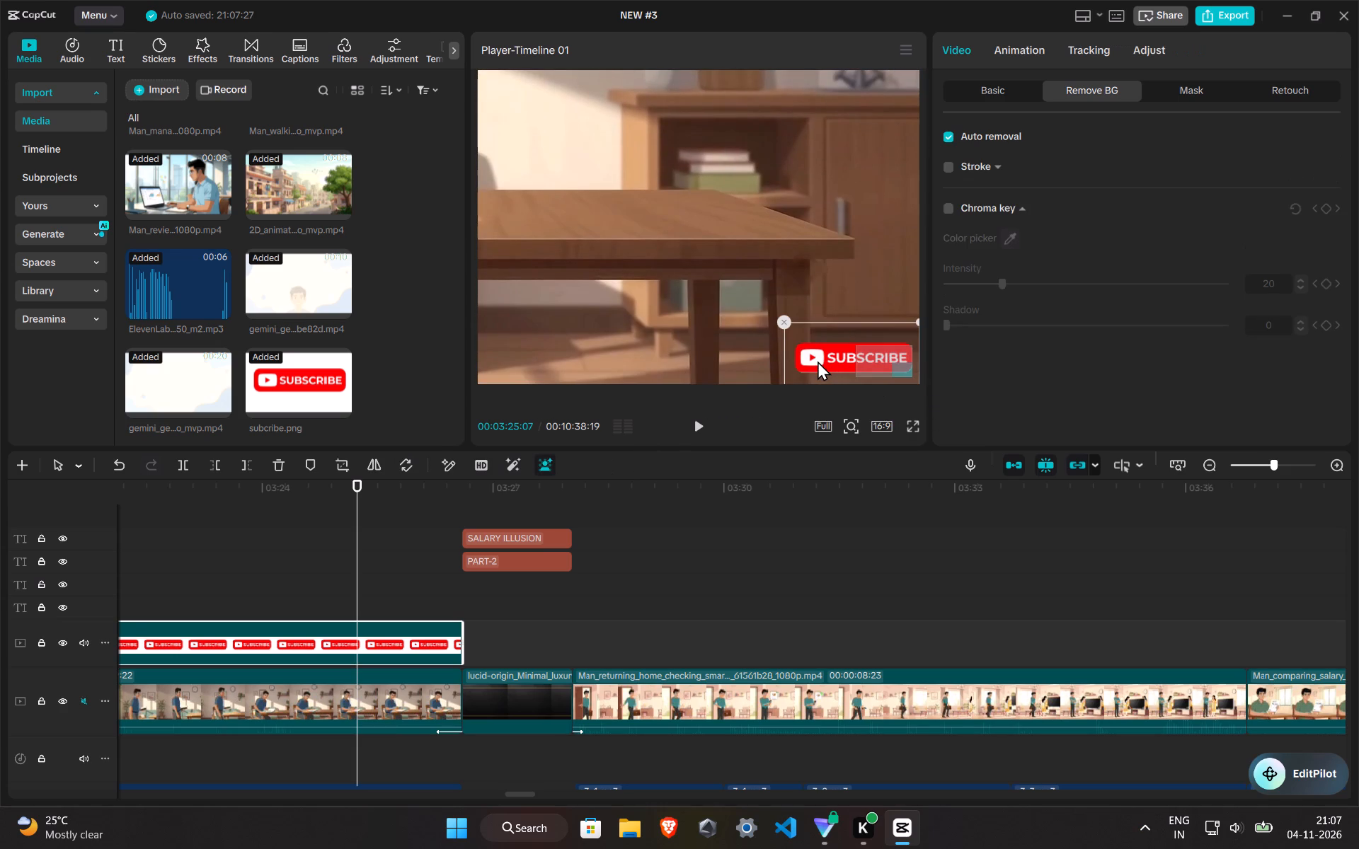
drag(818, 361, 818, 374)
drag(818, 374, 818, 420)
drag(818, 420, 817, 429)
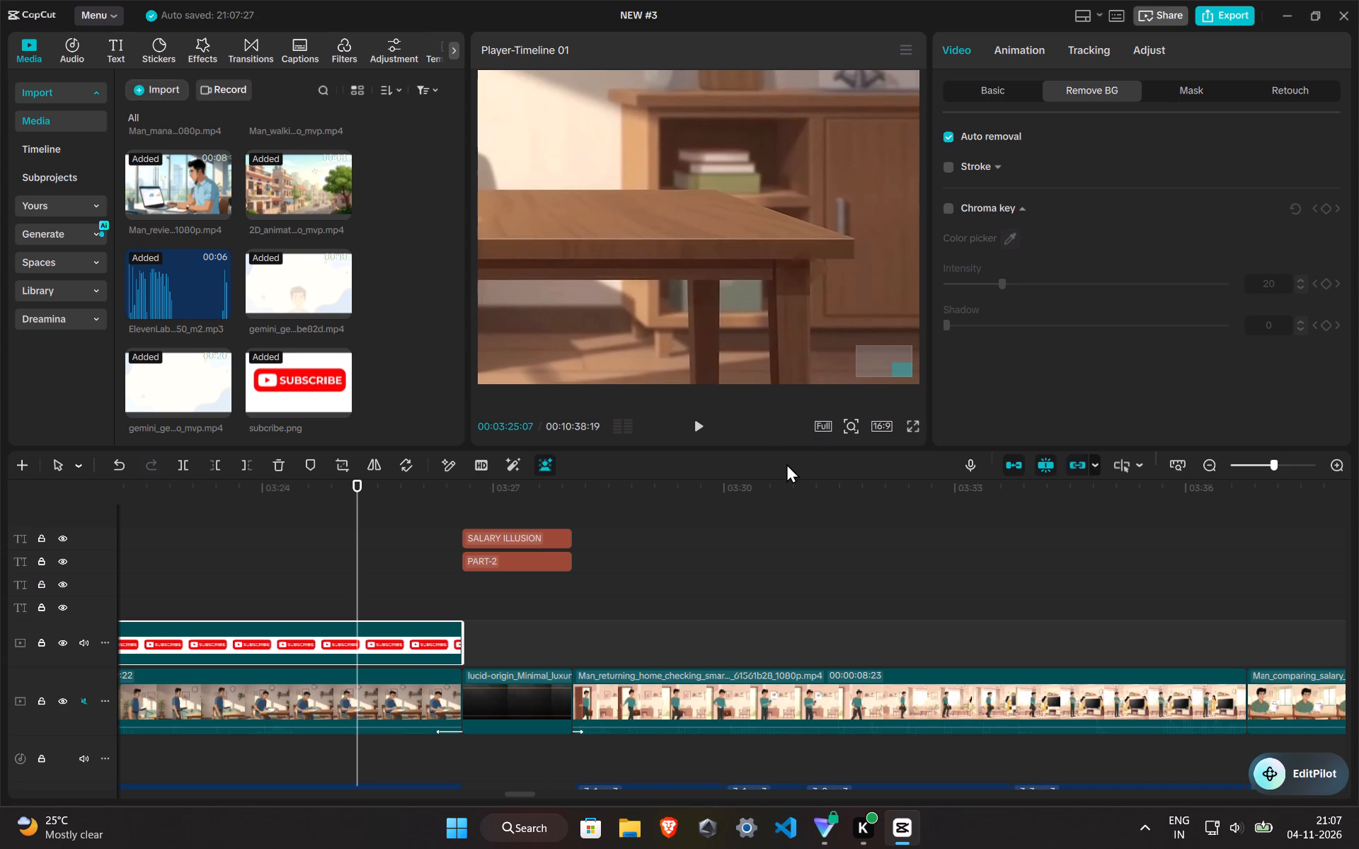
key(ctrl+z)
click(825, 350)
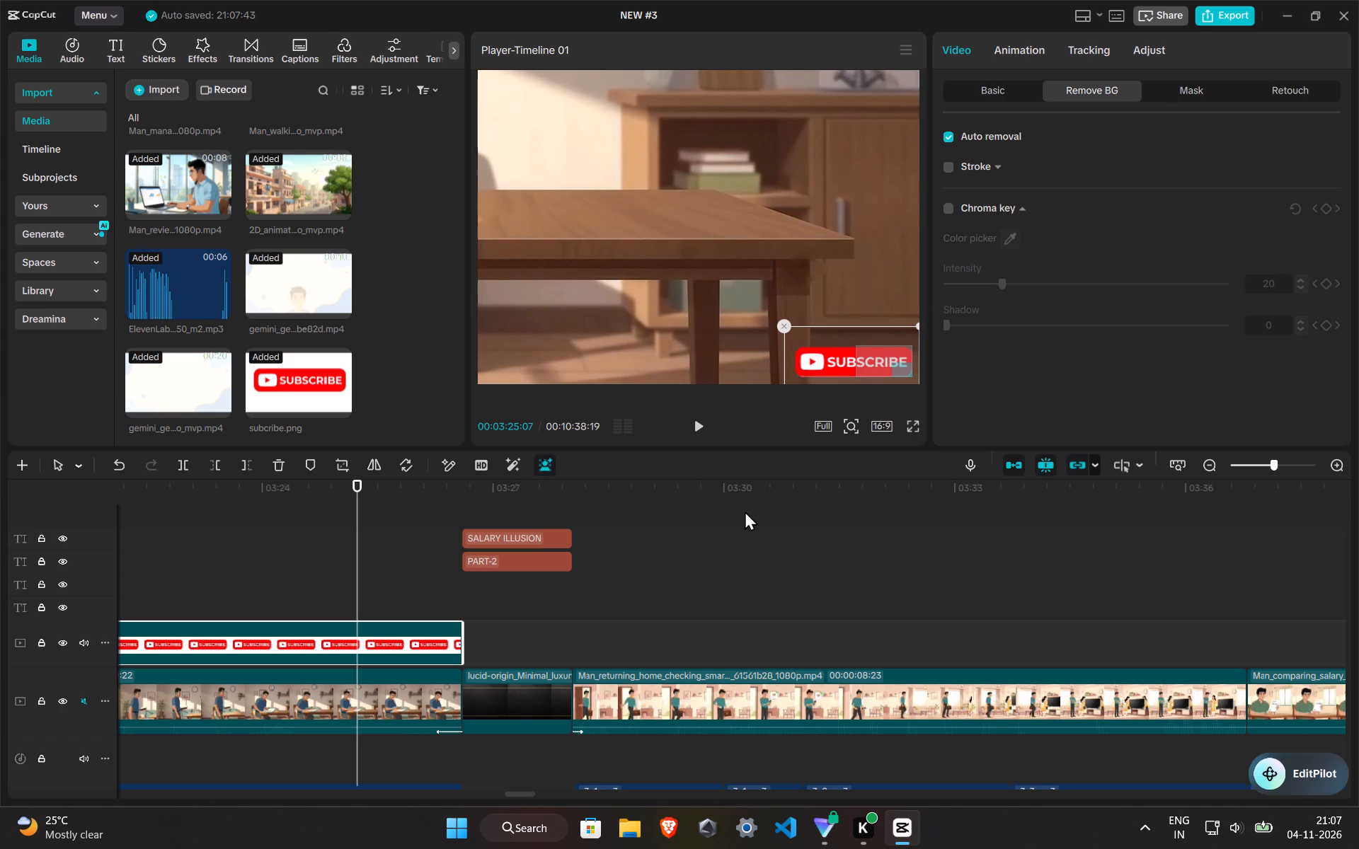
Apply a 0.5 s Fade Out animation to the end of the subscribe overlay before the PART-2 title and play it back.
click(480, 606)
click(459, 597)
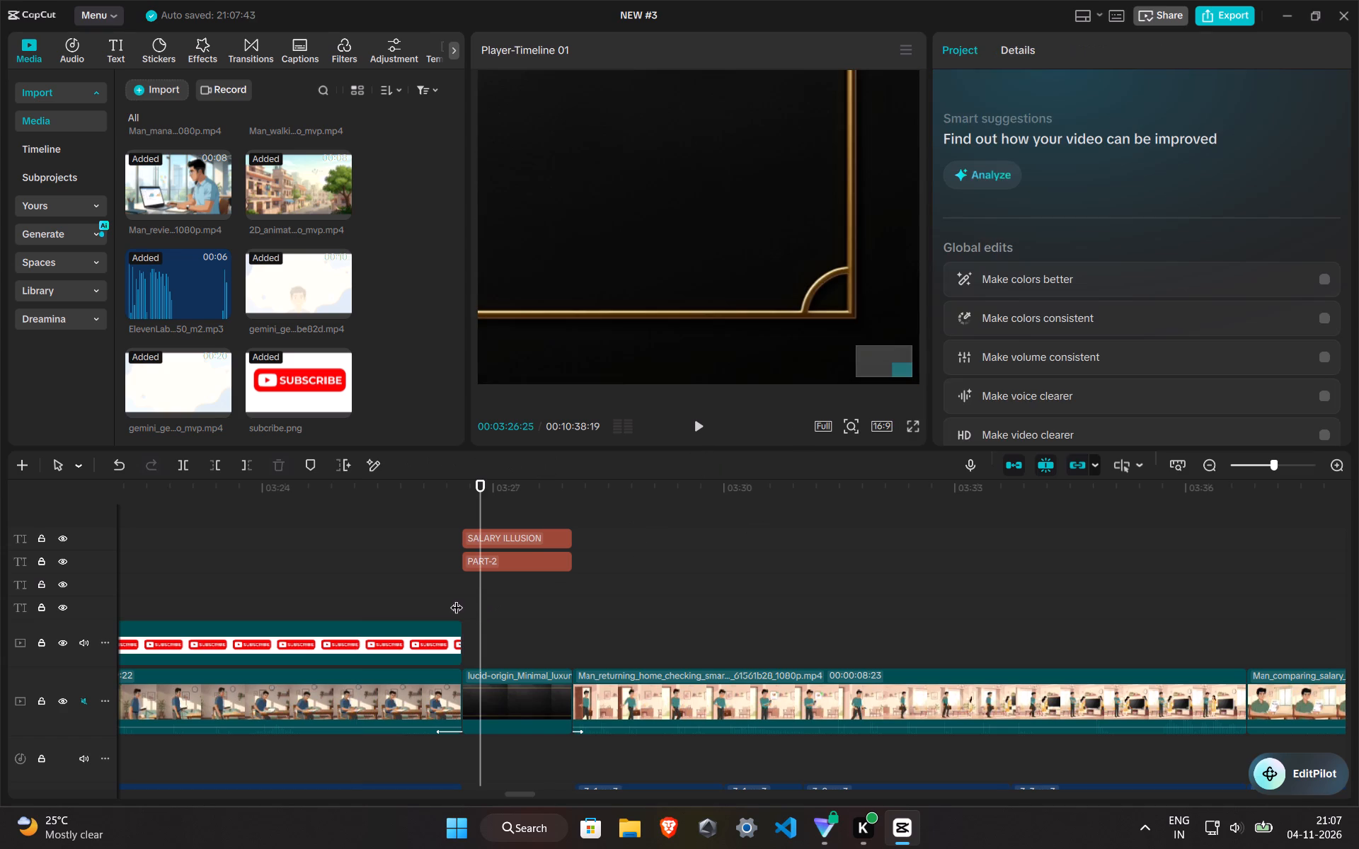
click(454, 647)
ctrl+scroll(466, 618, down, 5)
ctrl+click(407, 555)
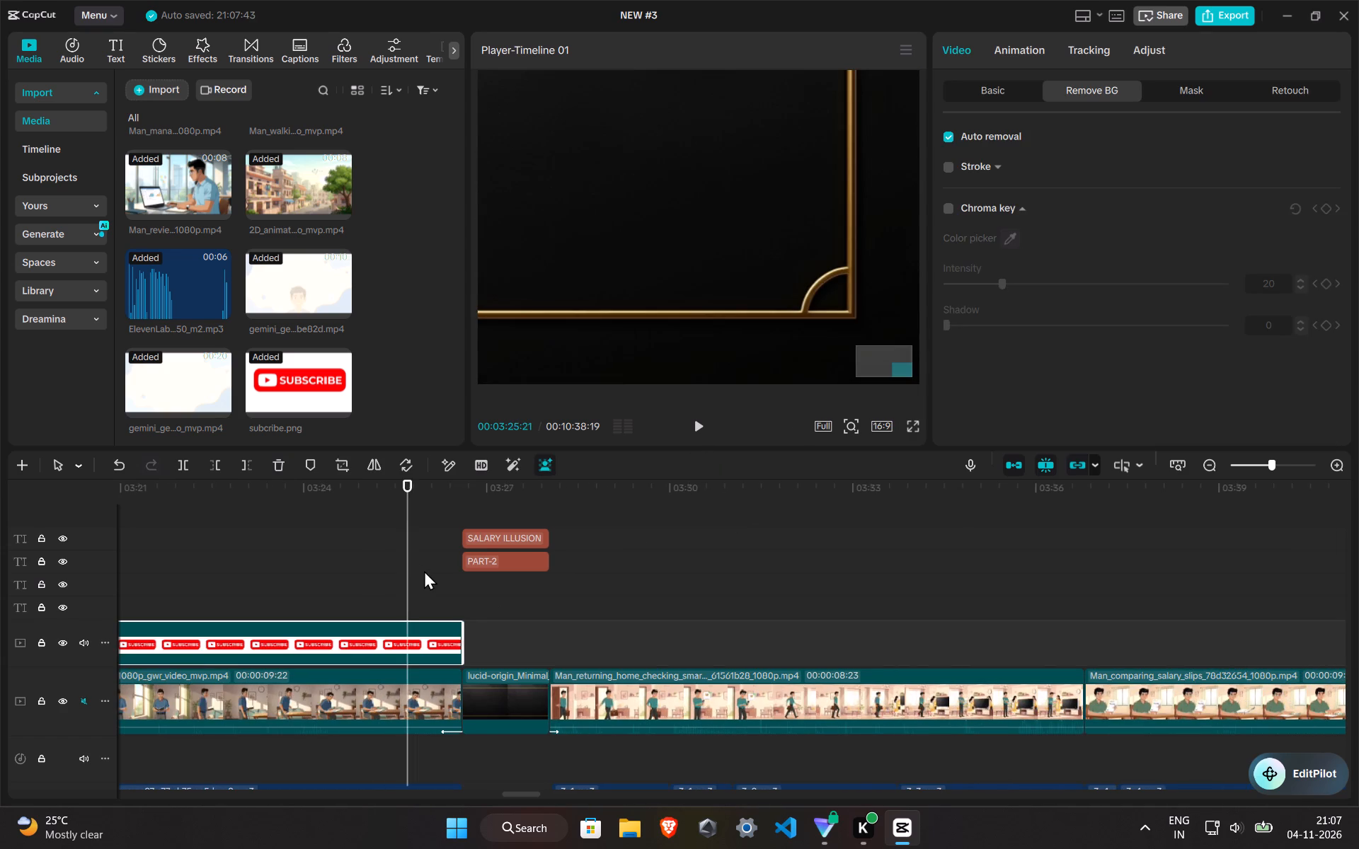
click(431, 574)
click(449, 628)
ctrl+scroll(474, 584, down, 9)
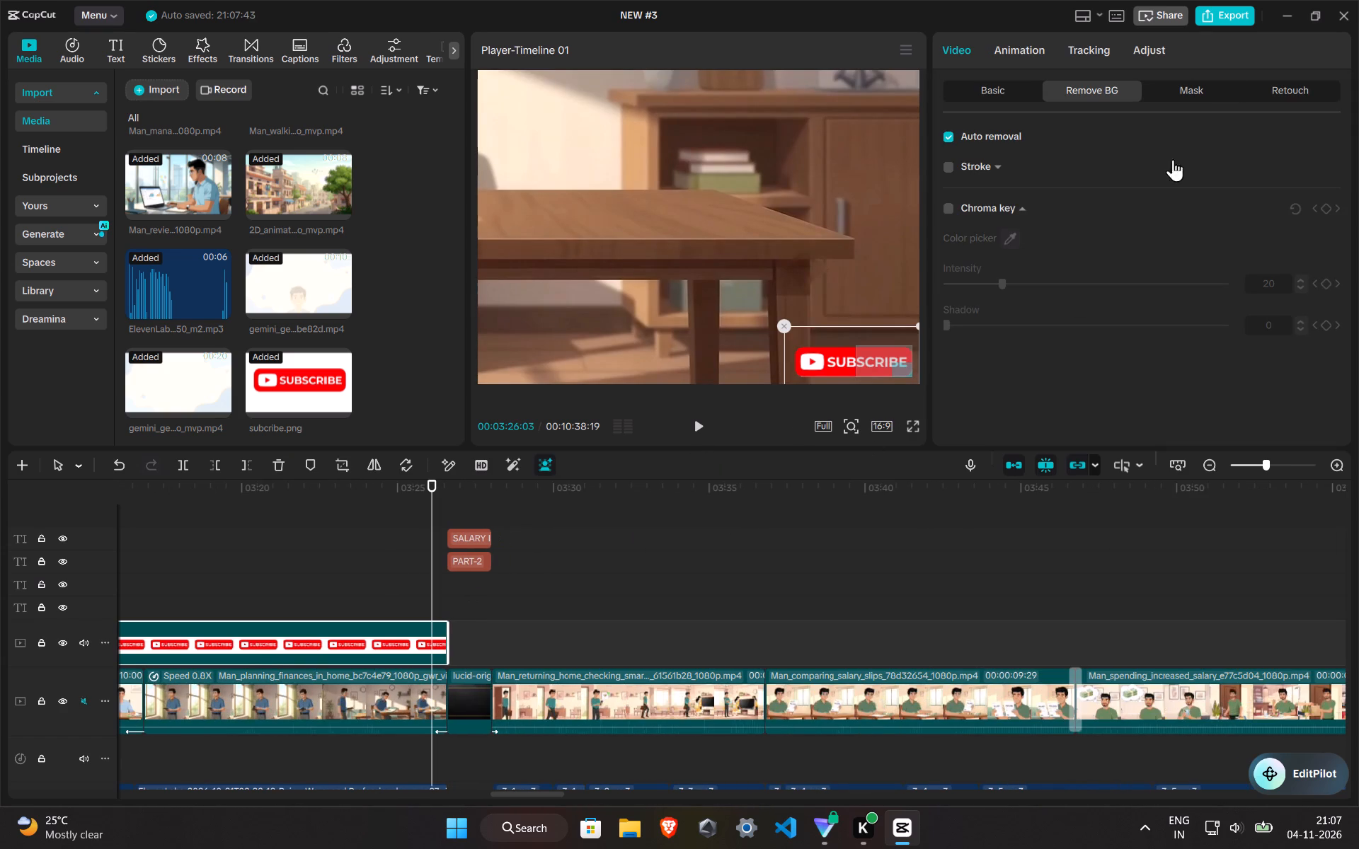
click(1016, 60)
scroll(1040, 221, up, 3)
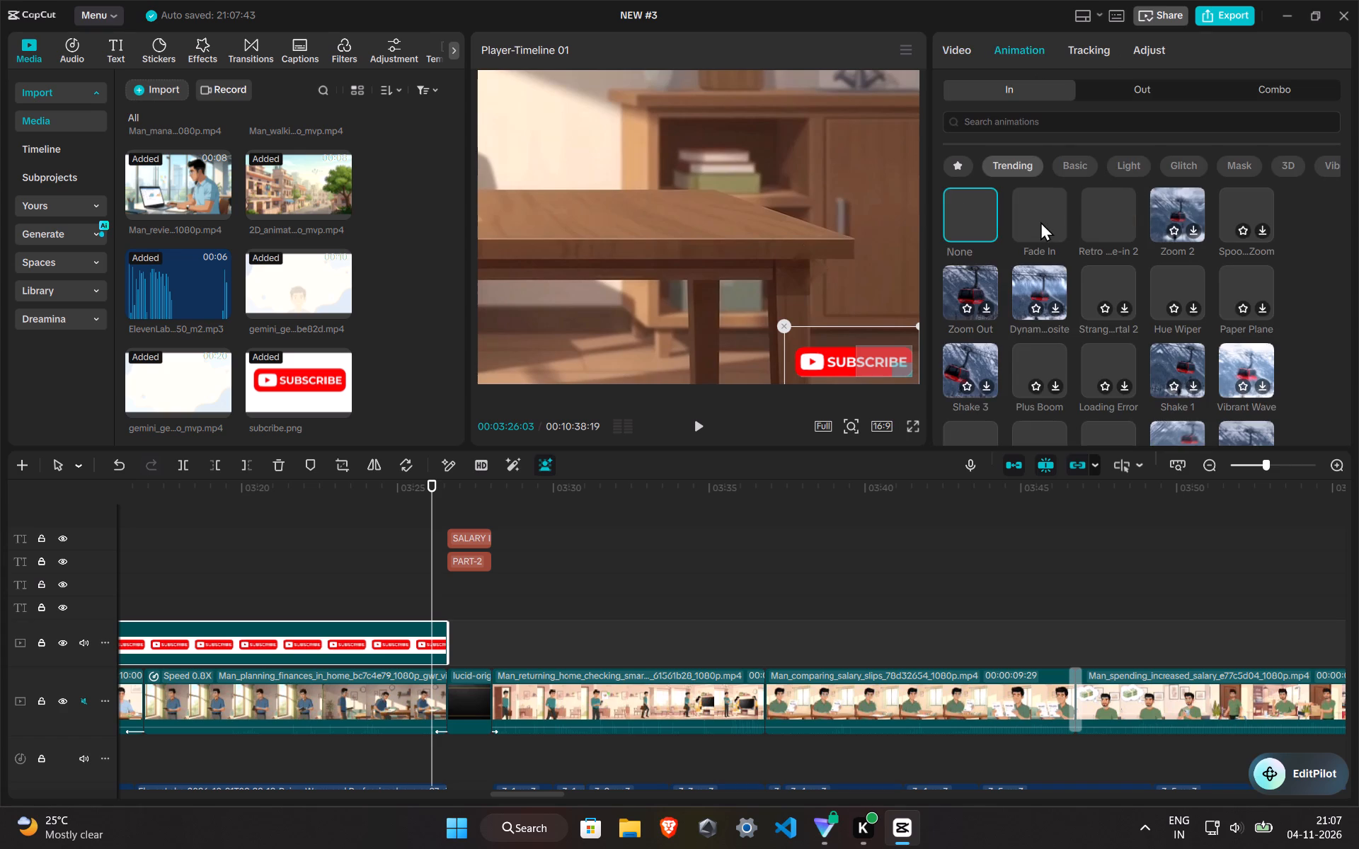
click(1173, 75)
click(1169, 77)
click(1128, 91)
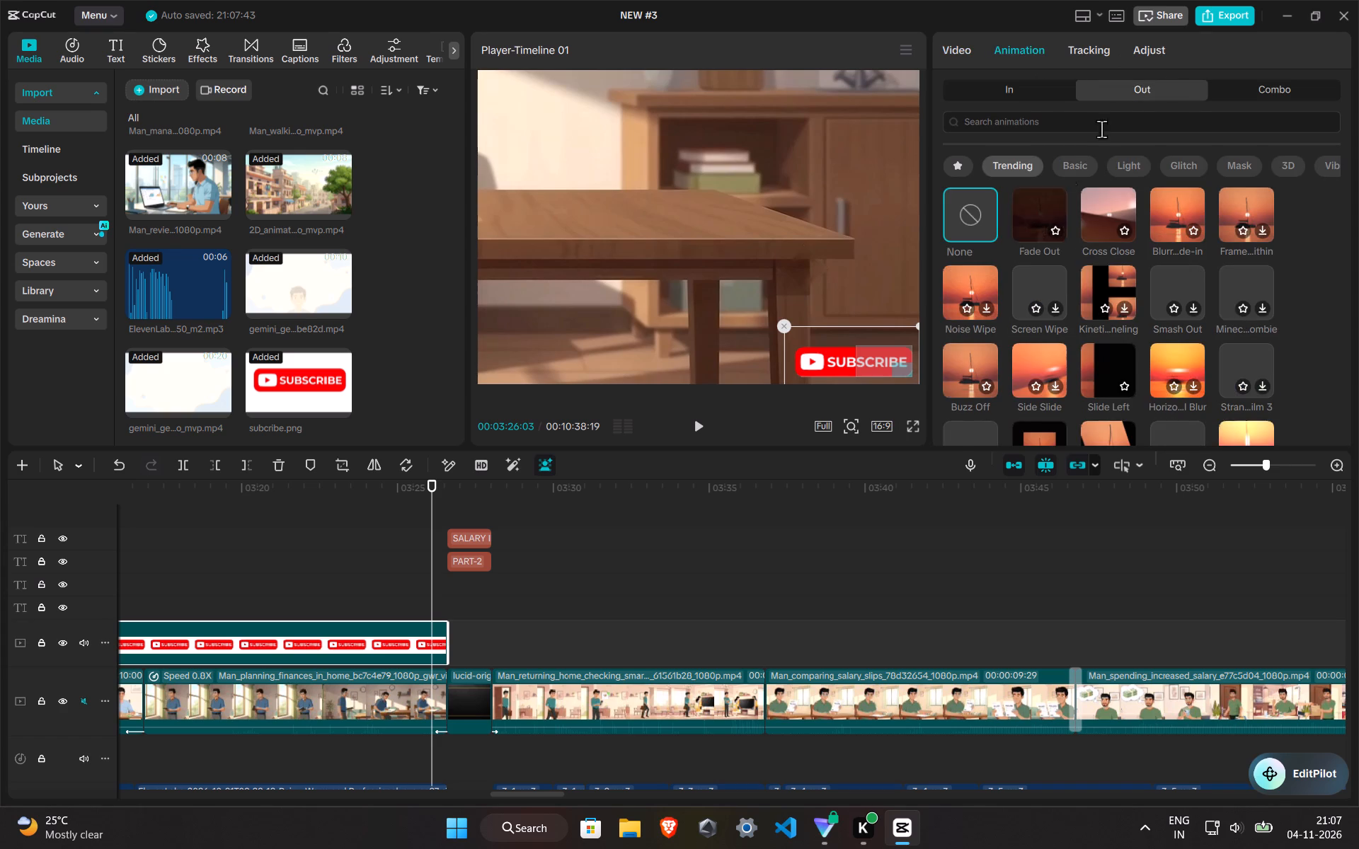
click(1021, 241)
click(1033, 223)
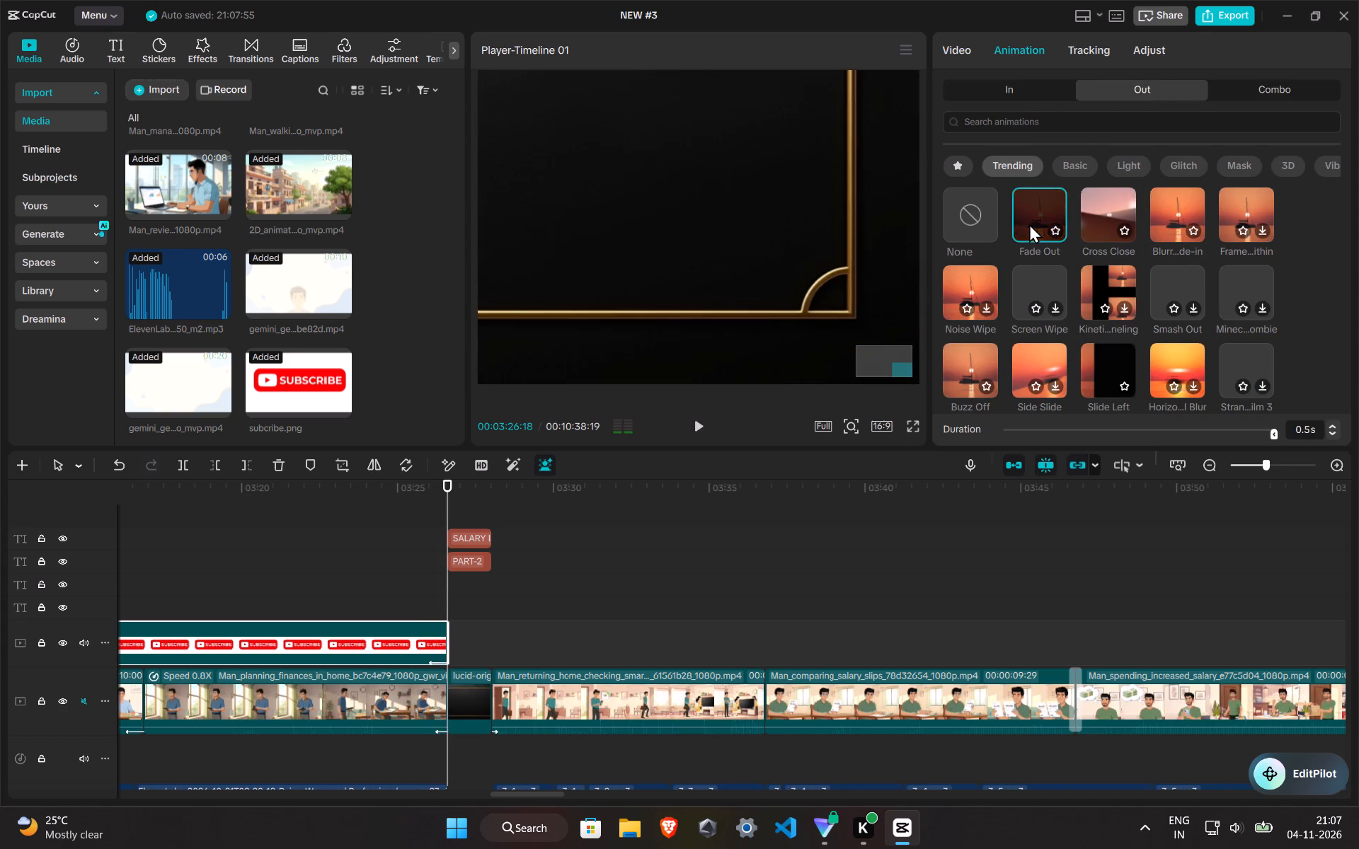
click(425, 573)
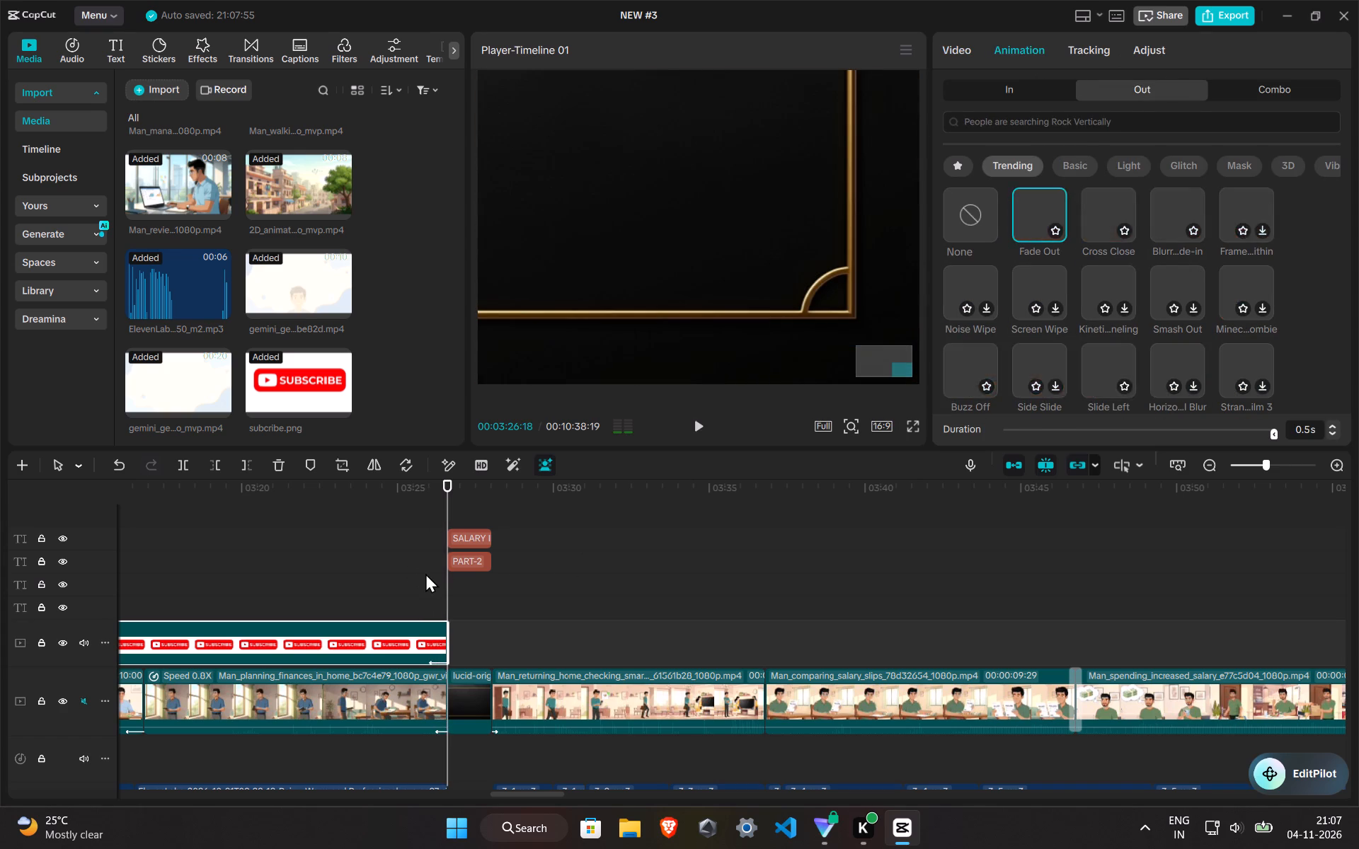
click(425, 575)
key(space)
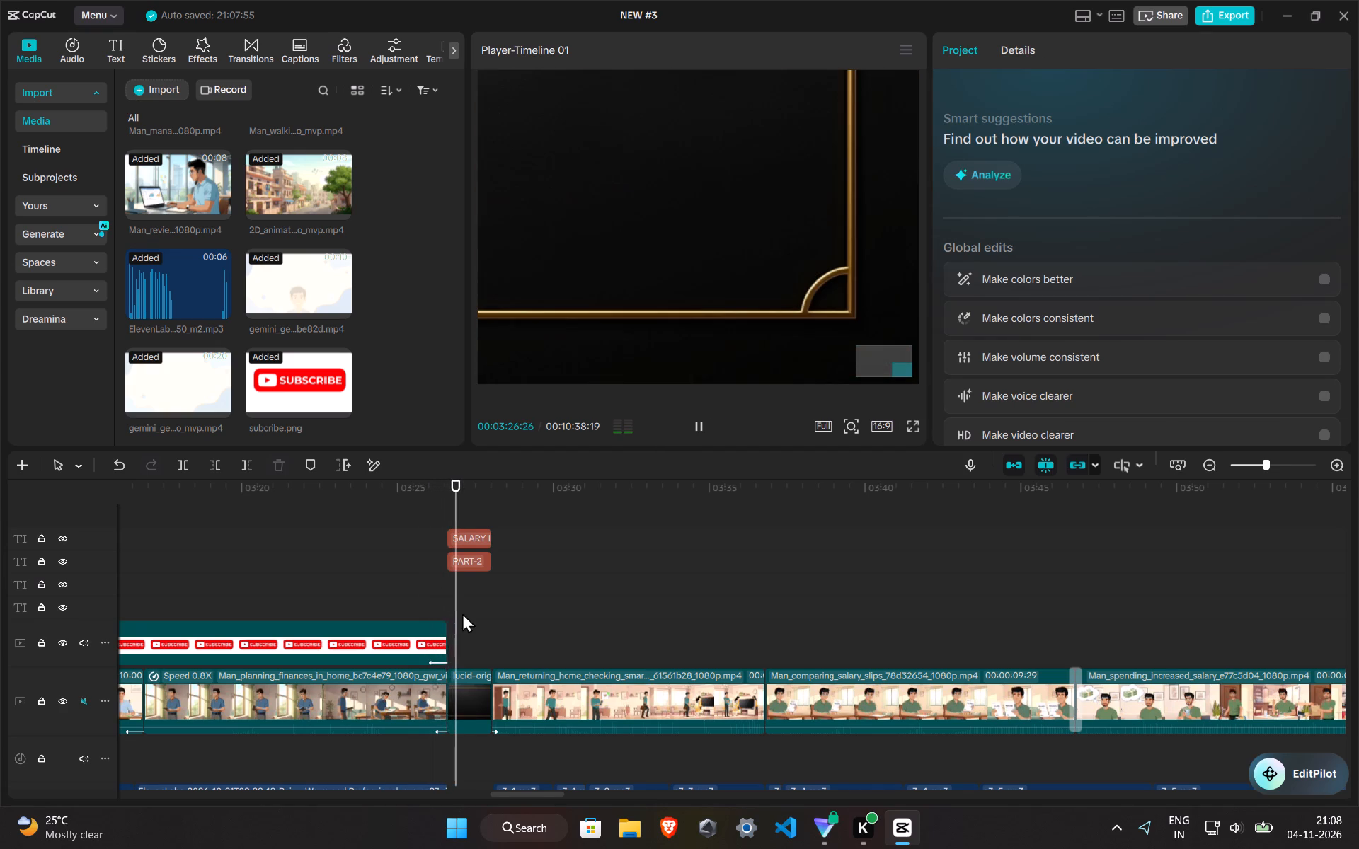
Copy the subscribe overlay and paste it on the same track at 00:03:28:01, where the PART-2 title ends.
ctrl+scroll(462, 613, up, 10)
click(397, 643)
ctrl+scroll(413, 632, down, 4)
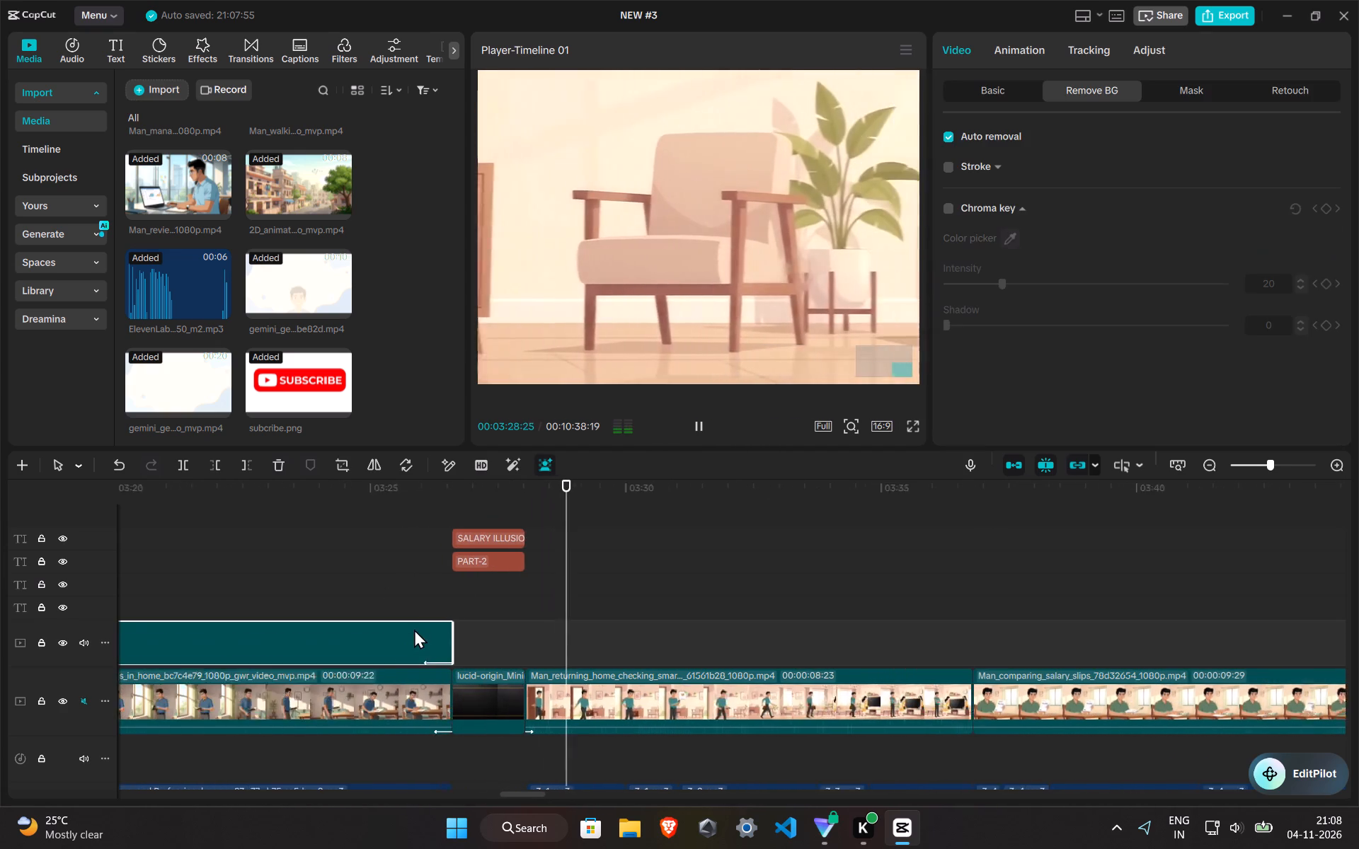
ctrl+scroll(414, 629, down, 7)
key(ctrl+c)
click(546, 603)
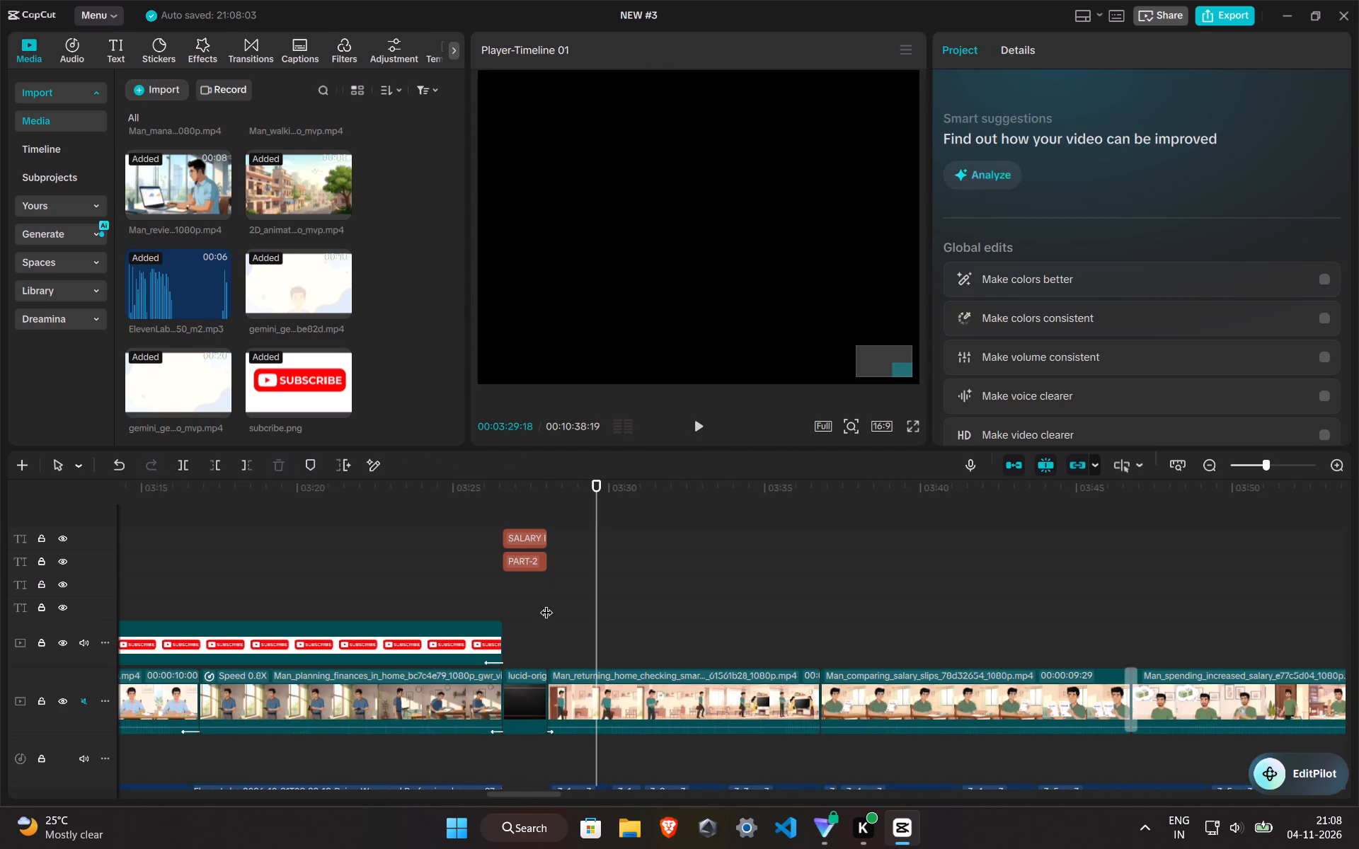
key(ctrl+v)
click(540, 601)
key(space)
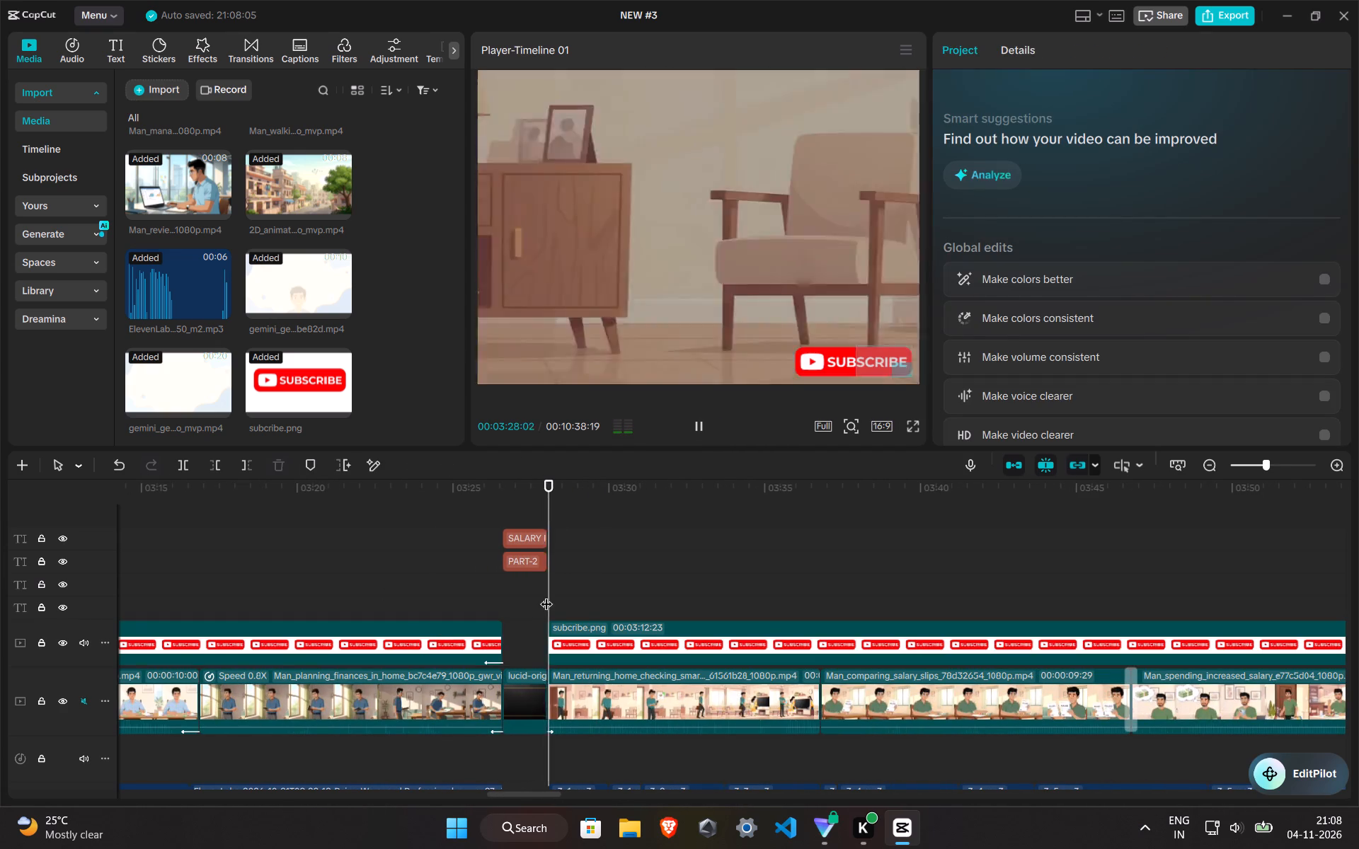
click(554, 606)
click(573, 650)
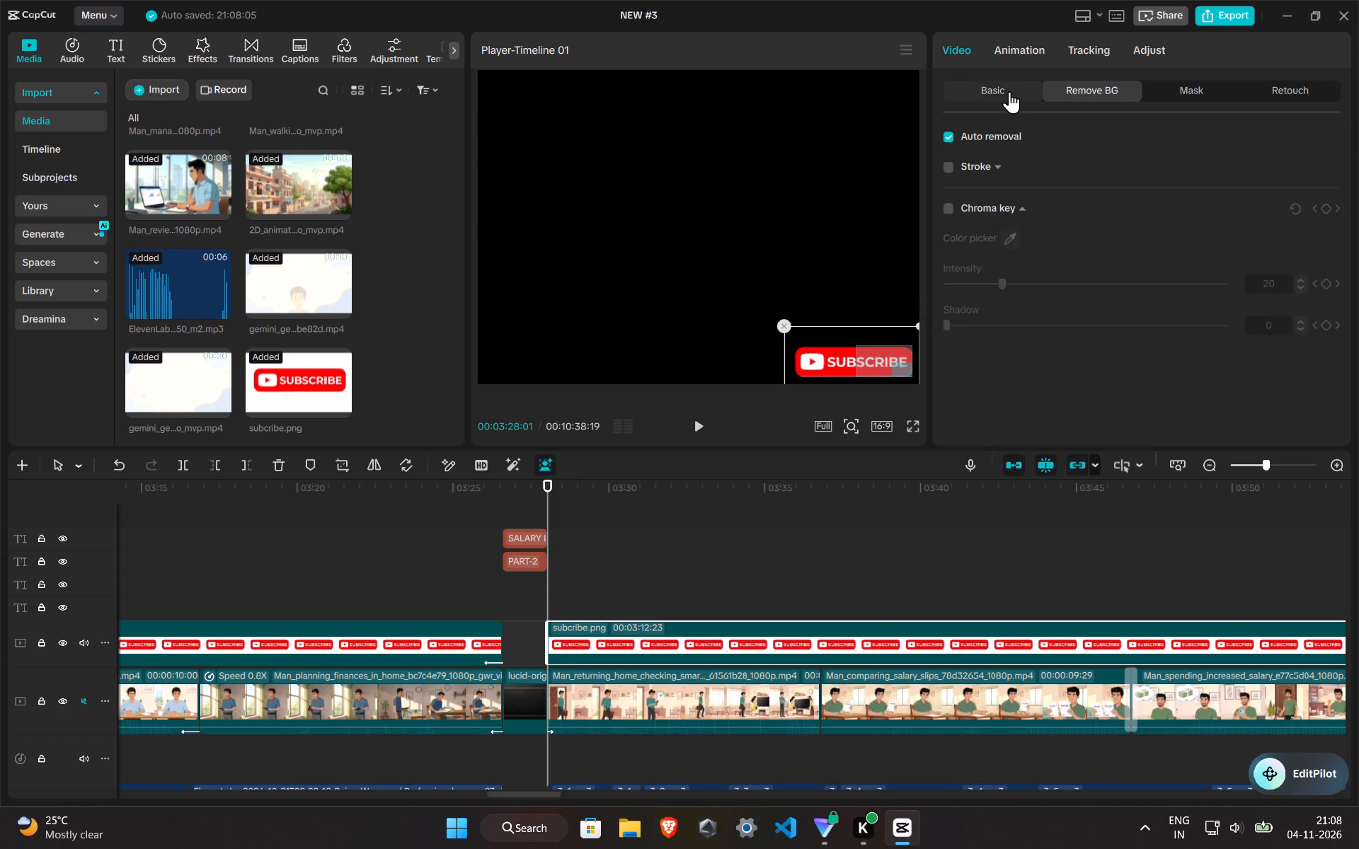
Review the subscribe overlay with the whole frame in view, then play it full screen through the PART-2 title.
click(413, 605)
scroll(438, 581, down, 3)
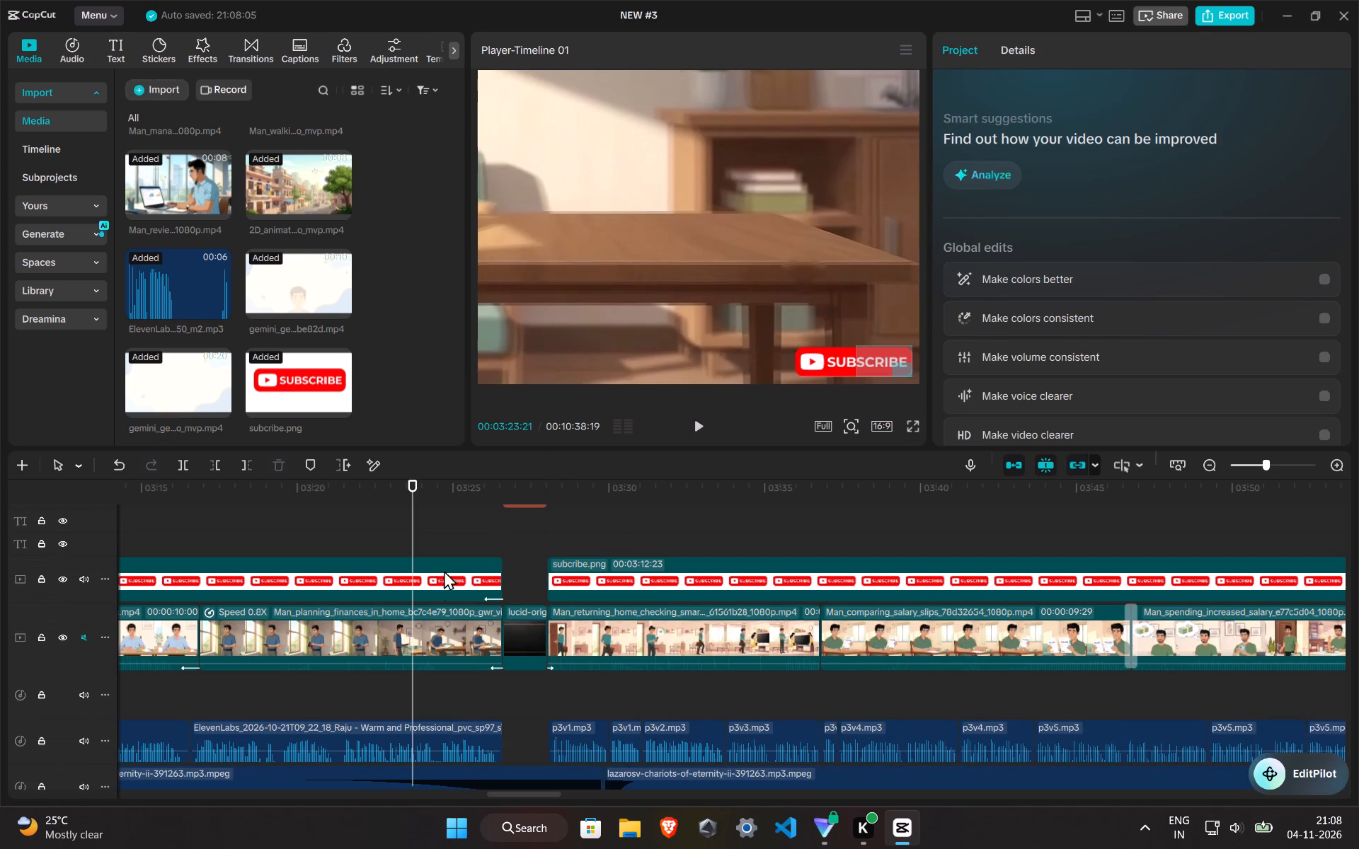
ctrl+scroll(843, 315, down, 9)
ctrl+scroll(843, 315, up, 2)
ctrl+scroll(843, 315, down, 6)
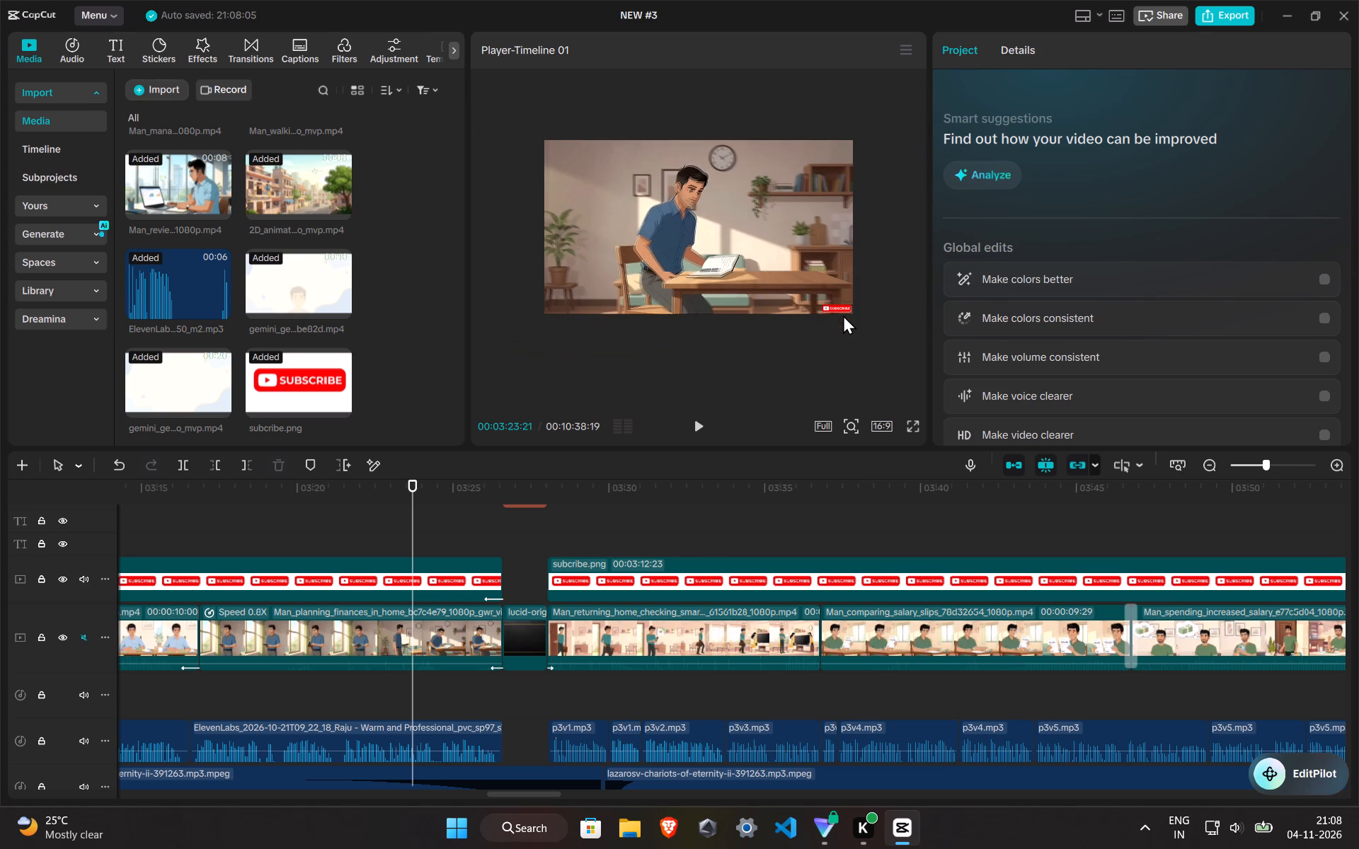
scroll(832, 311, up, 3)
ctrl+scroll(803, 289, up, 2)
click(373, 567)
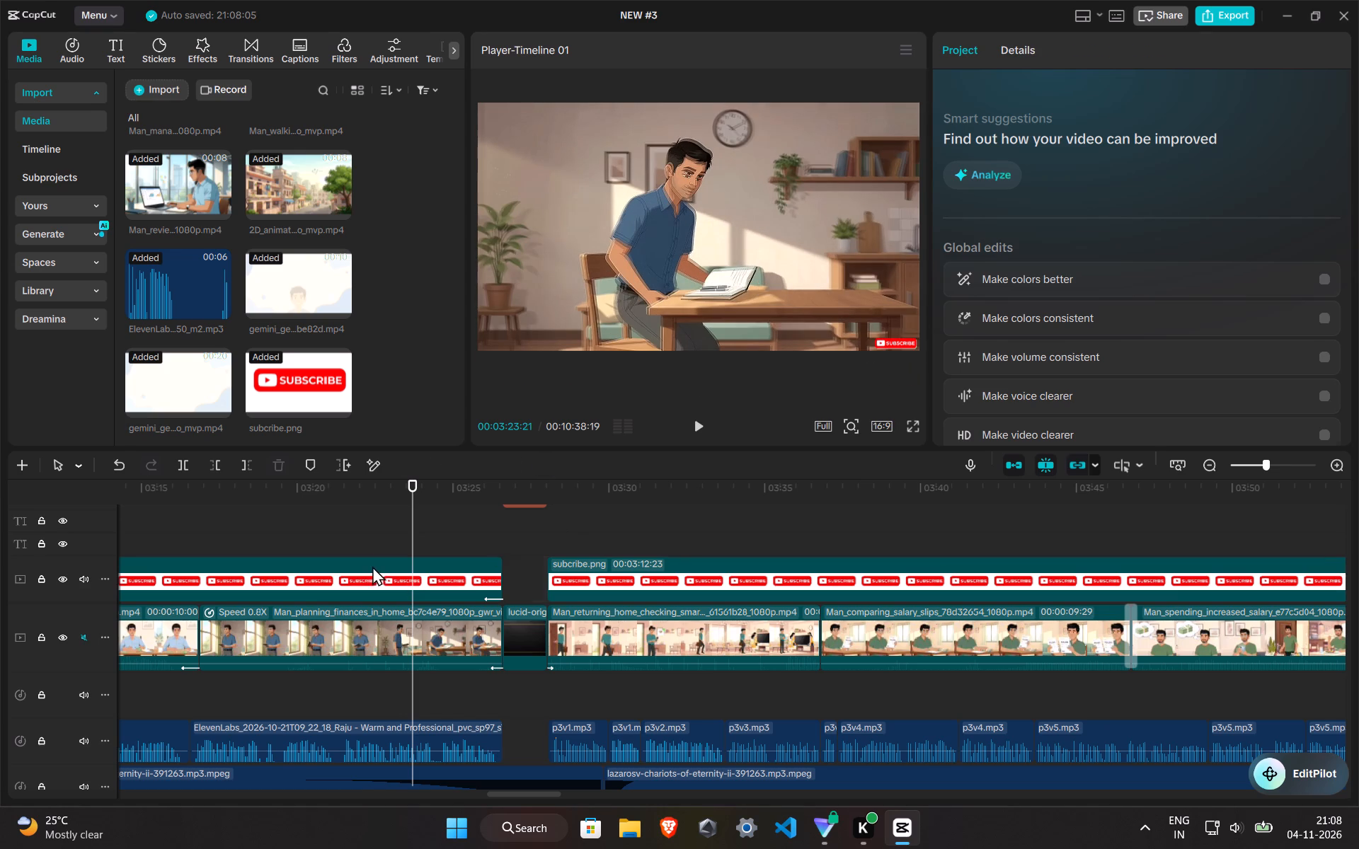
click(374, 551)
key(space)
click(682, 331)
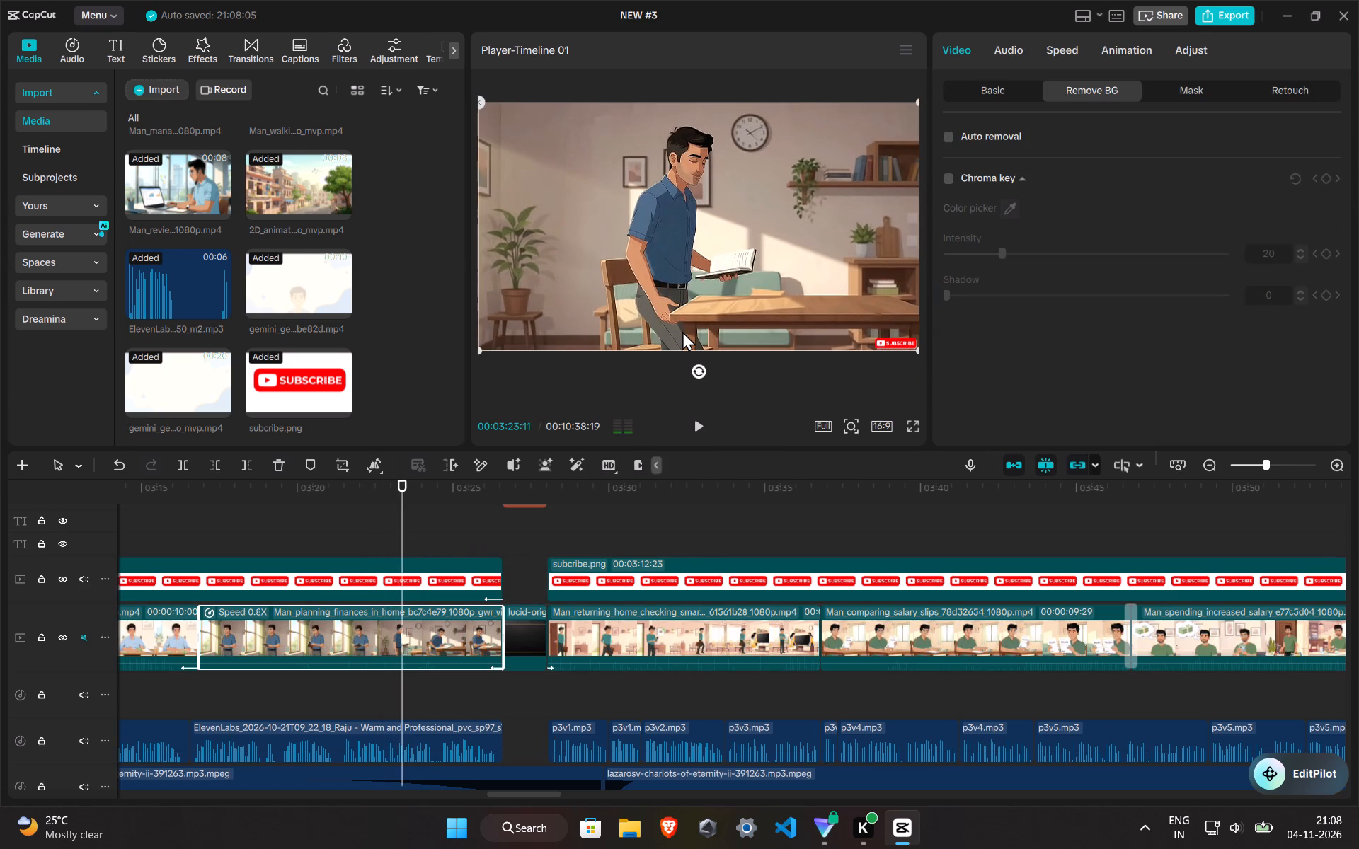
key(space)
click(908, 417)
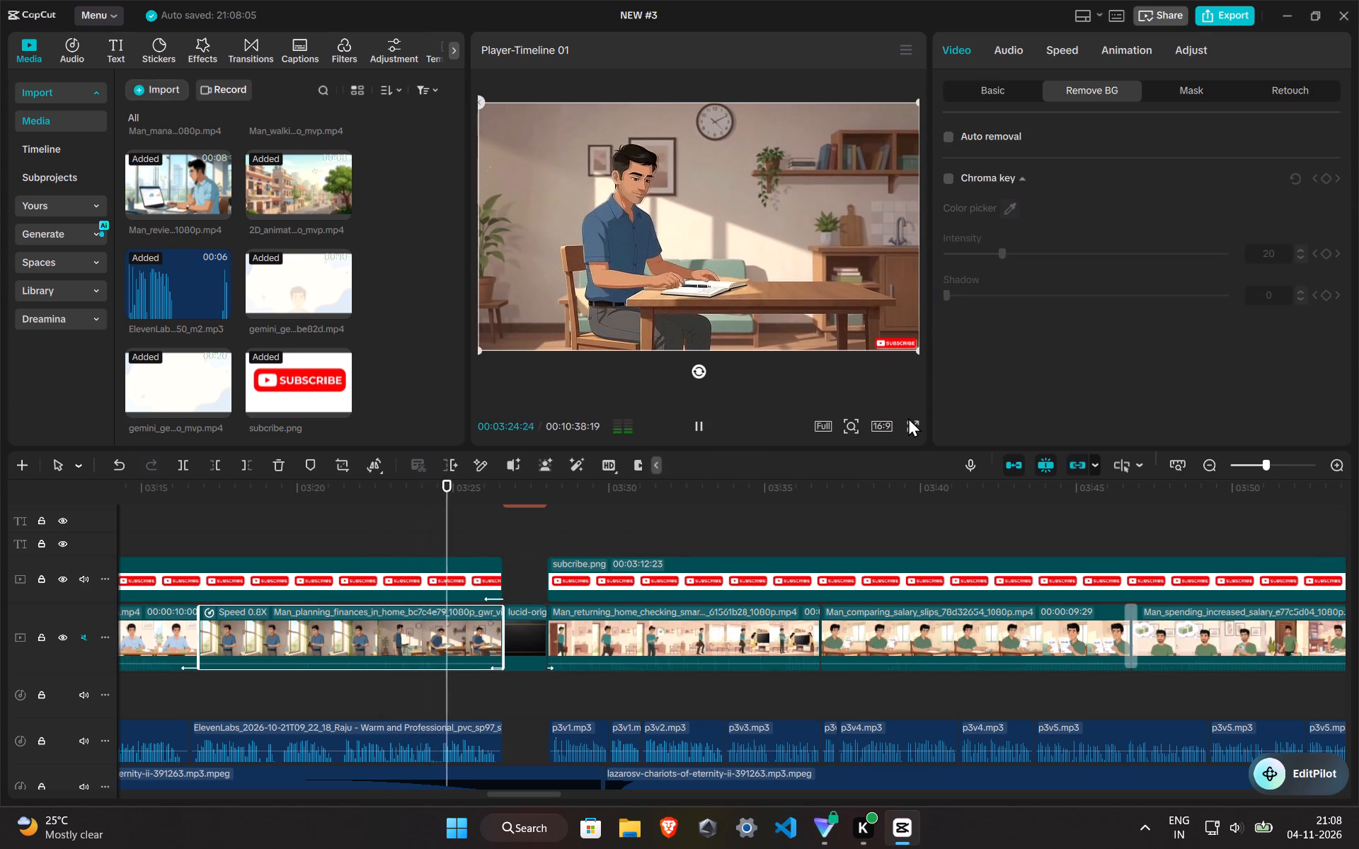
click(908, 422)
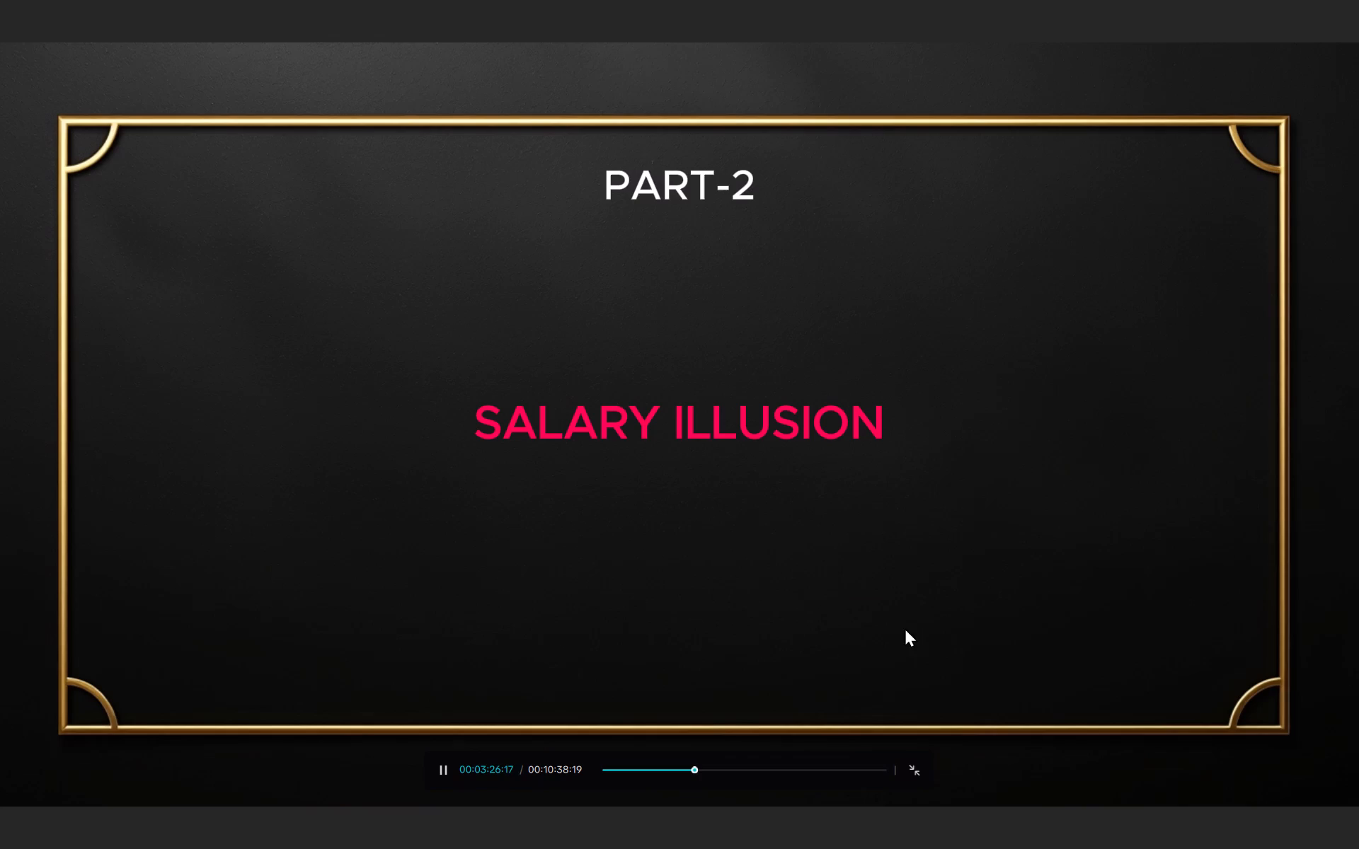
click(908, 770)
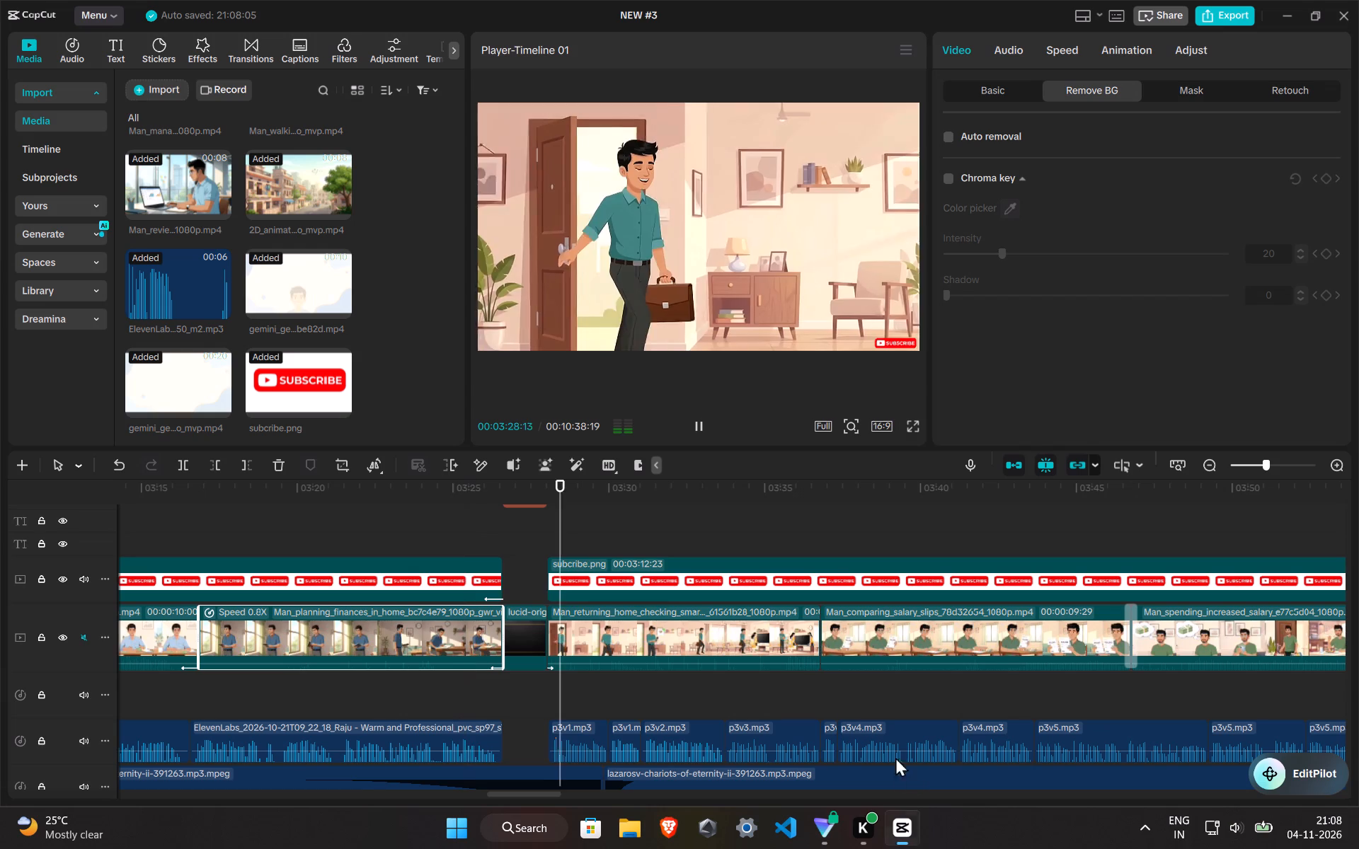
Apply a 0.5 s Fade In animation to the pasted subscribe overlay after the PART-2 title.
drag(558, 535, 551, 535)
click(549, 535)
click(576, 566)
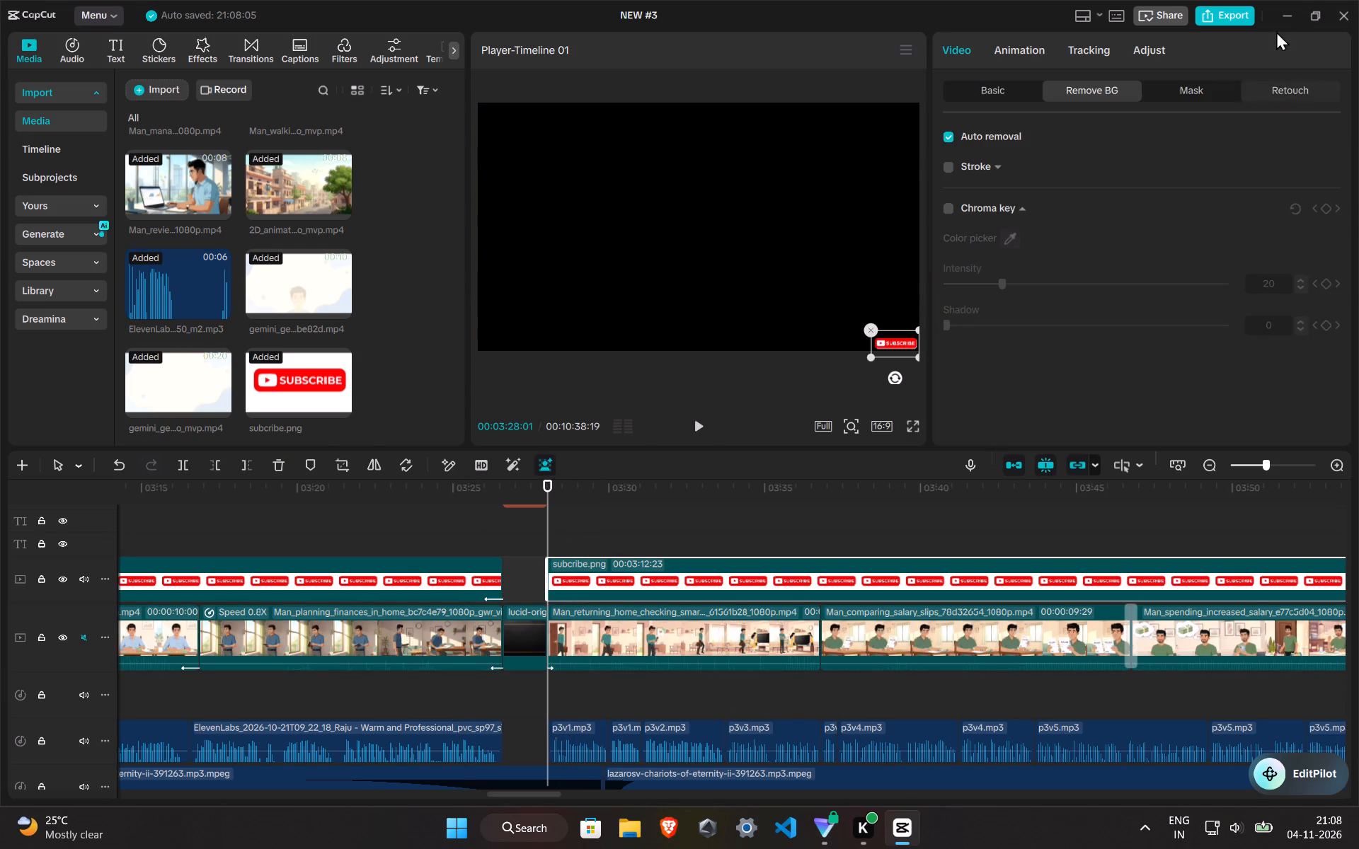
click(1036, 49)
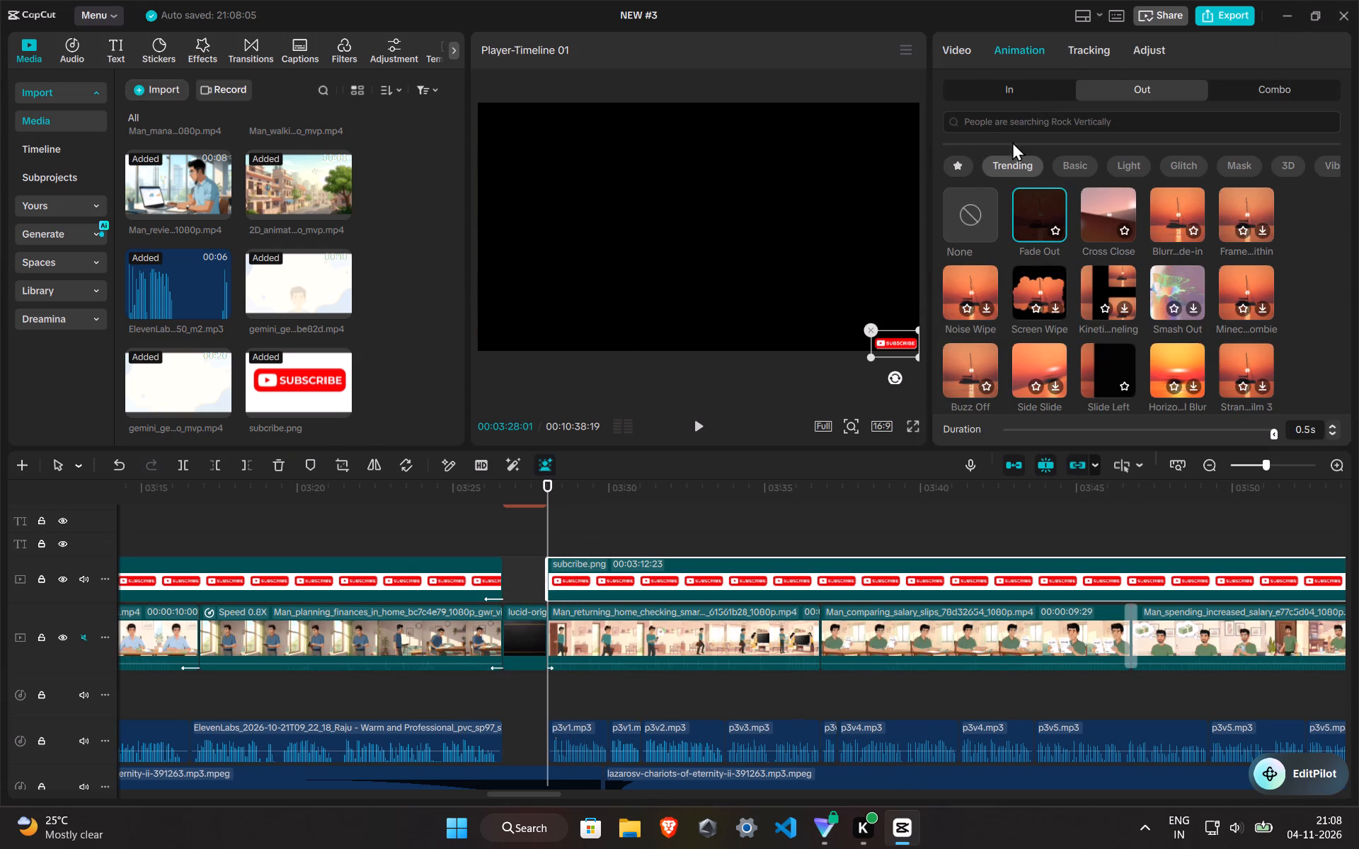
click(1016, 80)
click(1035, 201)
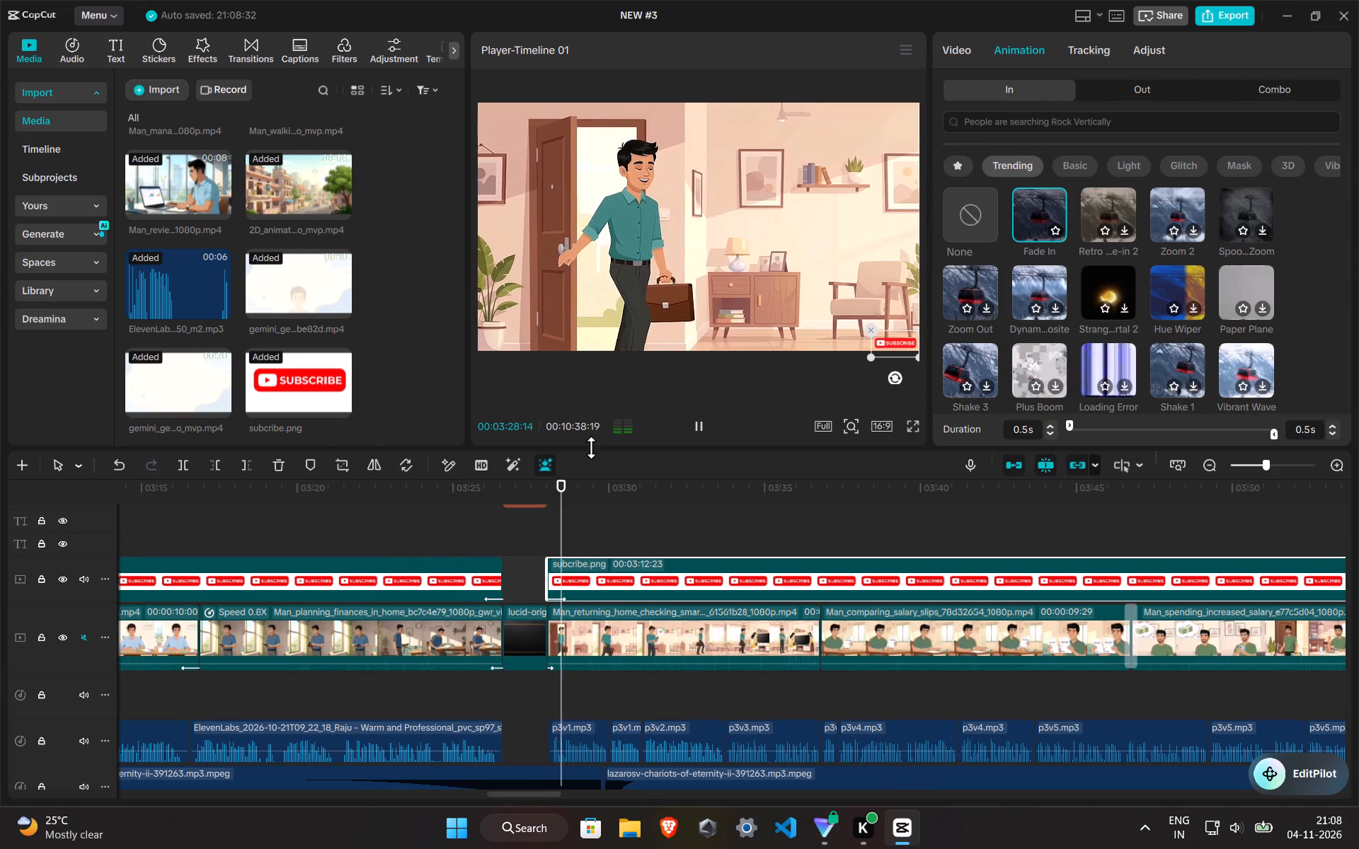
Apply a 0.5 s Fade In animation to the first subscribe overlay, which ends at the PART-2 title.
click(397, 568)
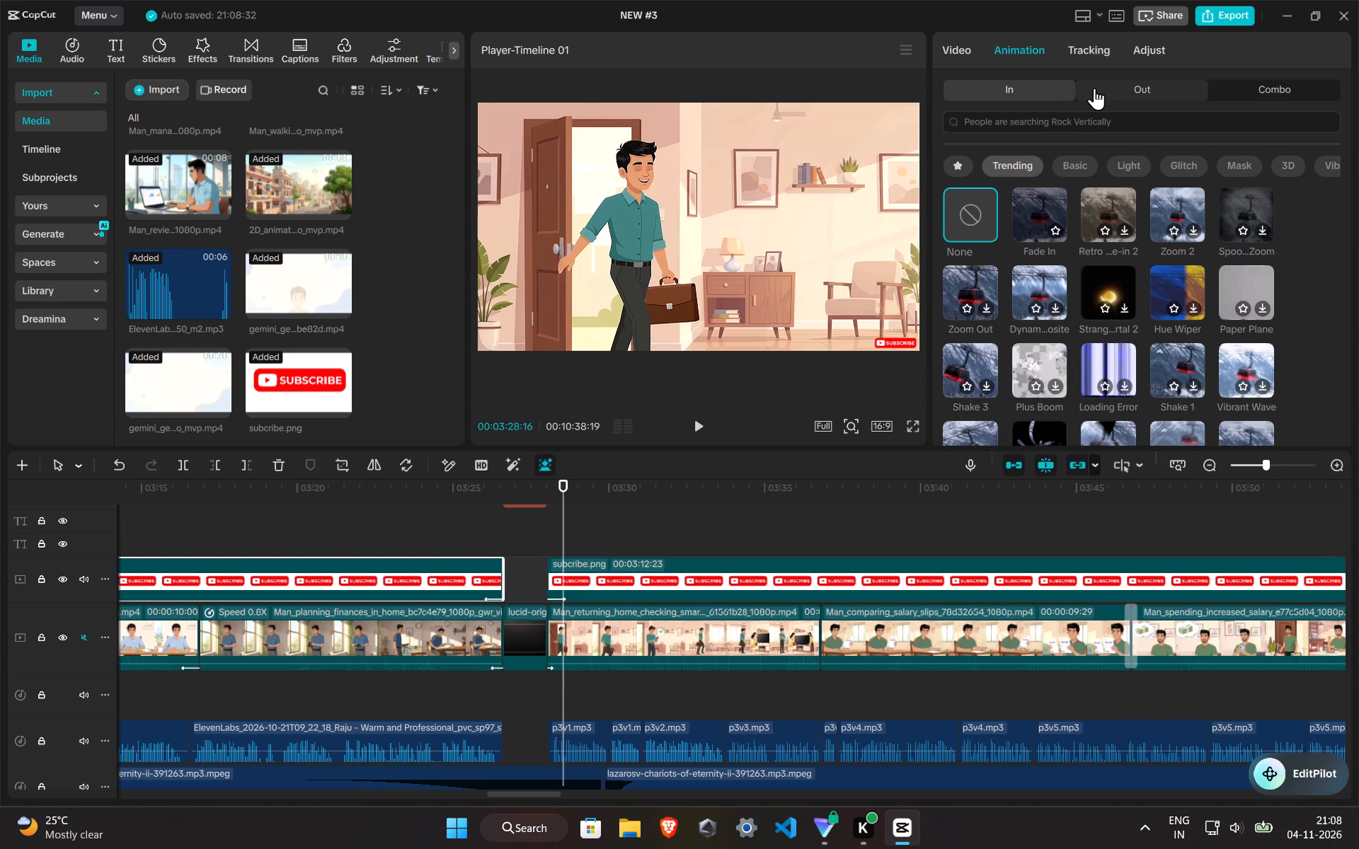
click(1030, 210)
Extend the first subscribe overlay's start back to the beginning of 1.mp4, making it 00:03:24:18 long.
scroll(500, 536, down, 3)
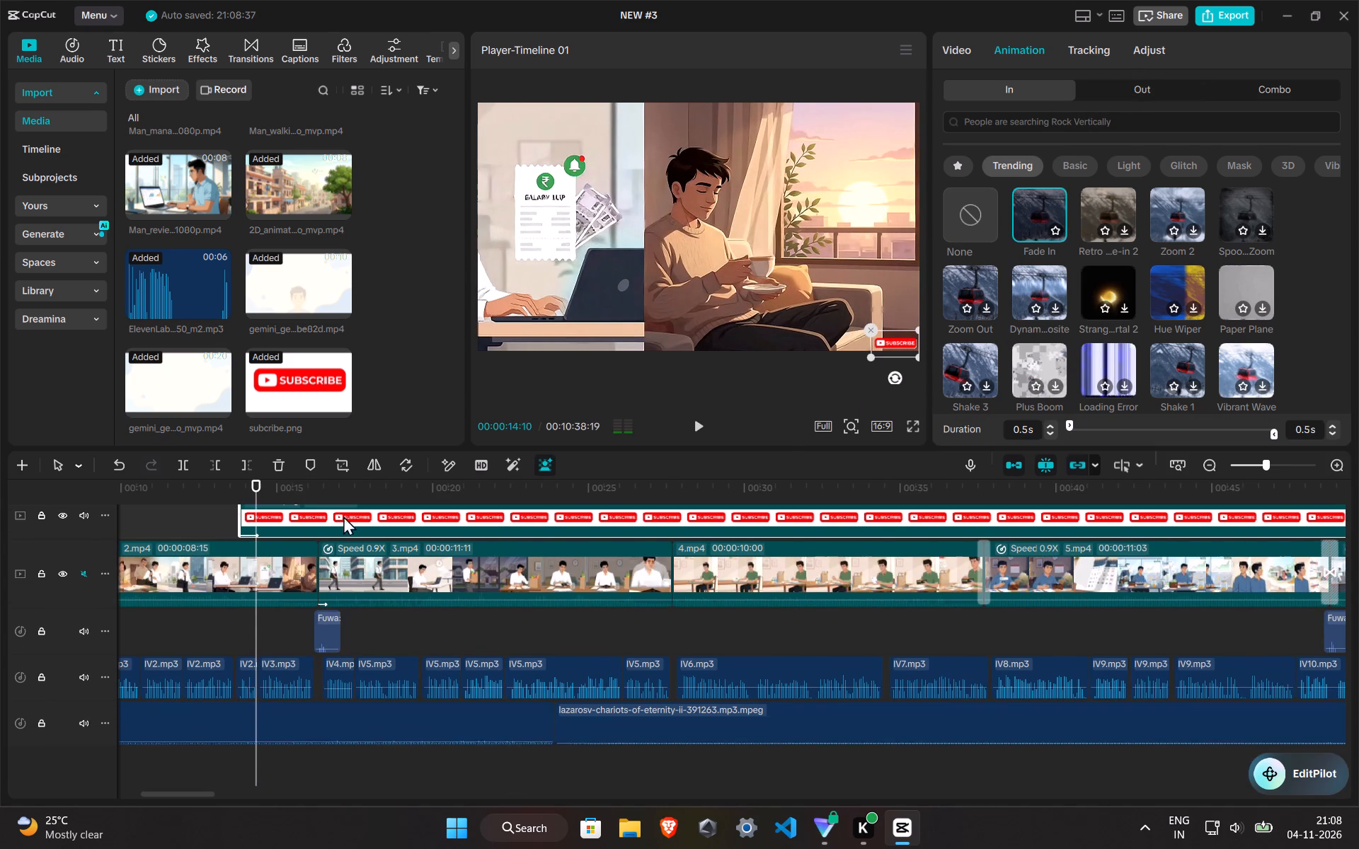
scroll(237, 507, up, 2)
click(176, 541)
ctrl+scroll(306, 579, down, 4)
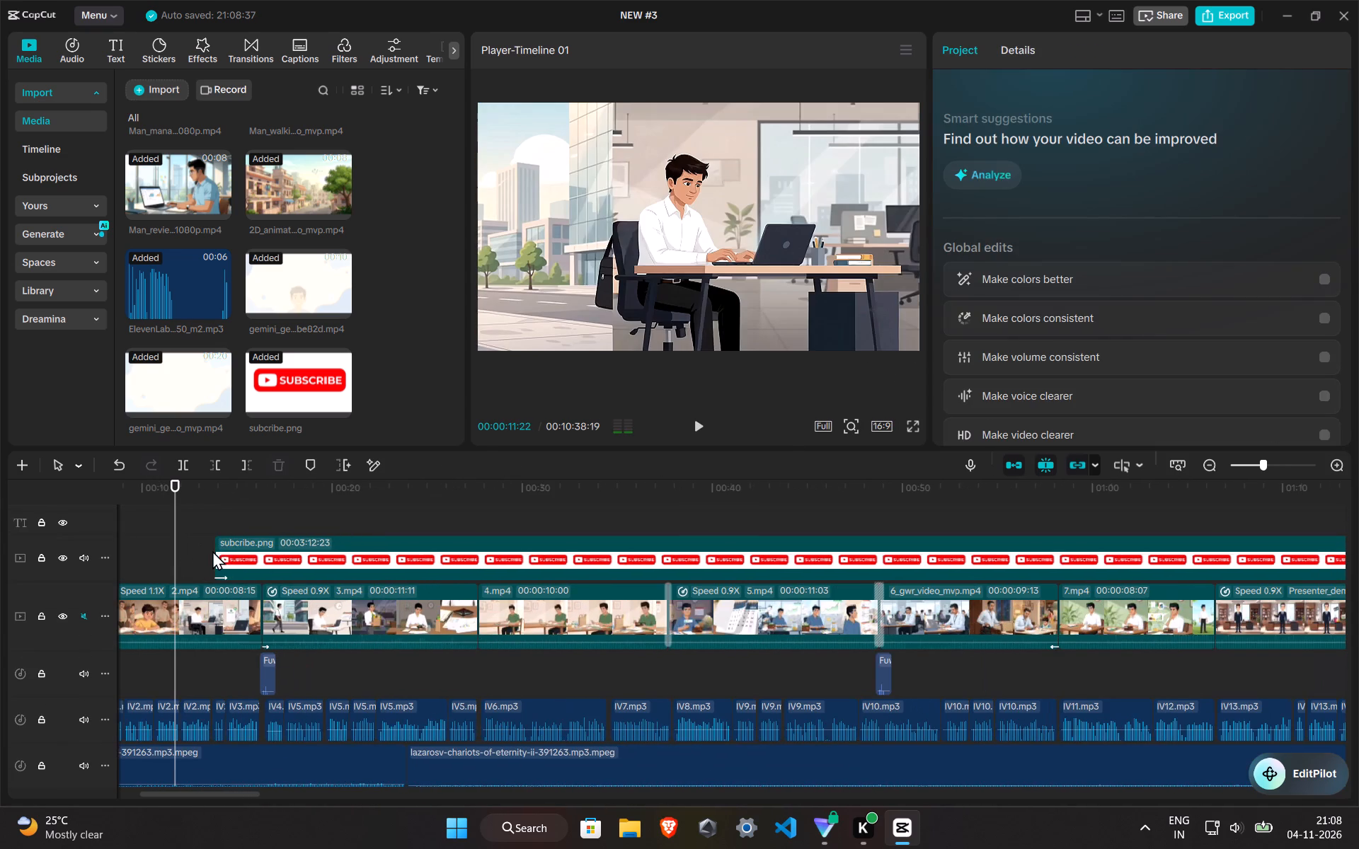
click(219, 552)
drag(215, 555, 97, 548)
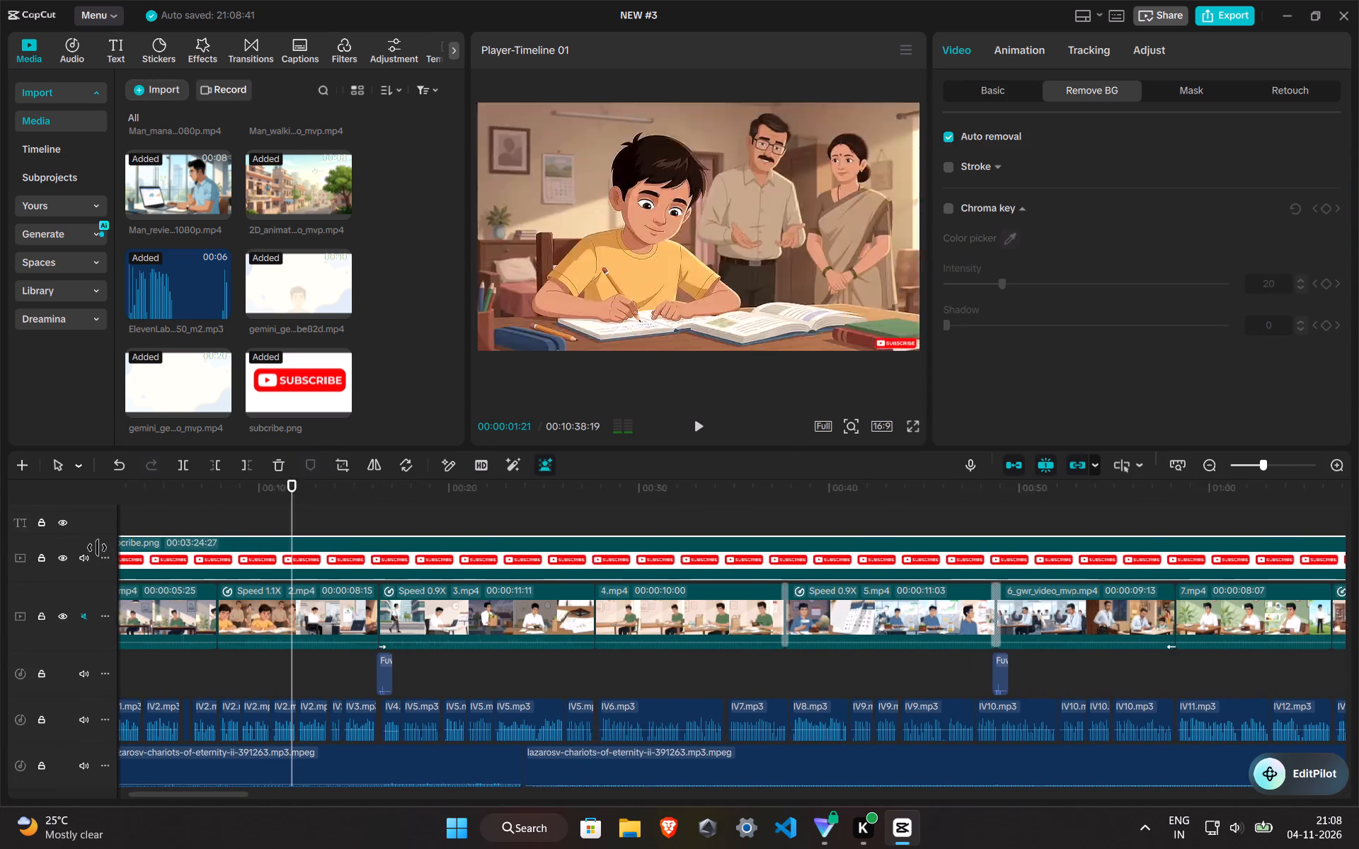
drag(97, 548, 155, 564)
Play the opening to check how the first subscribe overlay begins at the start of 1.mp4.
click(161, 523)
key(space)
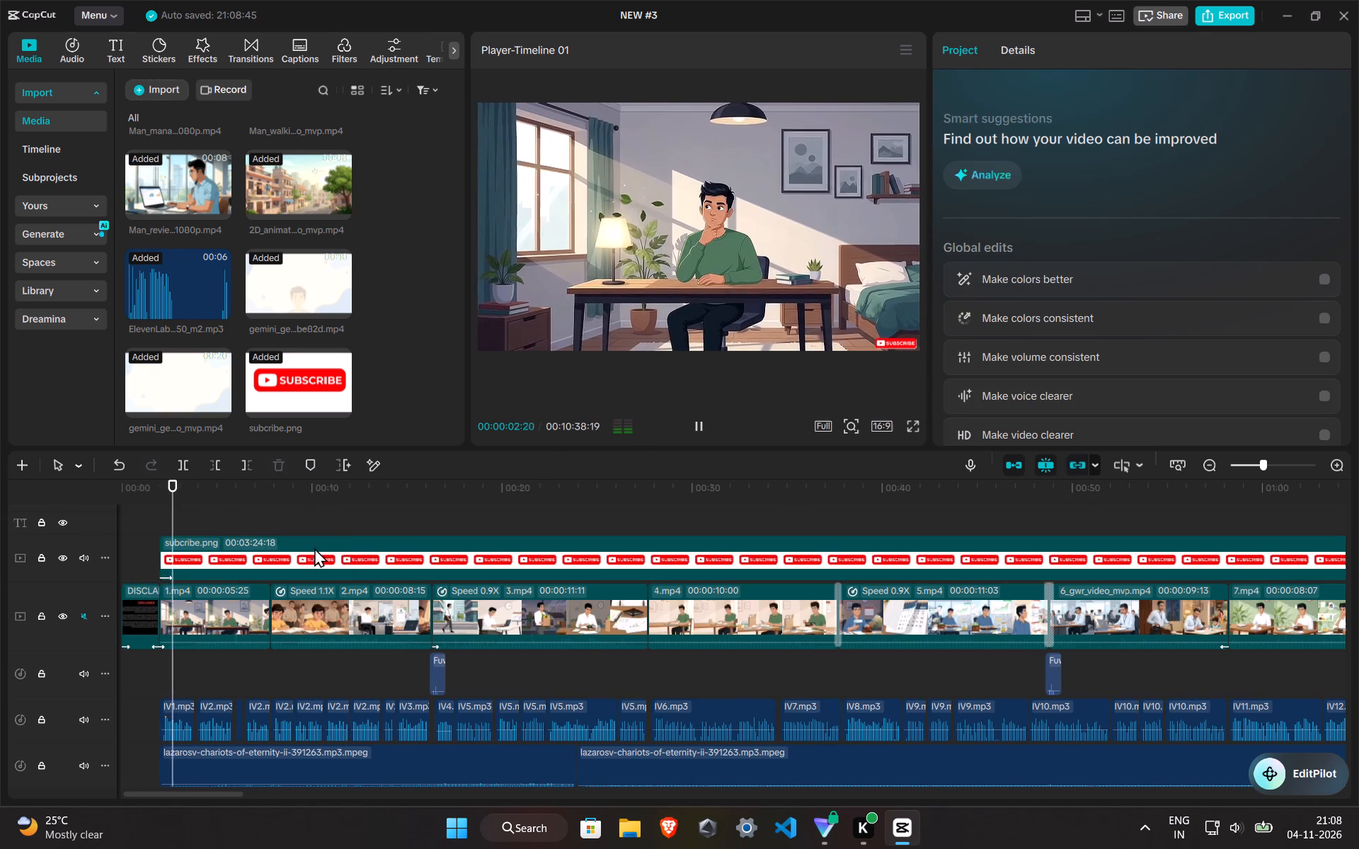
ctrl+scroll(77, 567, up, 2)
ctrl+scroll(138, 573, up, 3)
click(145, 562)
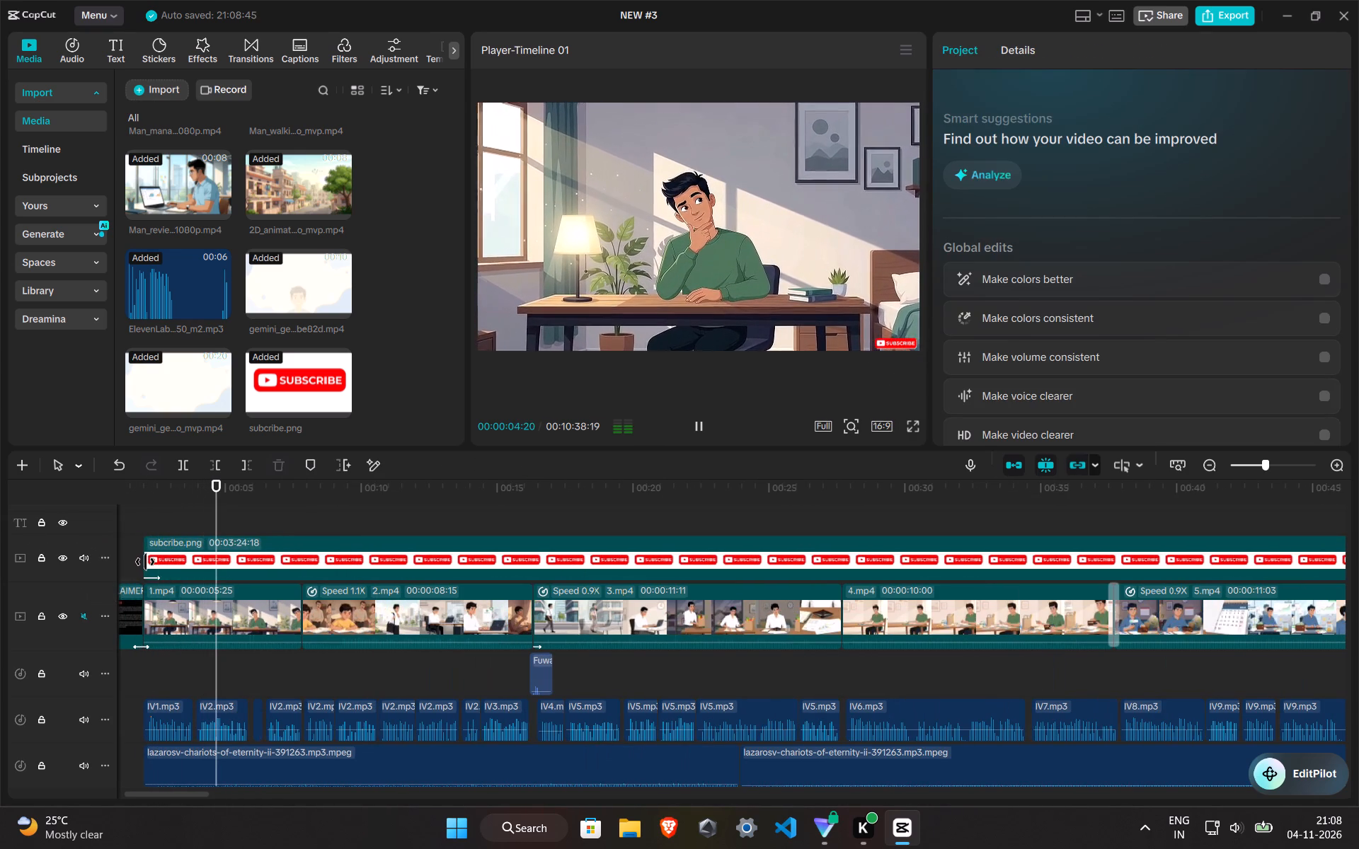
click(141, 562)
click(126, 534)
key(space)
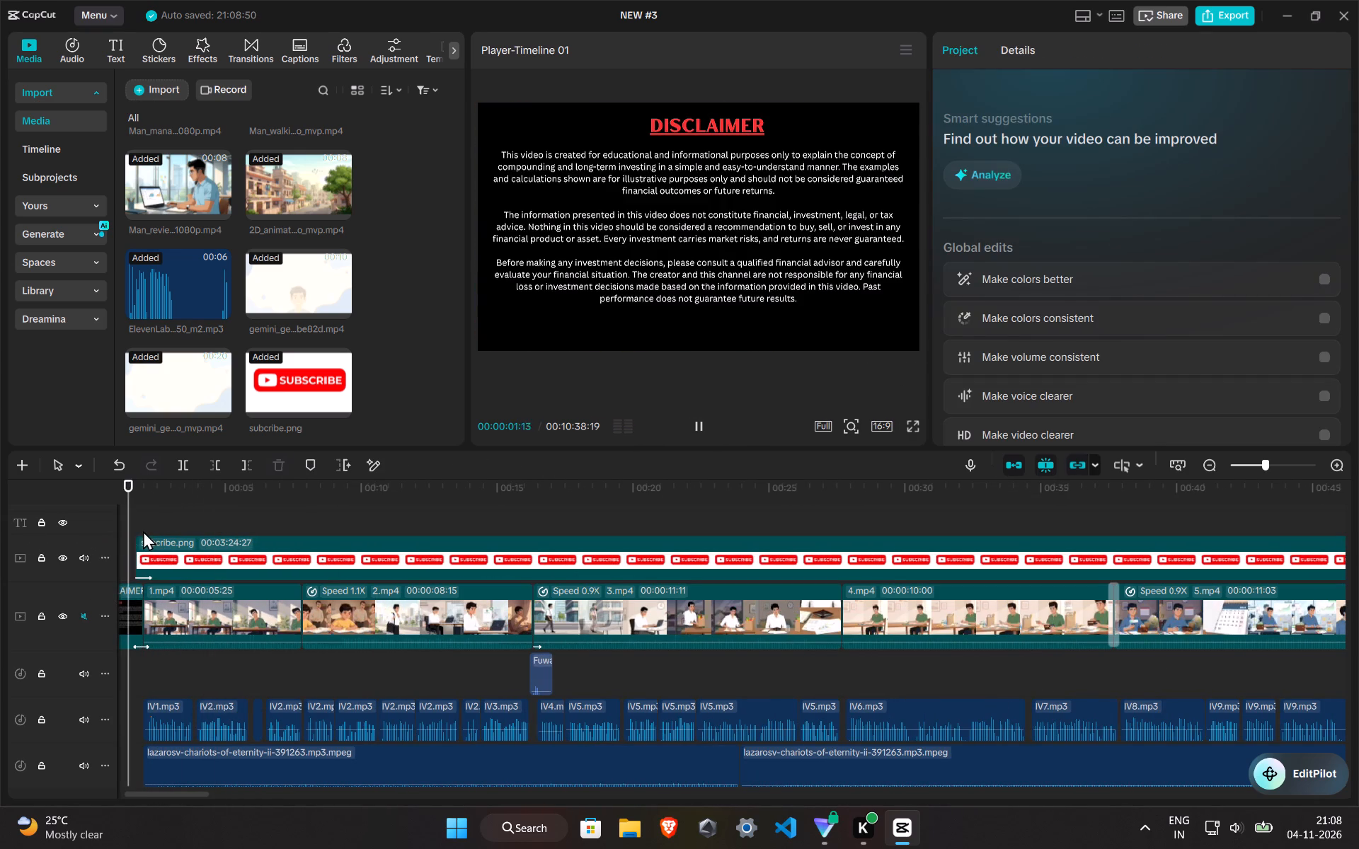
Trim the first subscribe overlay's start to line up with the beginning of 1.mp4, making it 00:03:24:18 long.
click(138, 546)
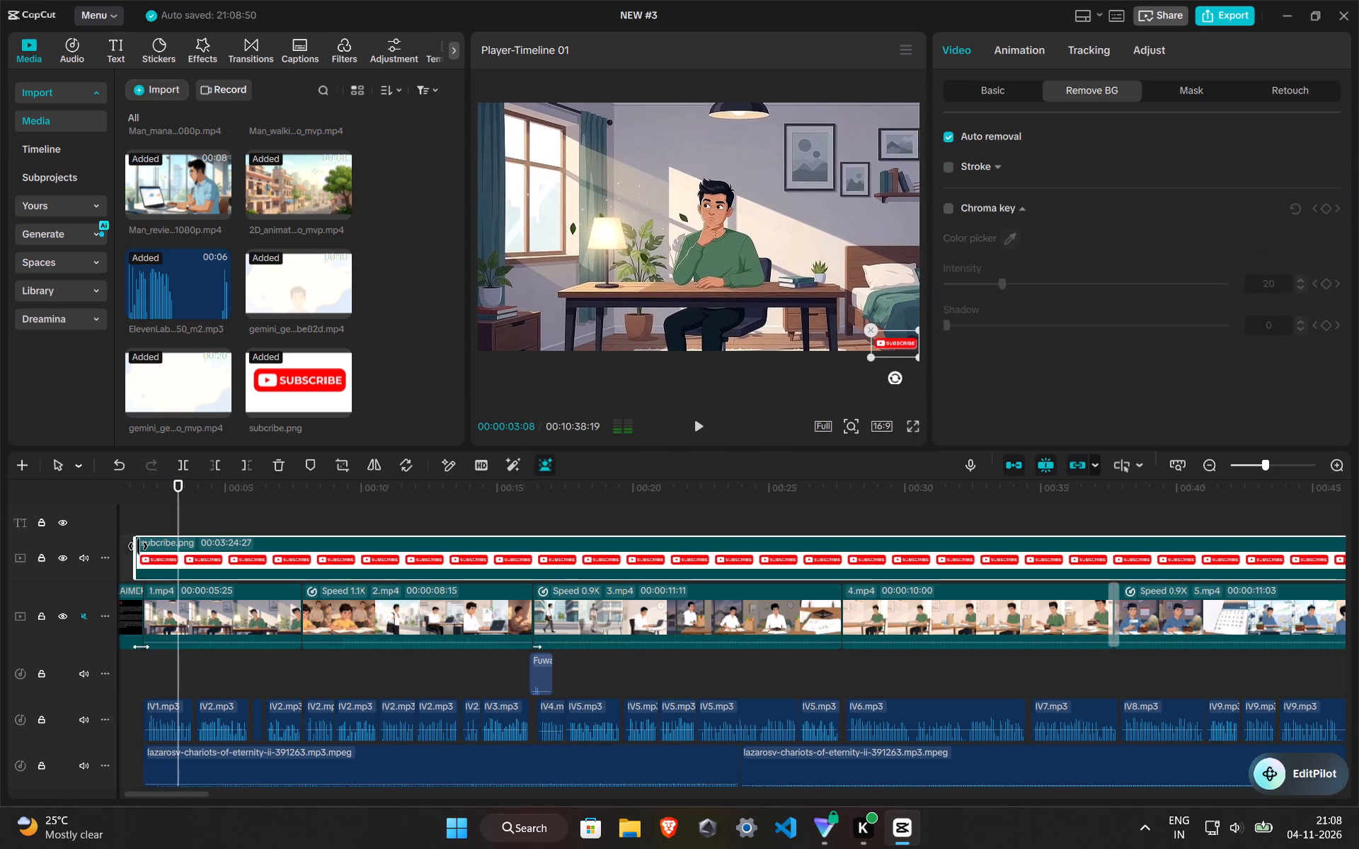
drag(133, 553, 148, 555)
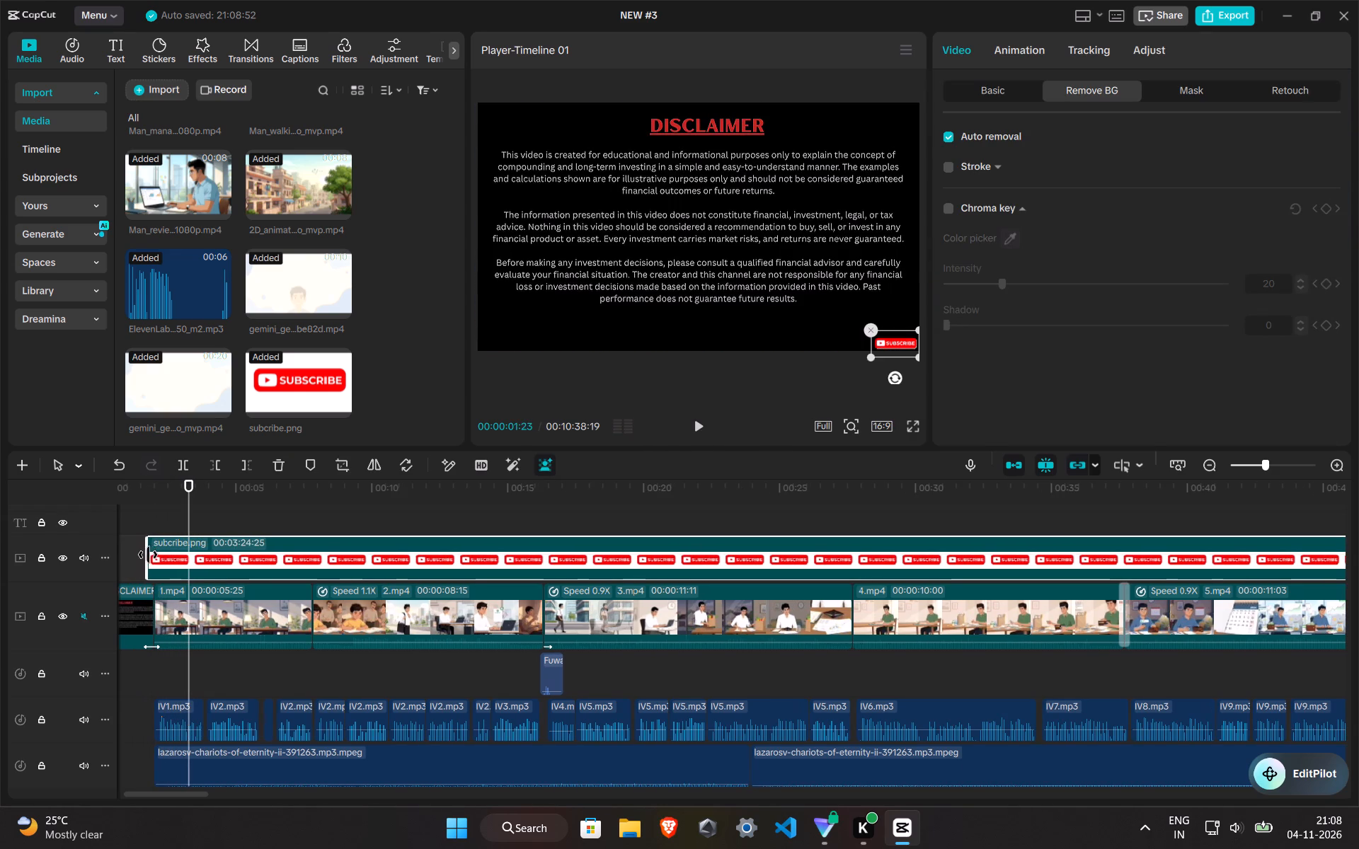
drag(148, 555, 149, 555)
click(142, 547)
ctrl+scroll(168, 552, up, 13)
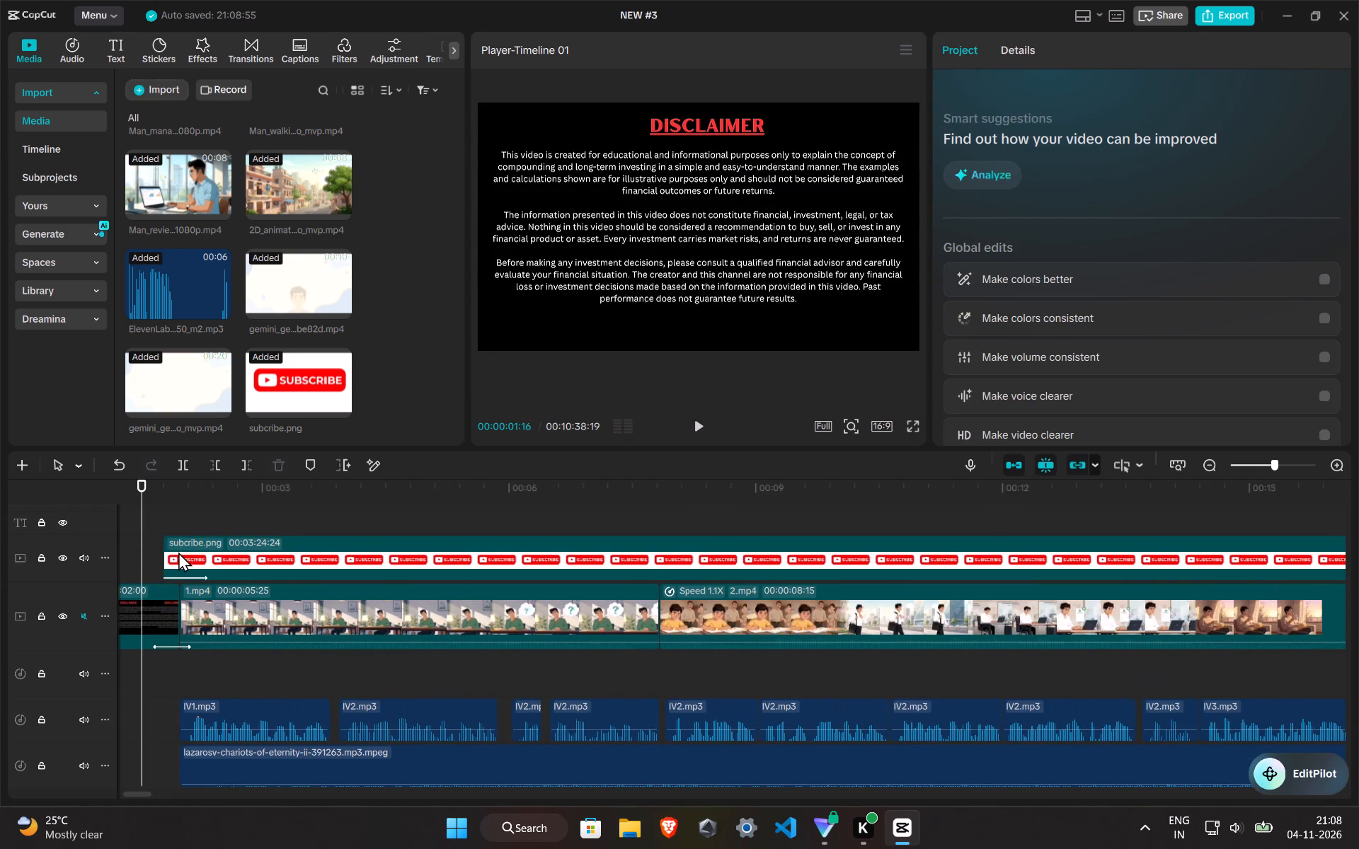
click(179, 552)
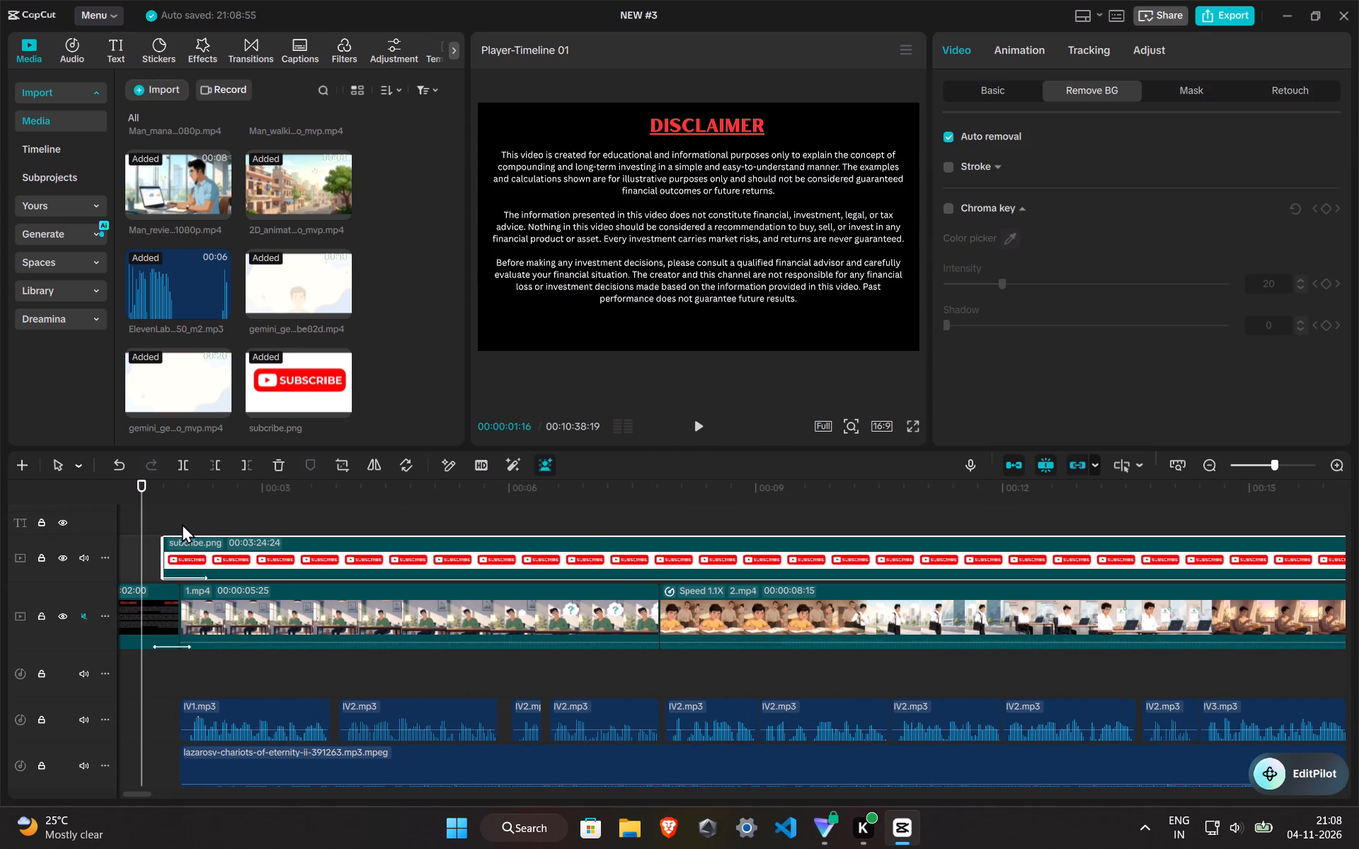
ctrl+click(182, 524)
click(164, 550)
drag(164, 550, 181, 554)
drag(163, 553, 185, 554)
Set the first subscribe overlay's Fade In duration to 0.1 s and its out-animation duration to 0.3 s.
click(1026, 51)
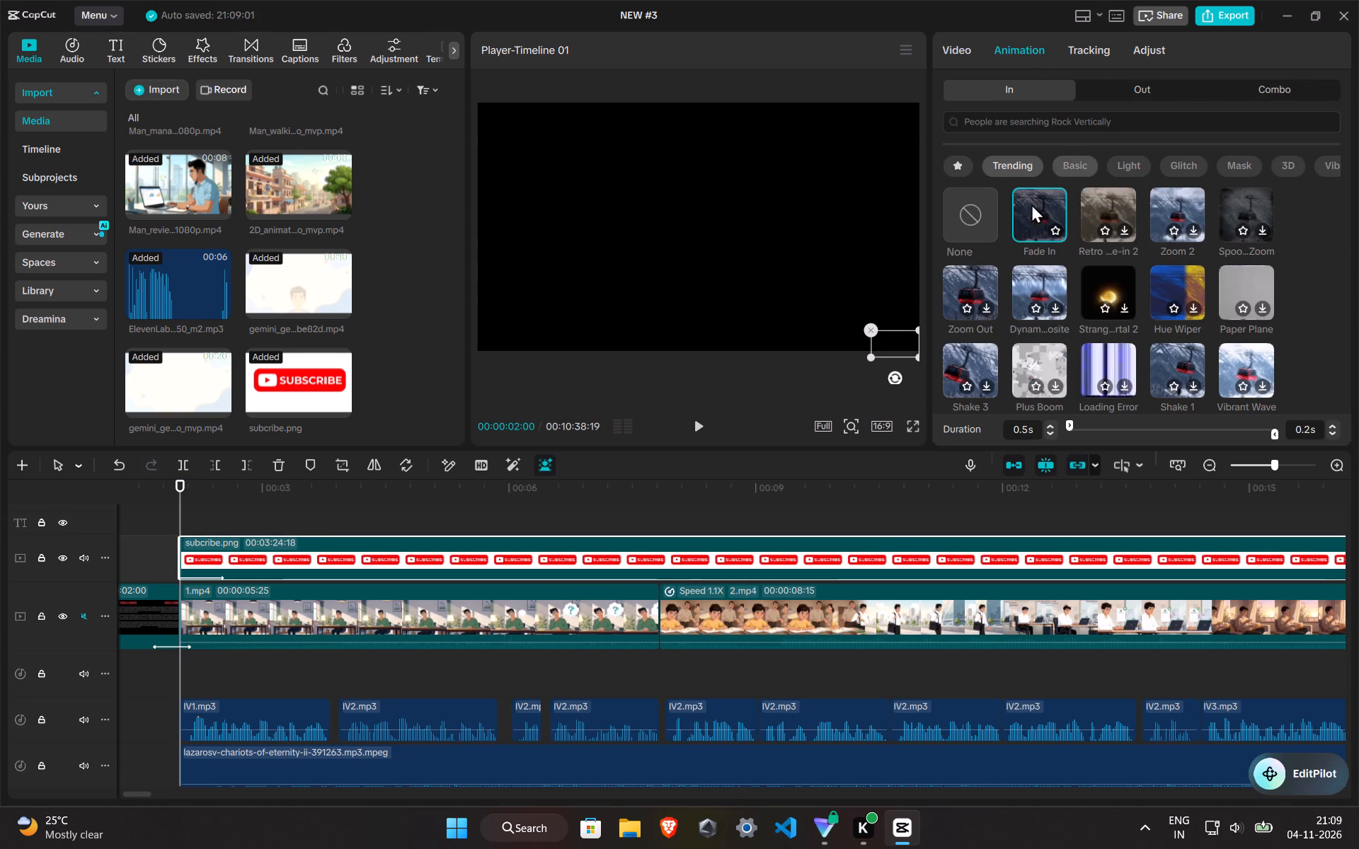
triple_click(1045, 434)
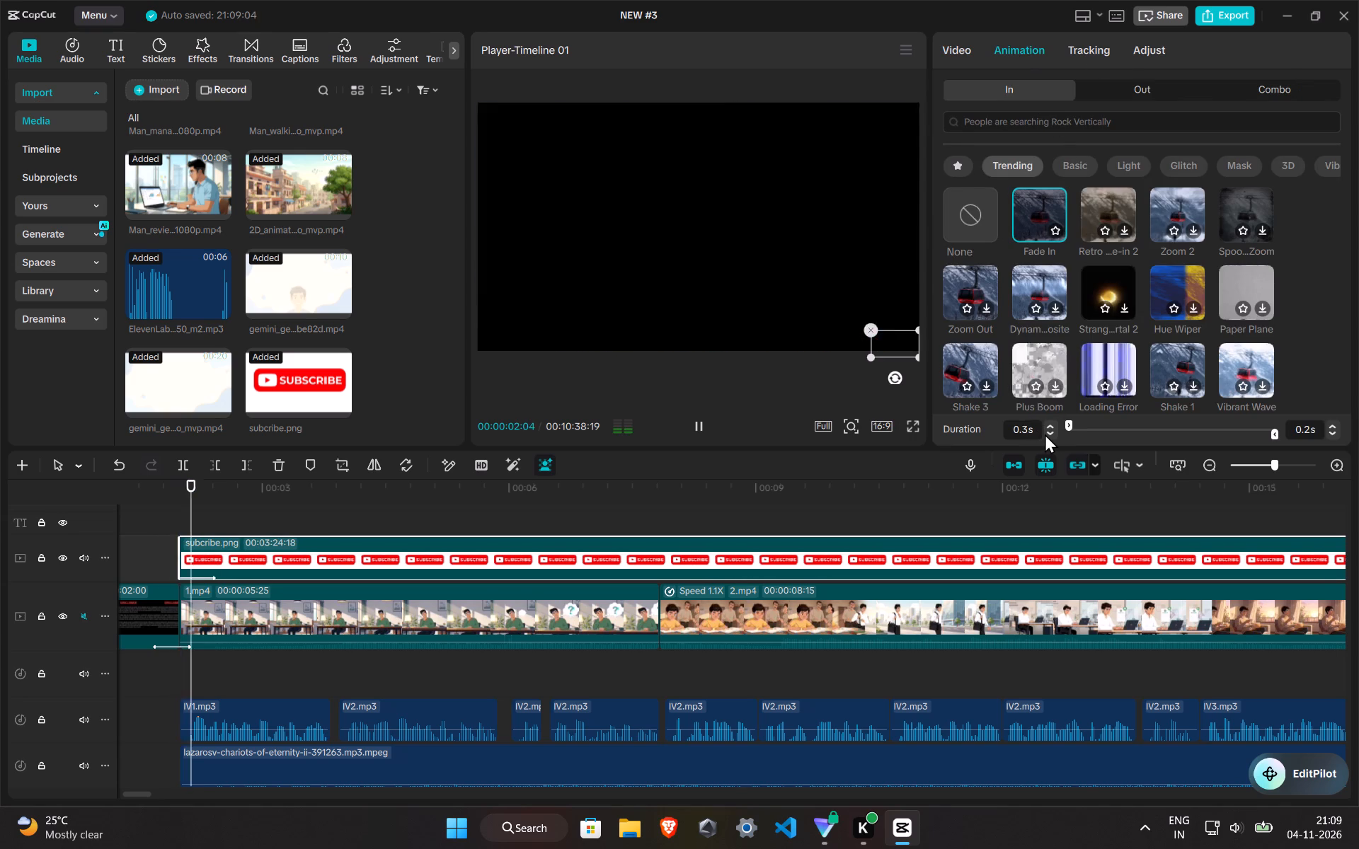
click(1045, 434)
click(1048, 422)
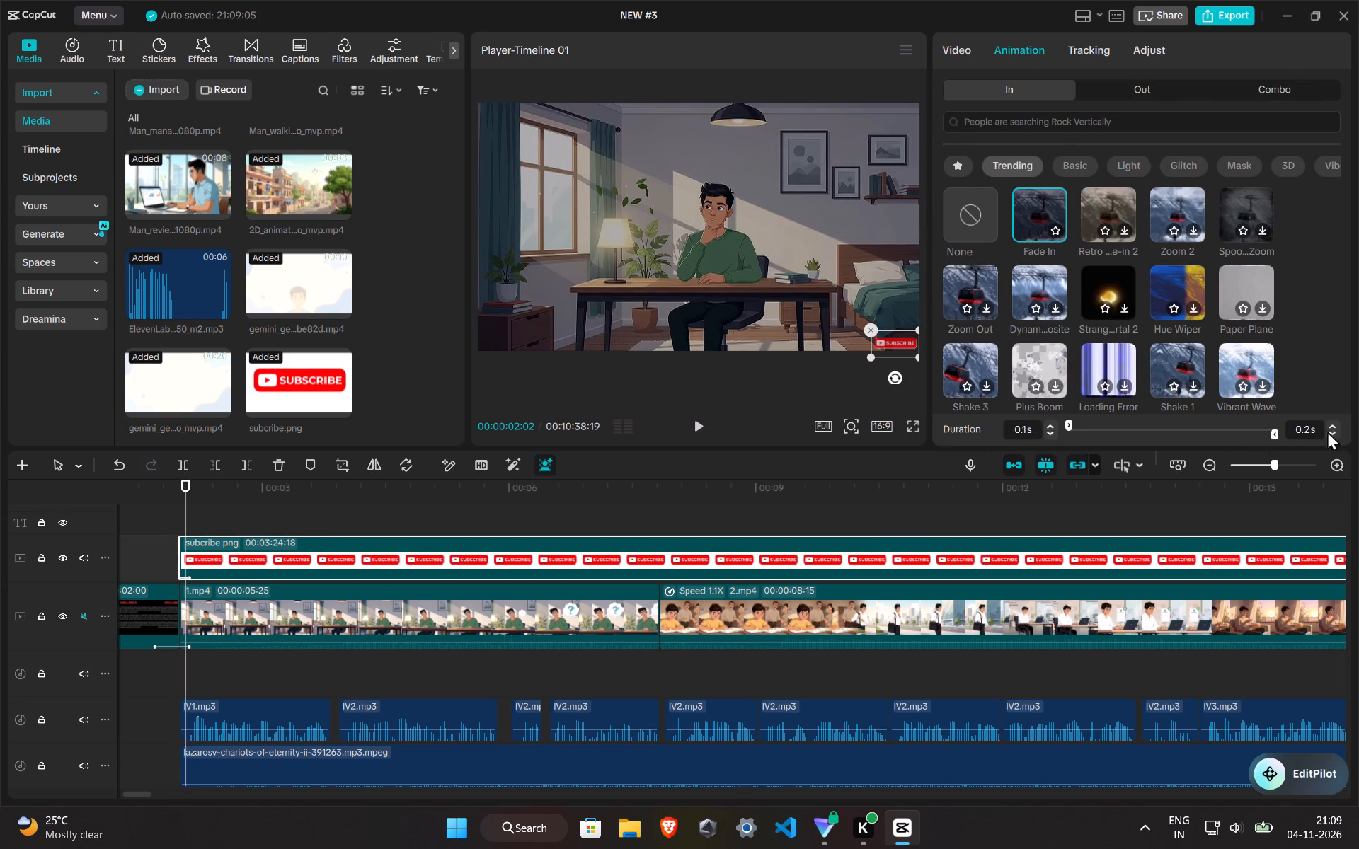
click(1331, 424)
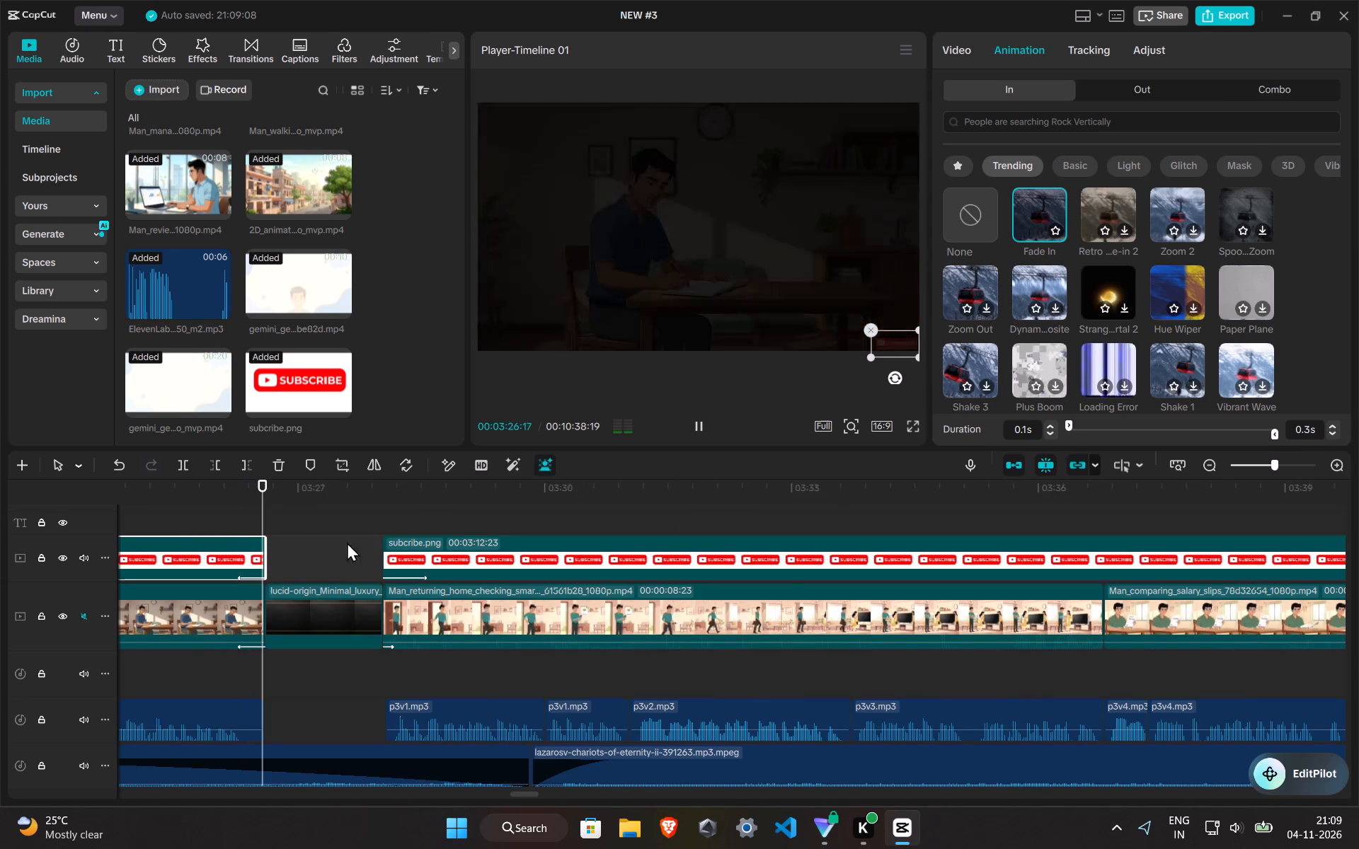
Set both the Fade In and out-animation durations of the subscribe overlay after the PART-2 title to 0.3 s.
click(227, 525)
key(space)
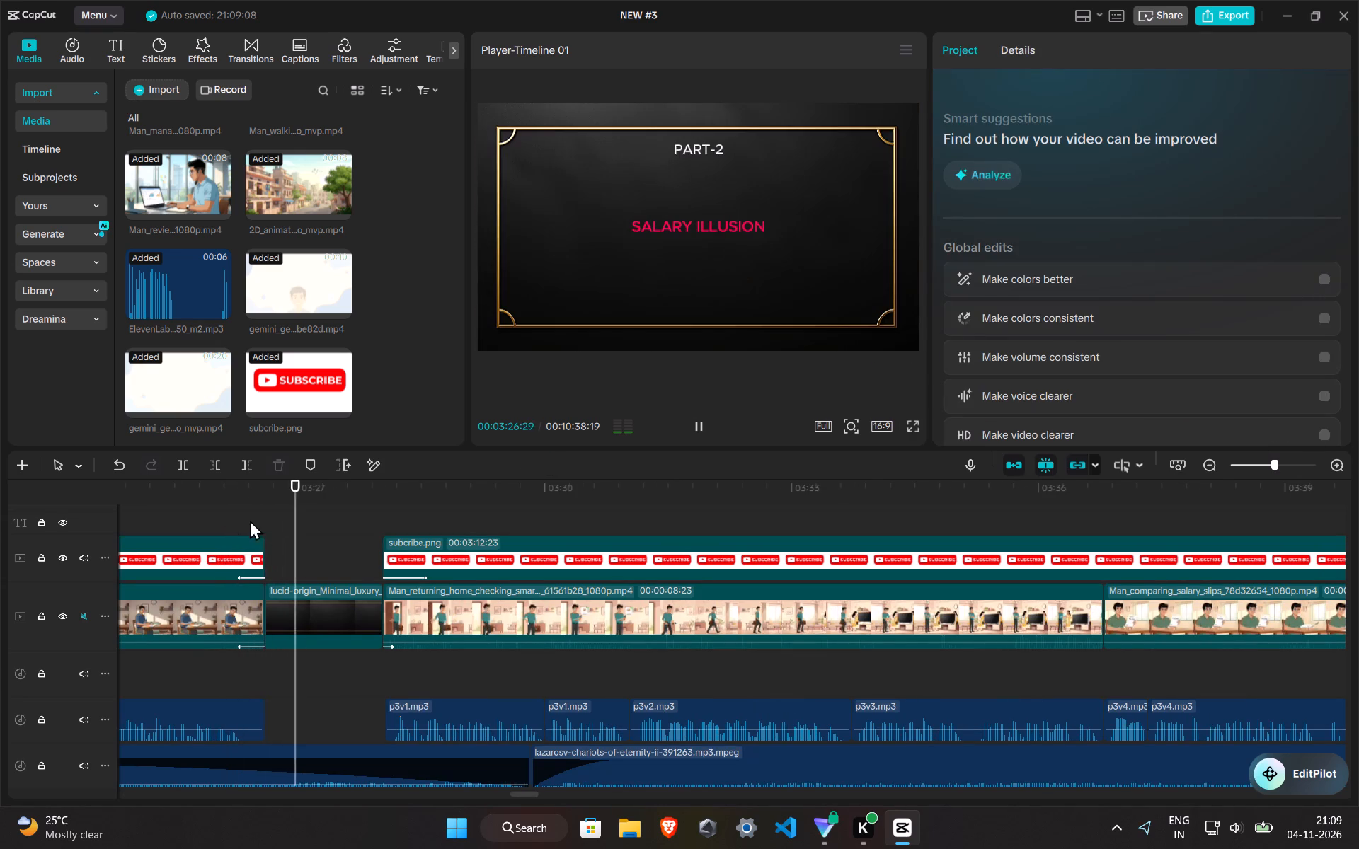
ctrl+scroll(284, 528, down, 4)
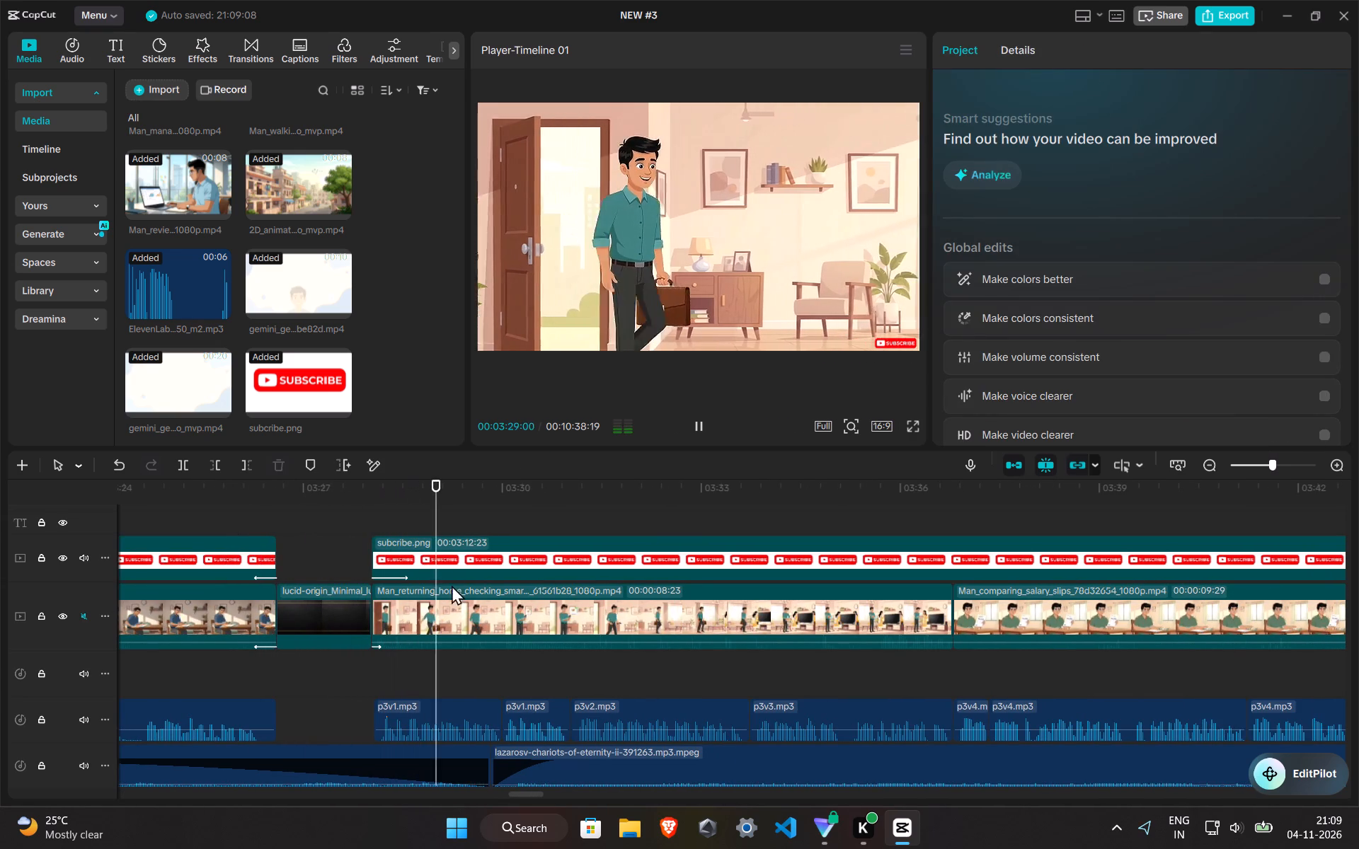
click(423, 562)
click(376, 519)
click(399, 559)
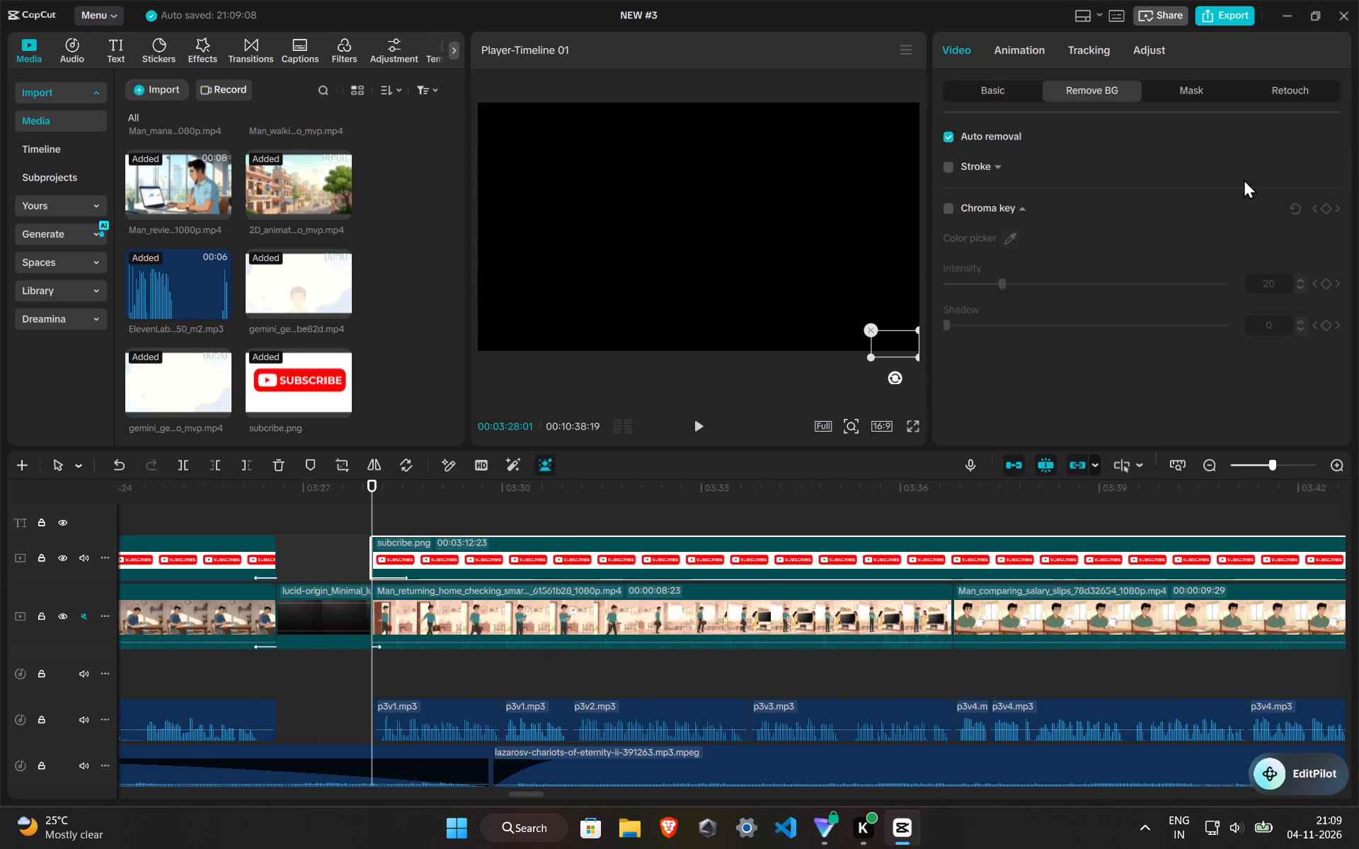
click(1012, 86)
click(1018, 41)
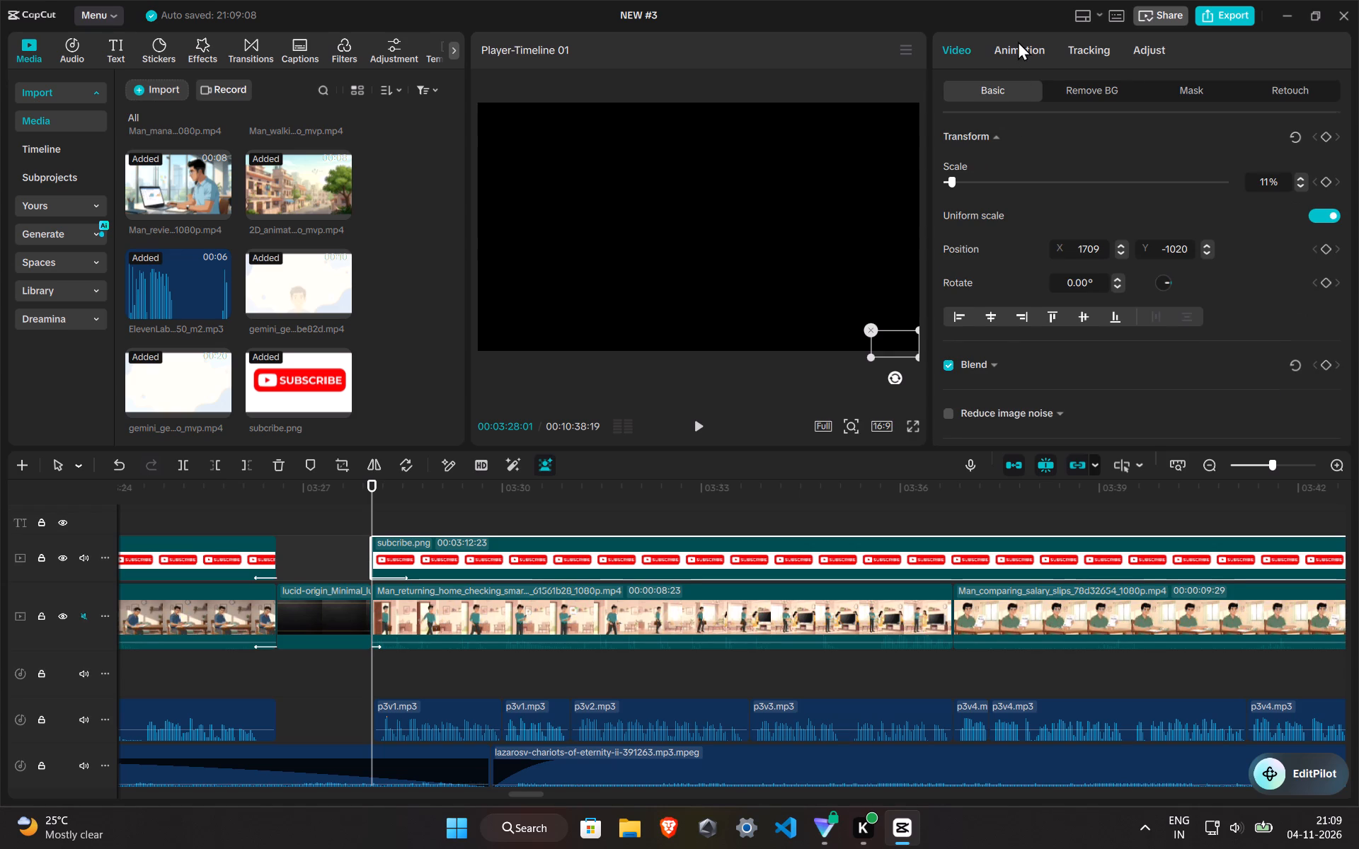
click(1045, 432)
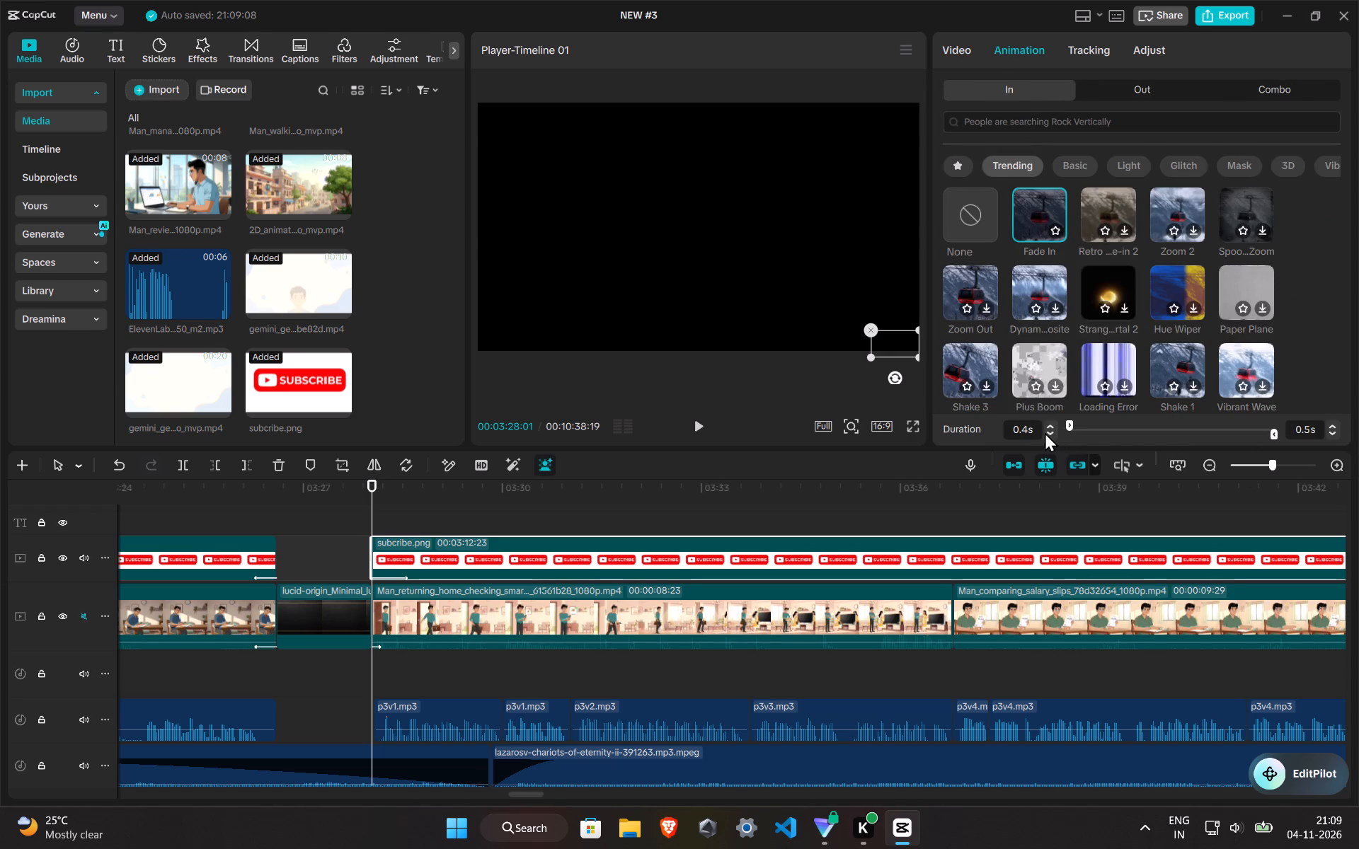
click(1049, 432)
click(1049, 432)
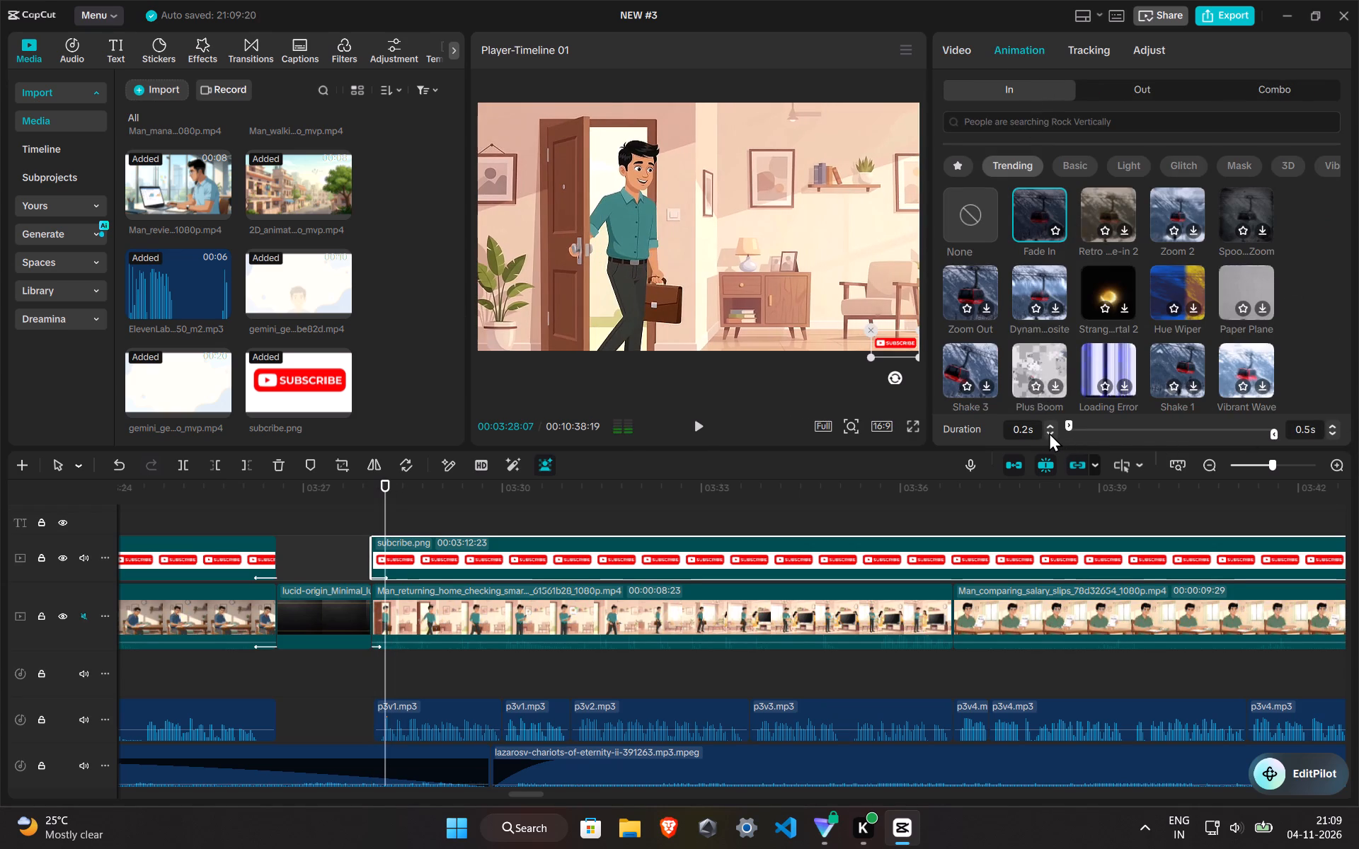
click(1050, 426)
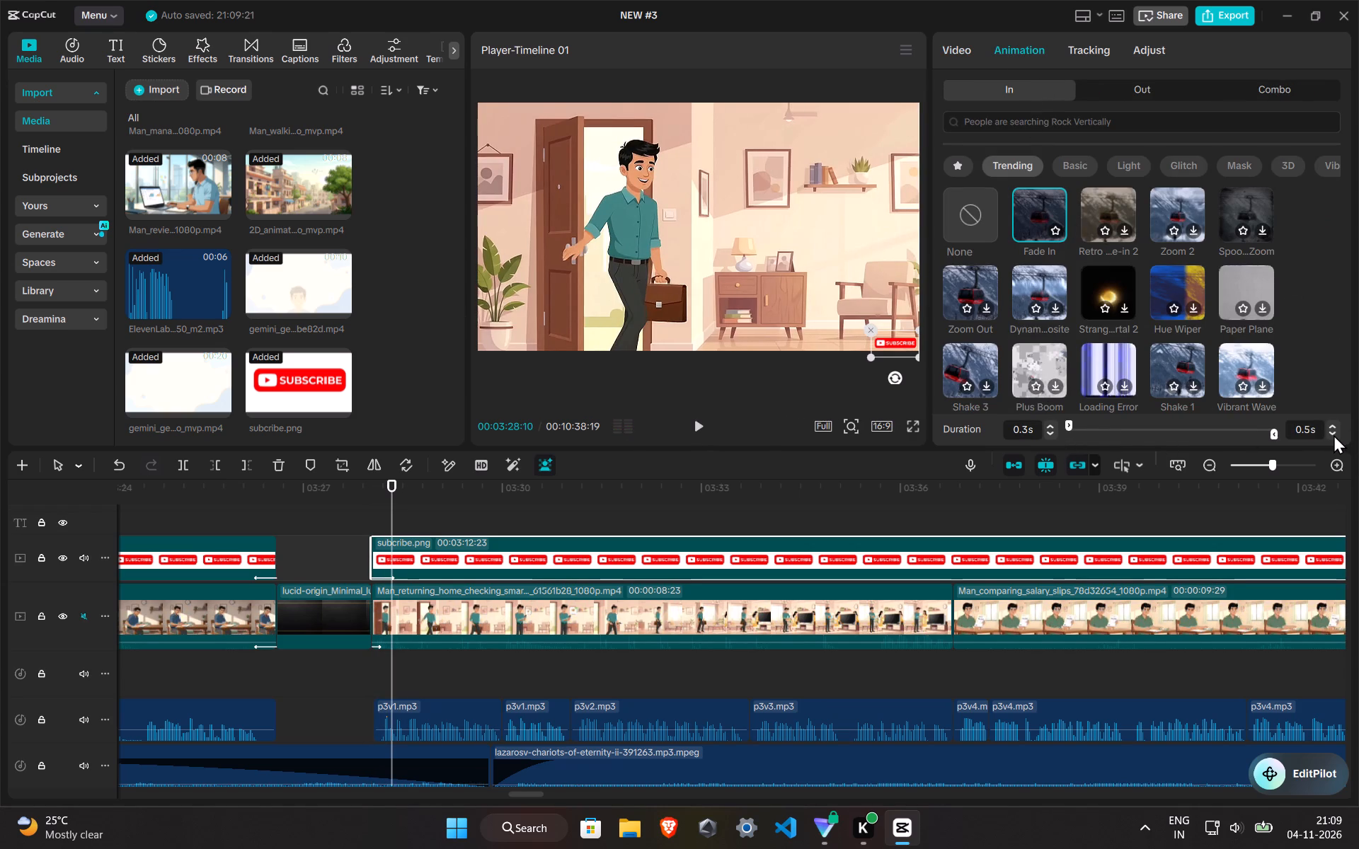
double_click(1334, 434)
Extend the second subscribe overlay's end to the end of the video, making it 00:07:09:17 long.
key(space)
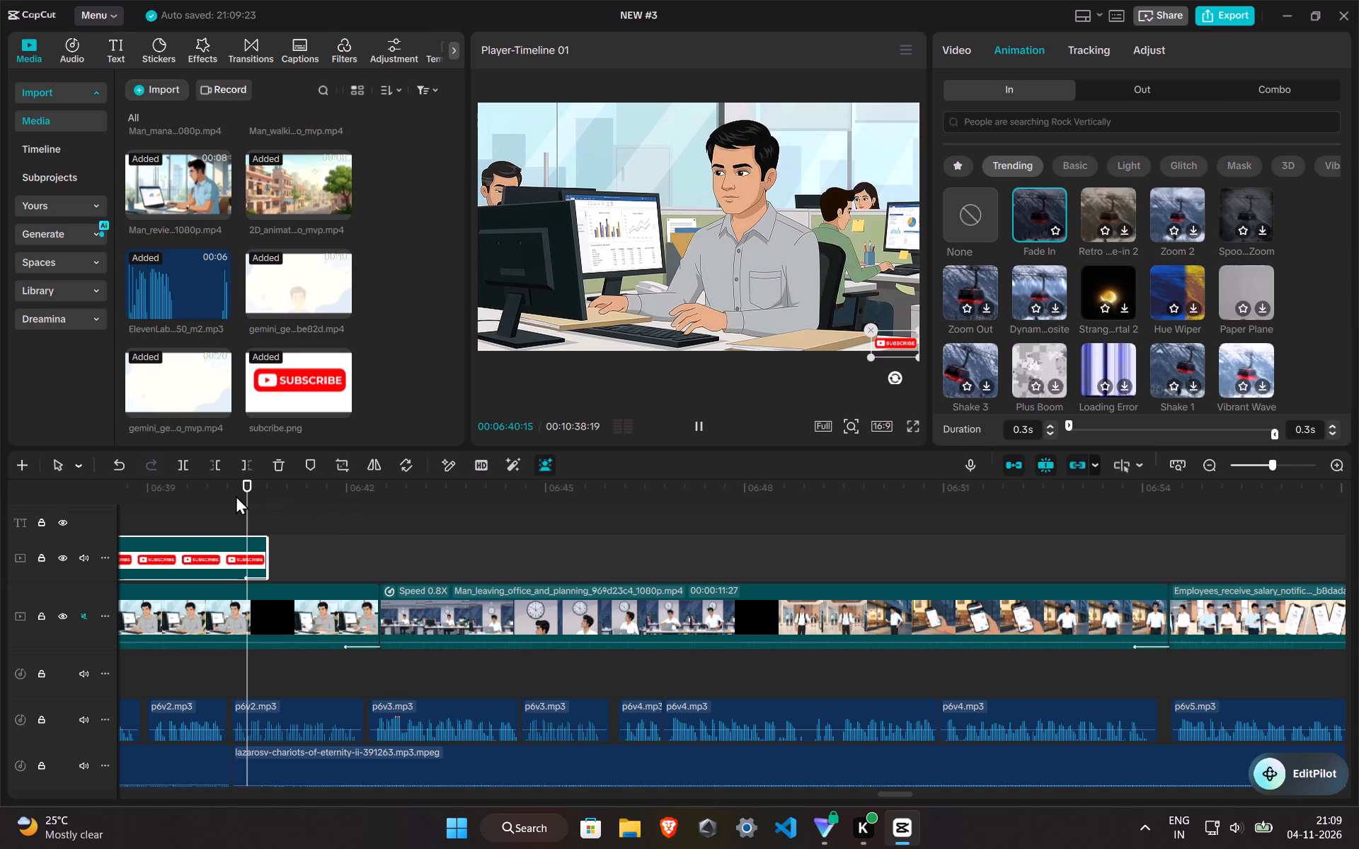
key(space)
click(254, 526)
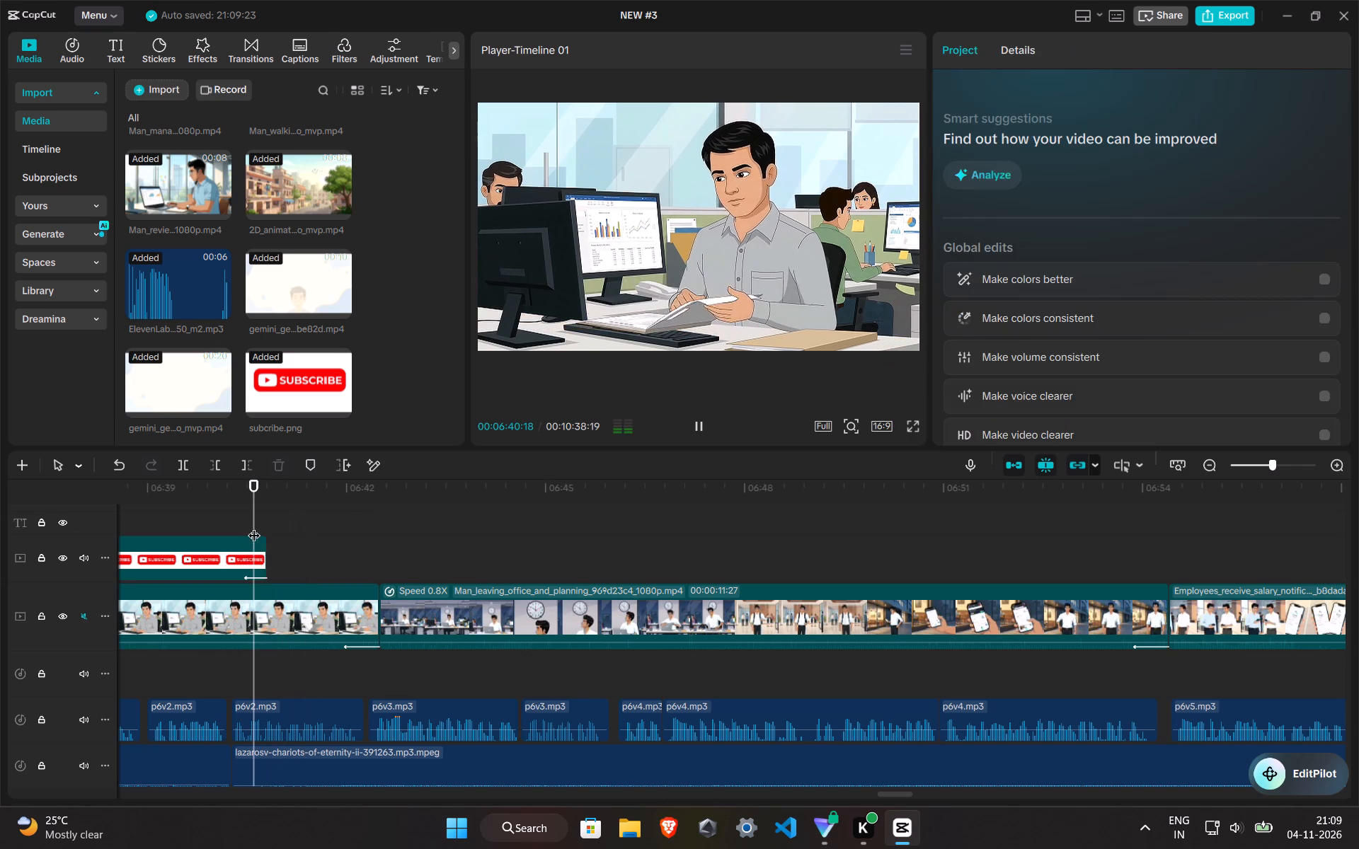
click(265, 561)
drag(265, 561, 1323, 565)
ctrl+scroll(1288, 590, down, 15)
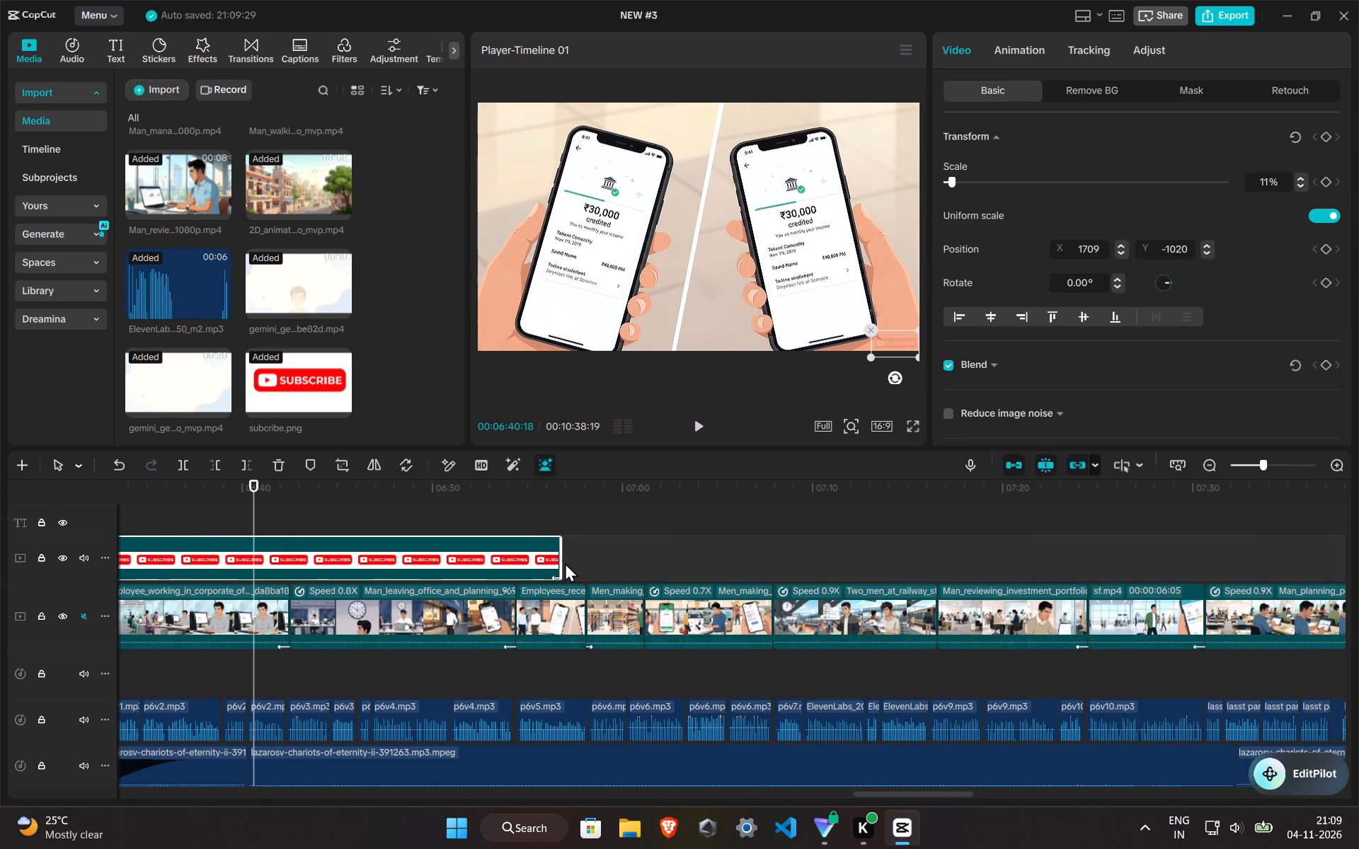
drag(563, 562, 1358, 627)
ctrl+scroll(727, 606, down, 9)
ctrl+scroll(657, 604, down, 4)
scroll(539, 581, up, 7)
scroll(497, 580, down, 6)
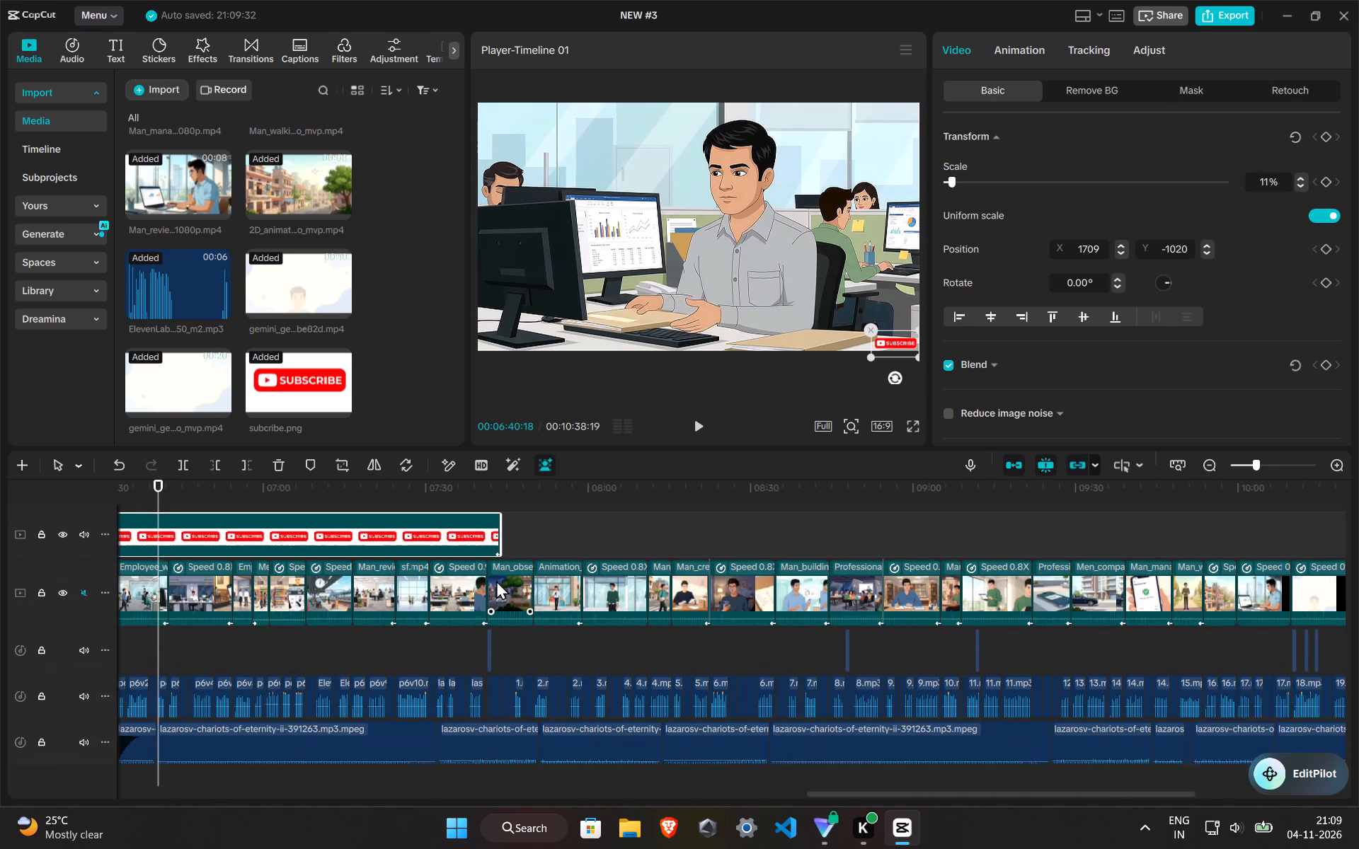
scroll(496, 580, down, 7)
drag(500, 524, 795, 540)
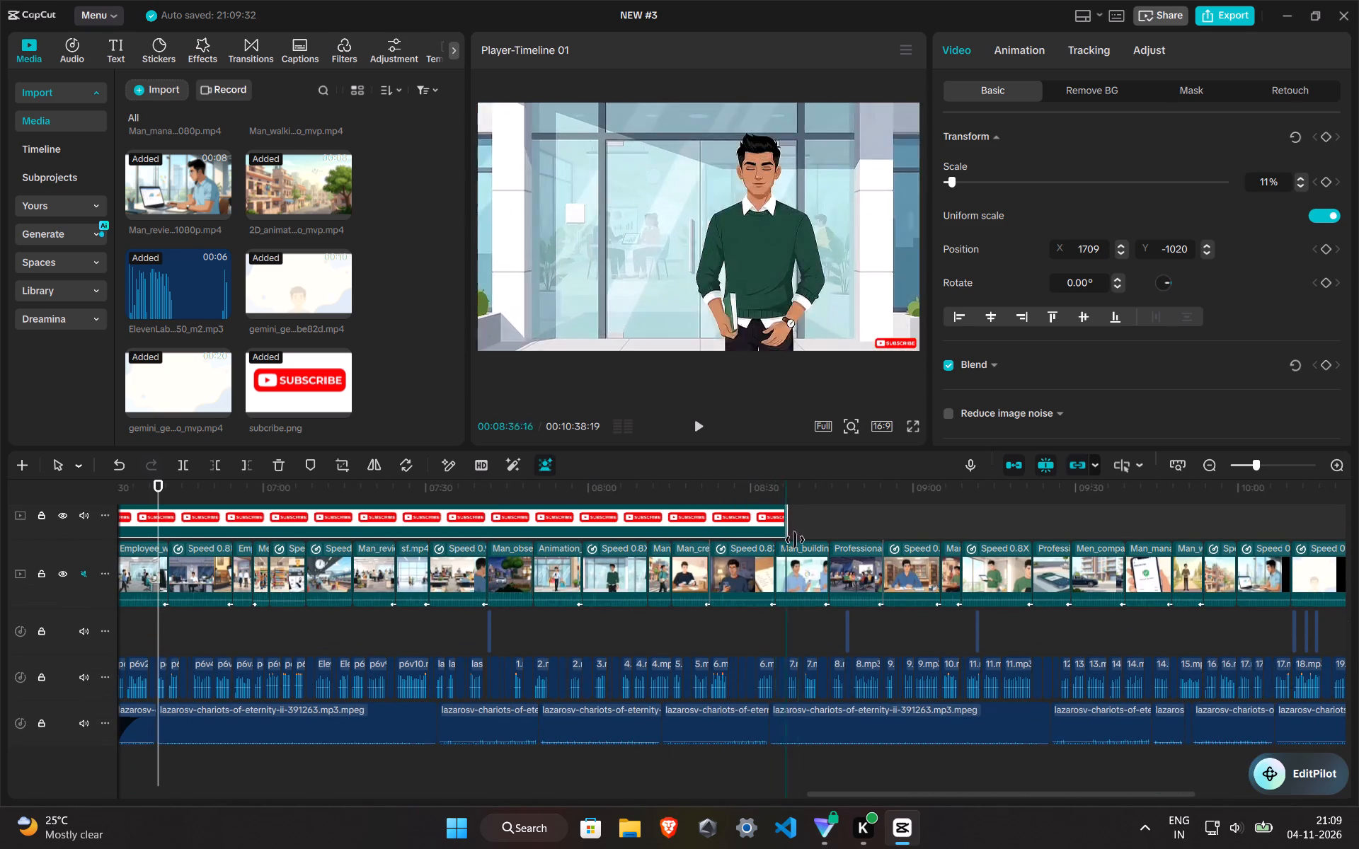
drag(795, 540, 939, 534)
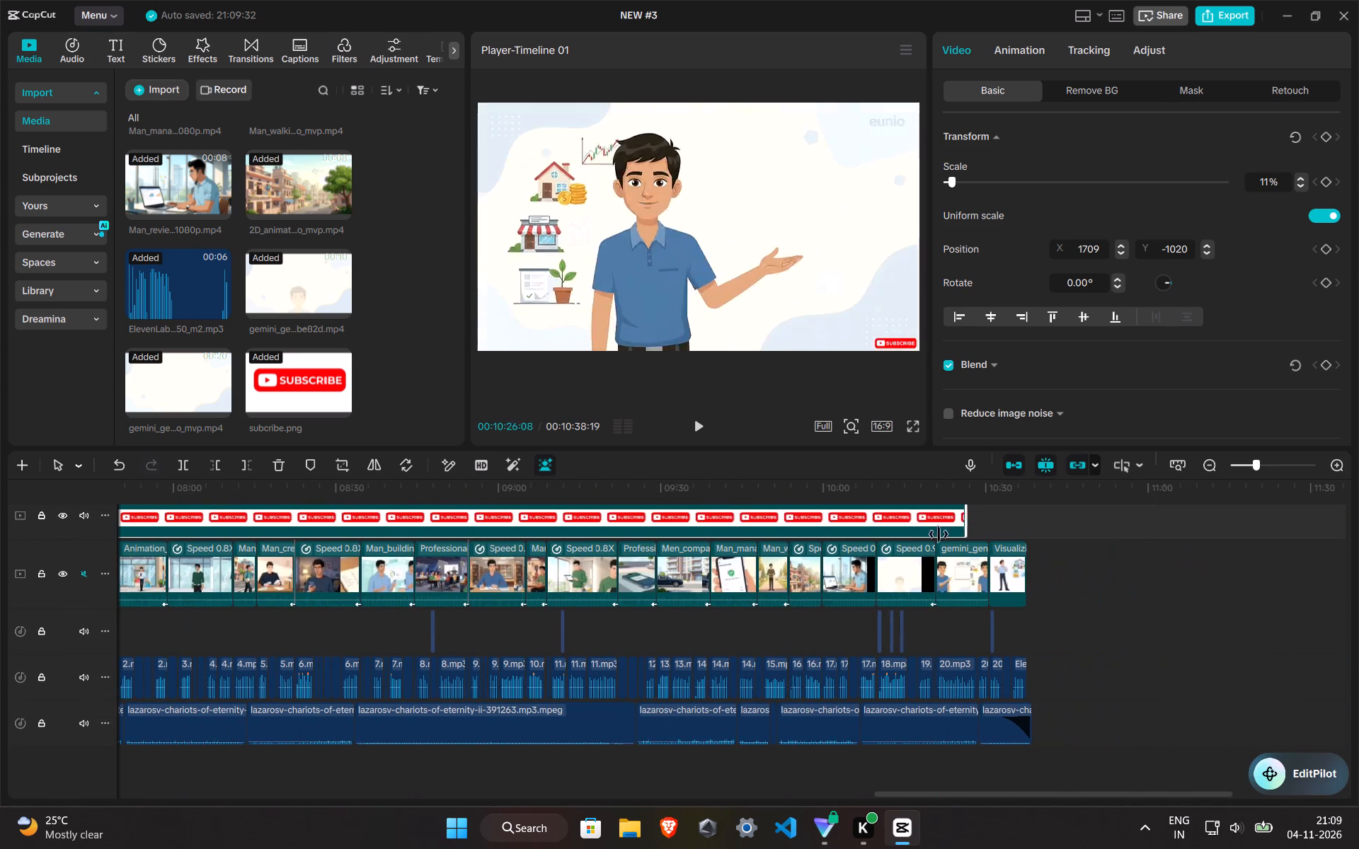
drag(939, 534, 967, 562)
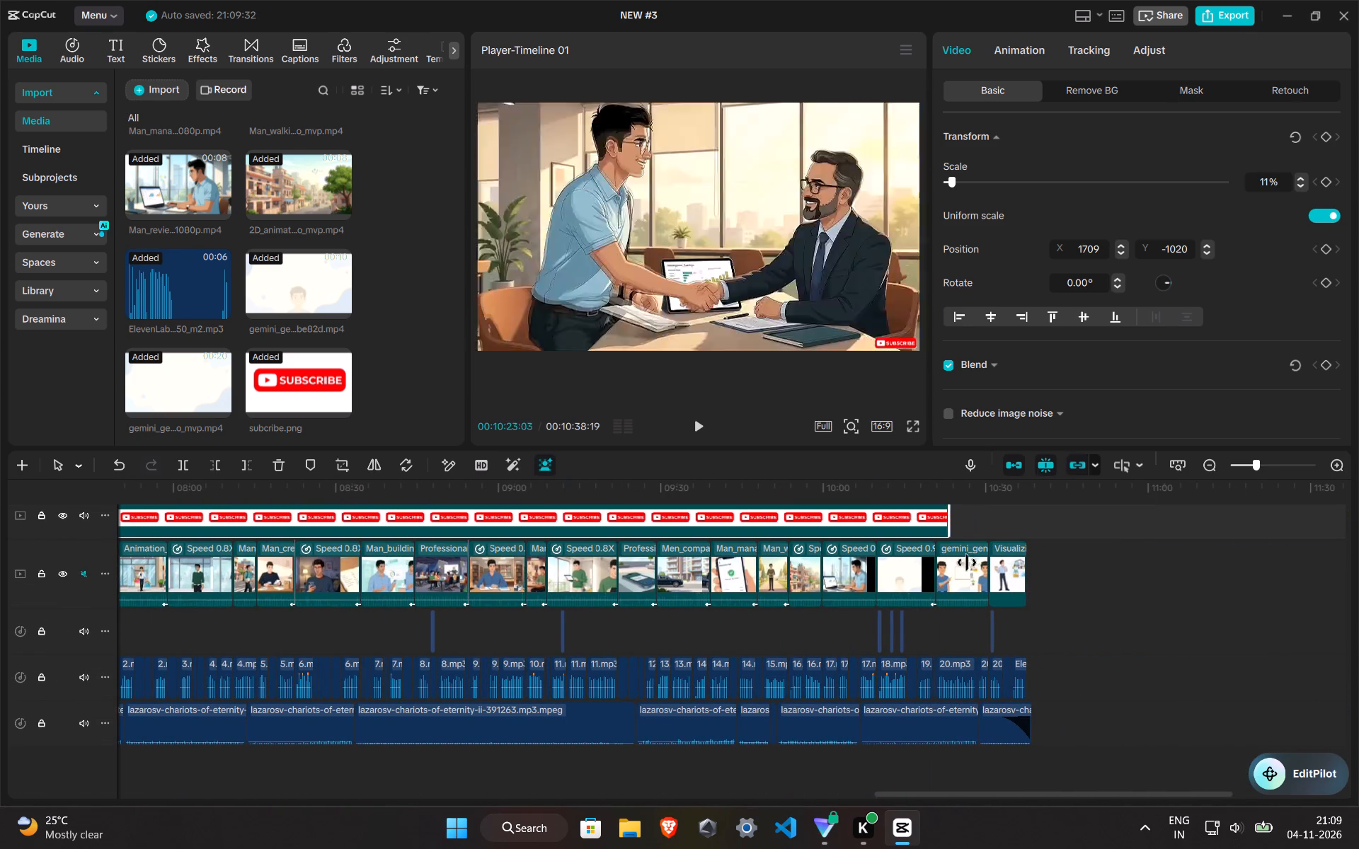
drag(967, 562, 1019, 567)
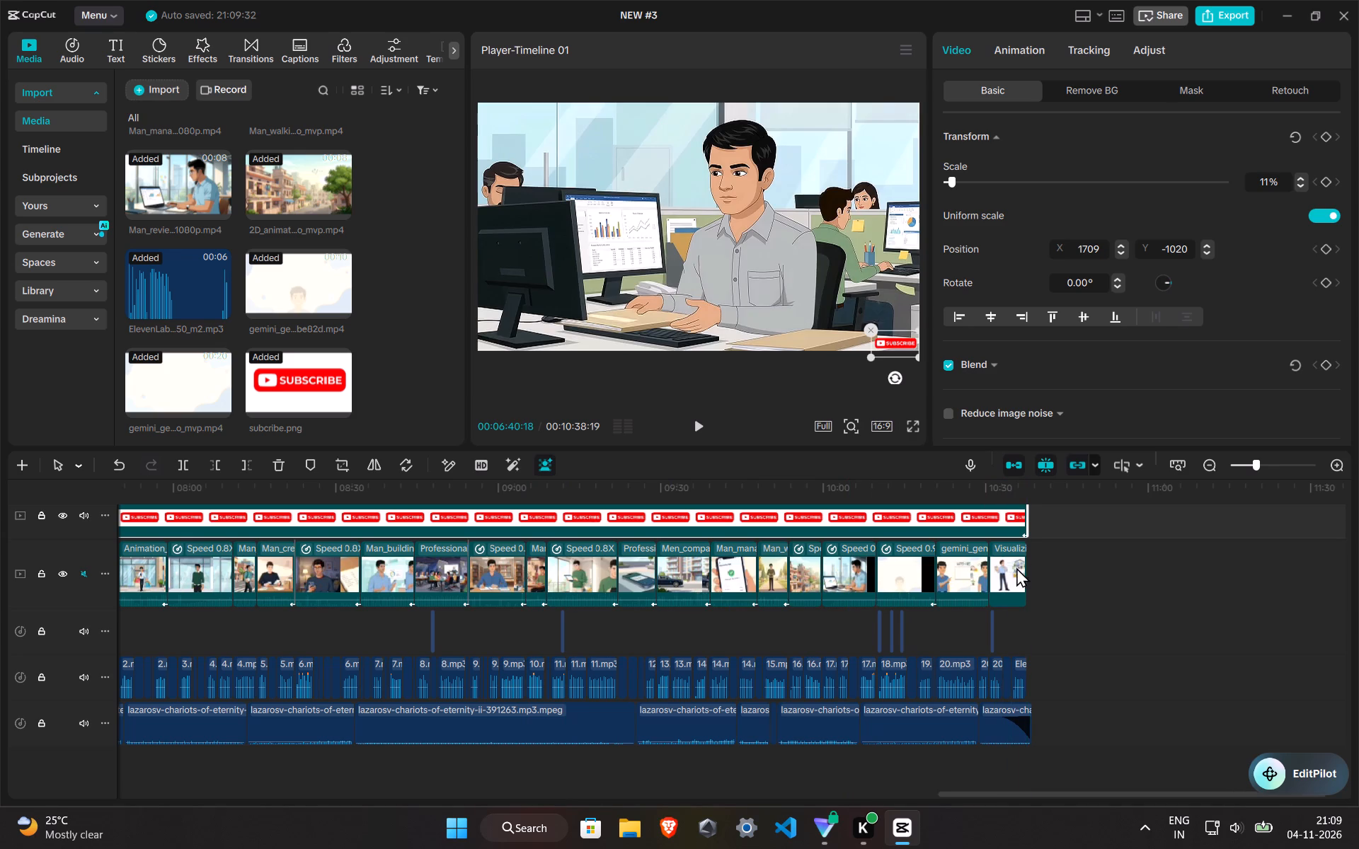
Examine the two subscribe overlays across the whole timeline and locate the PART-3 title beneath the second one.
ctrl+scroll(1016, 574, down, 20)
ctrl+scroll(1016, 574, down, 3)
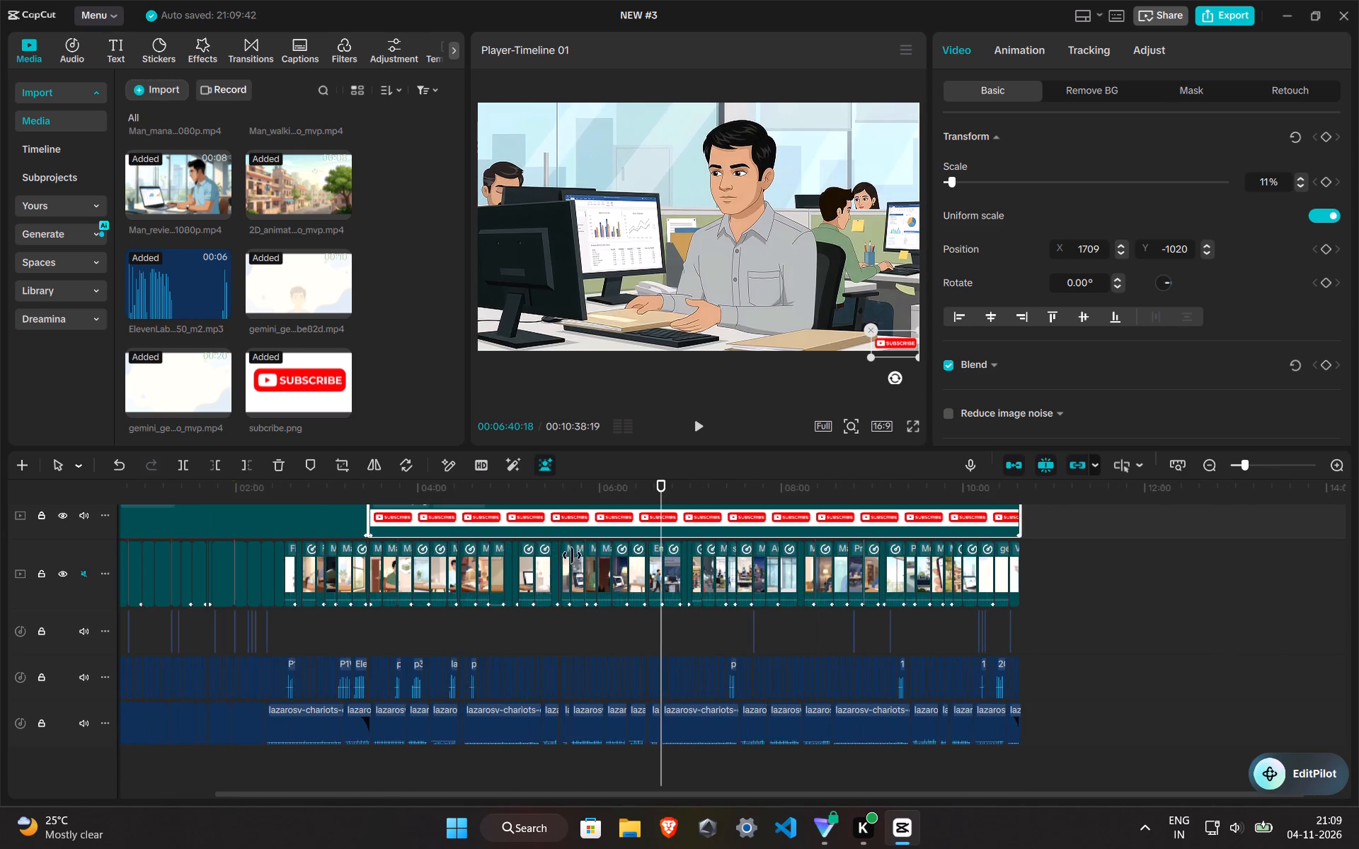
ctrl+scroll(570, 555, down, 5)
scroll(488, 543, up, 9)
click(395, 619)
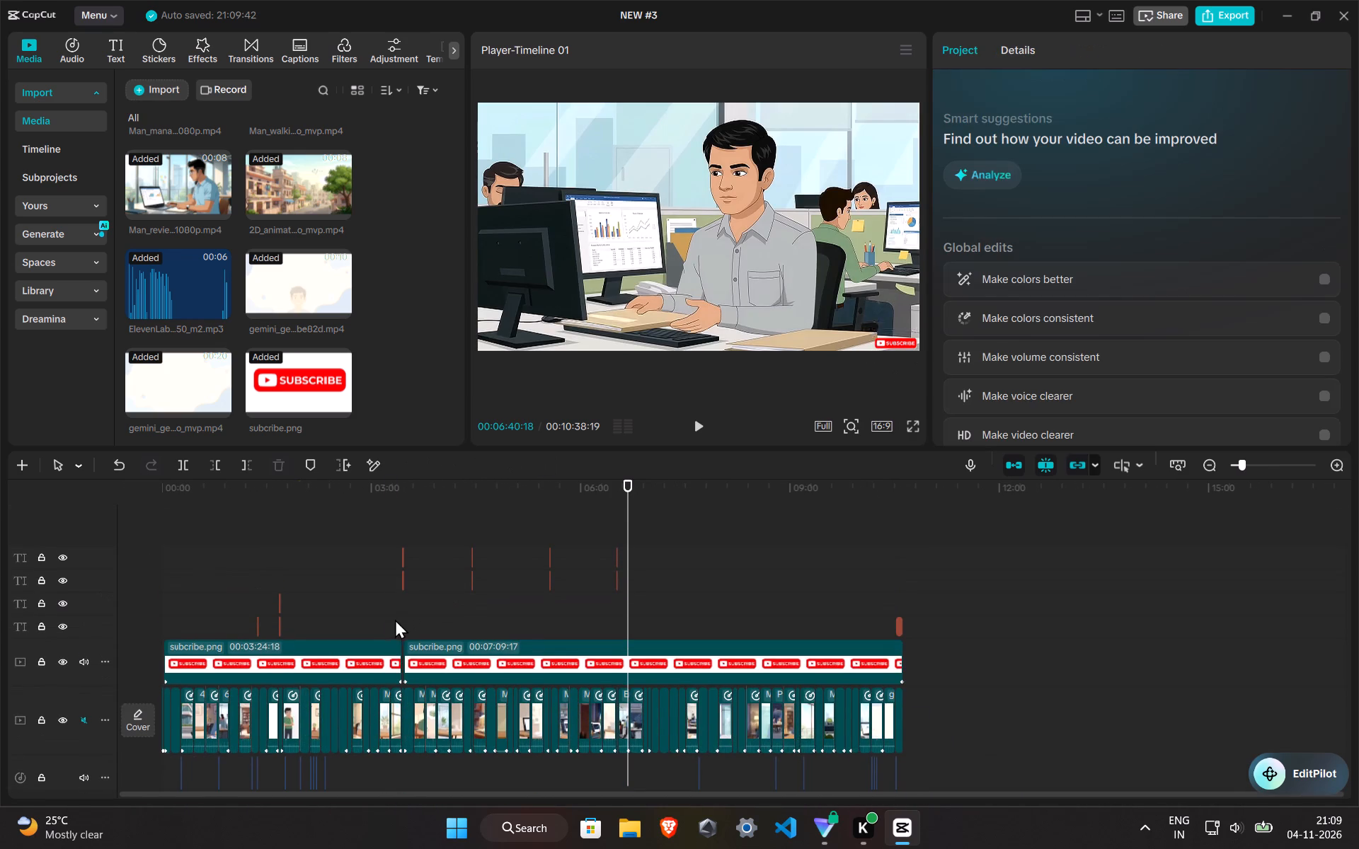
click(396, 627)
click(401, 627)
click(472, 628)
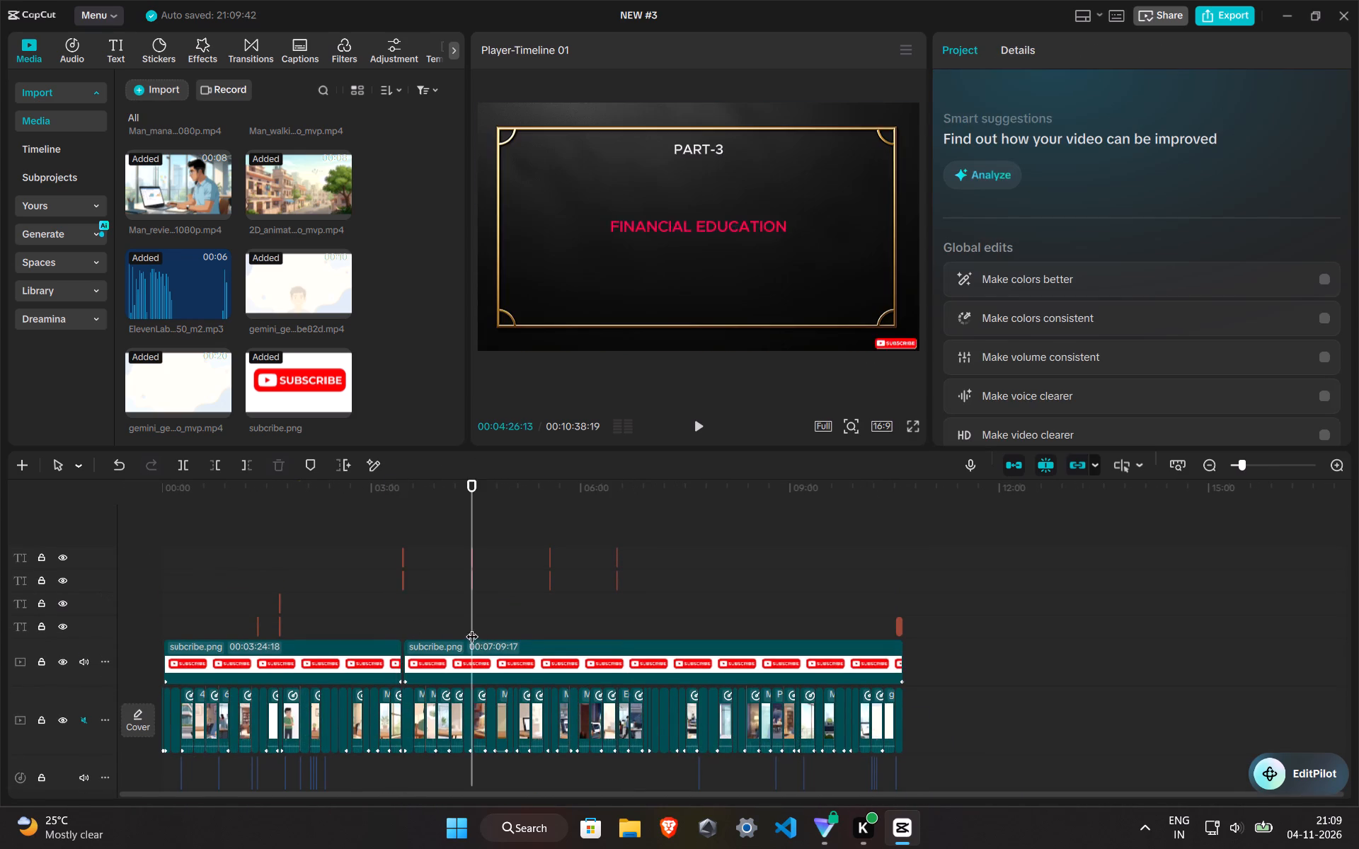
click(473, 652)
ctrl+scroll(473, 652, up, 20)
ctrl+scroll(473, 652, up, 2)
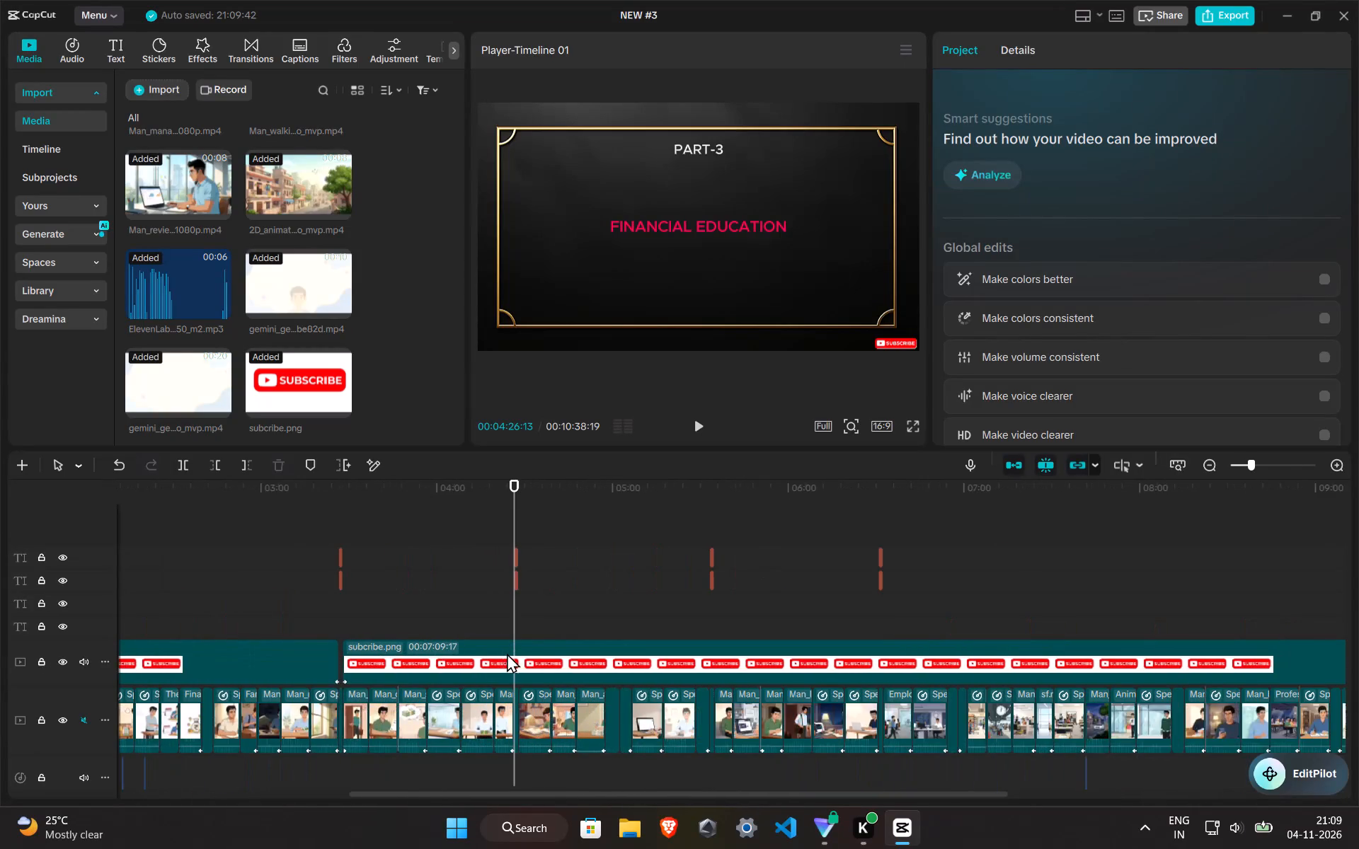
ctrl+scroll(507, 653, up, 18)
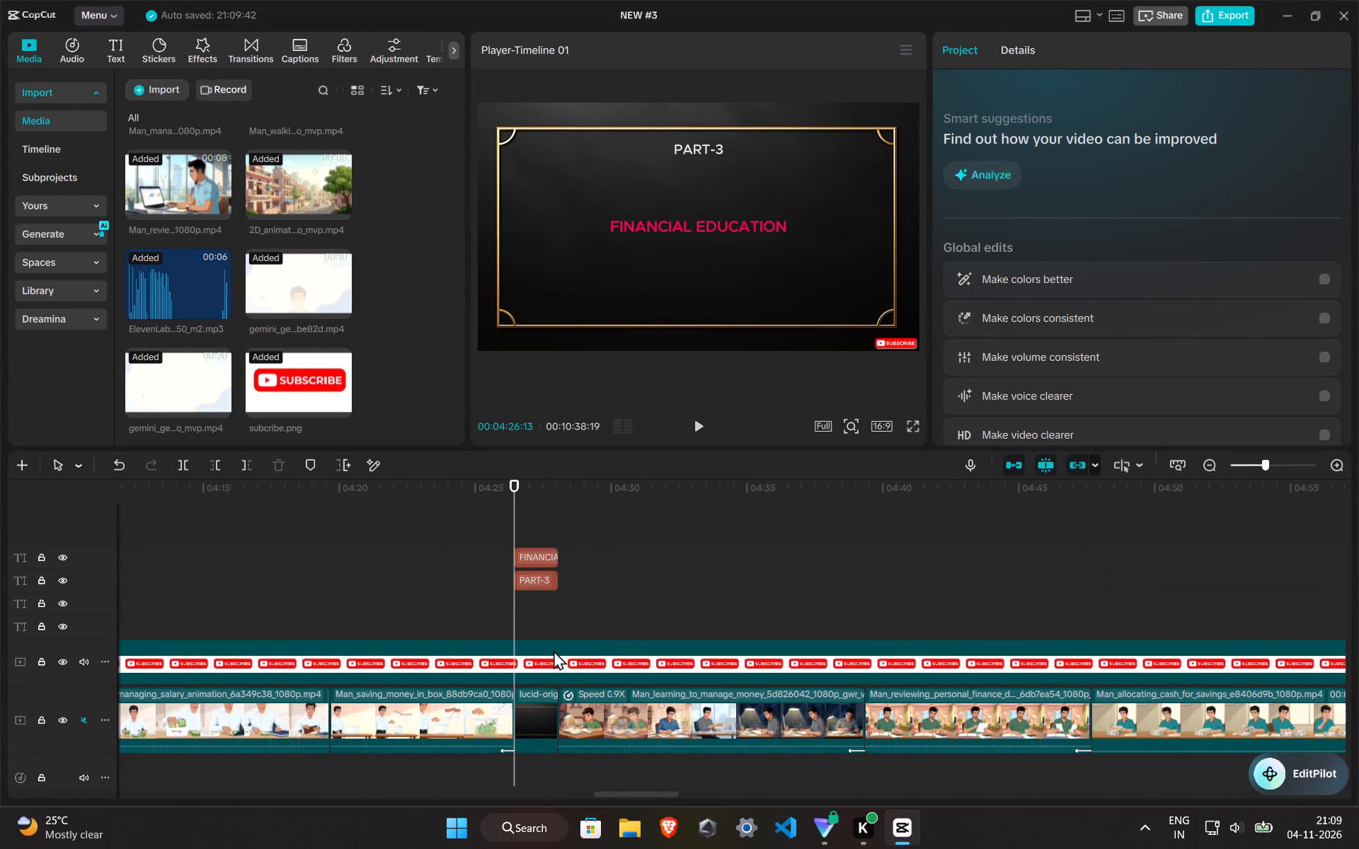
Trim the end of the second subscribe overlay back to the start of the PART-3 title, making it 00:00:58:12 long.
click(554, 650)
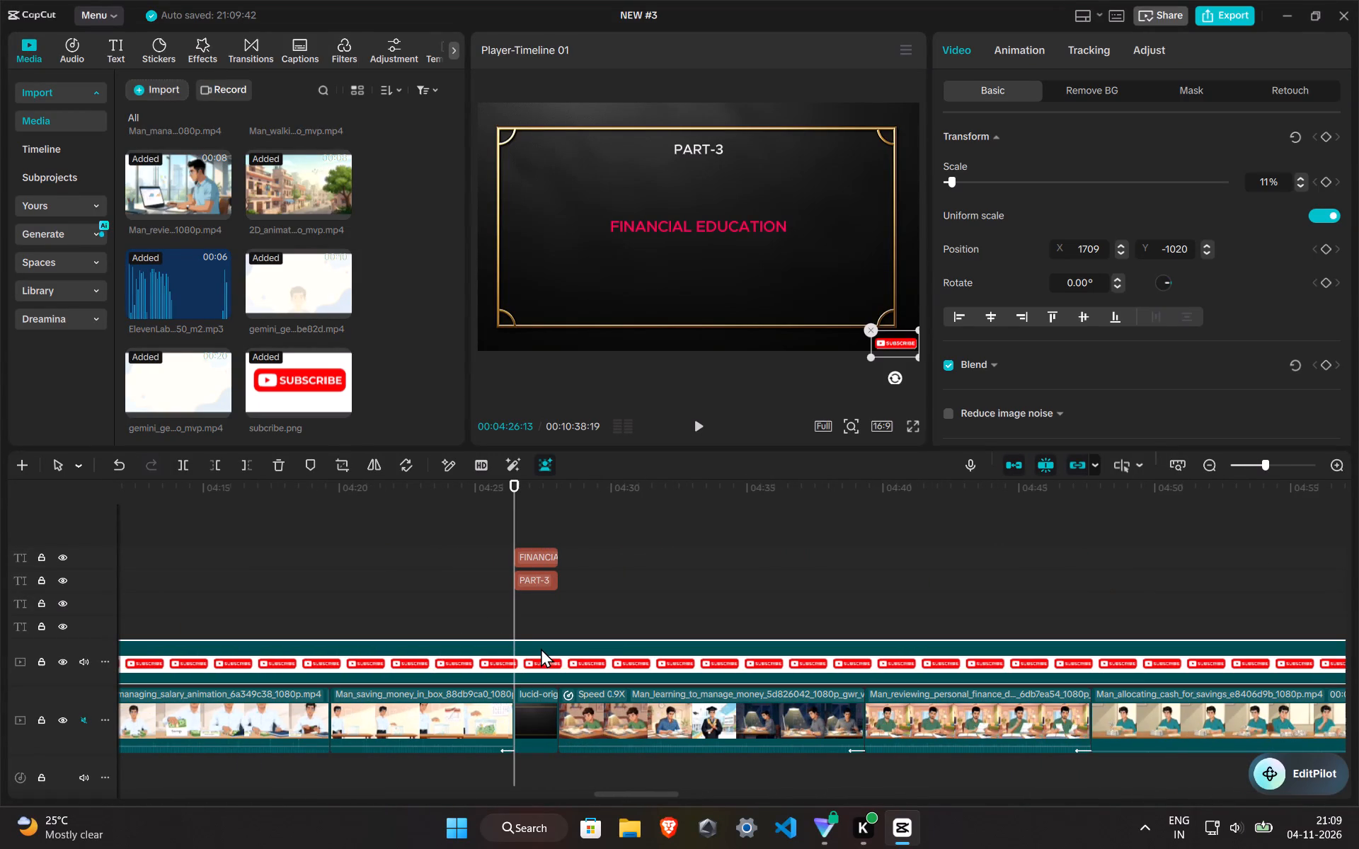
ctrl+scroll(1077, 652, down, 17)
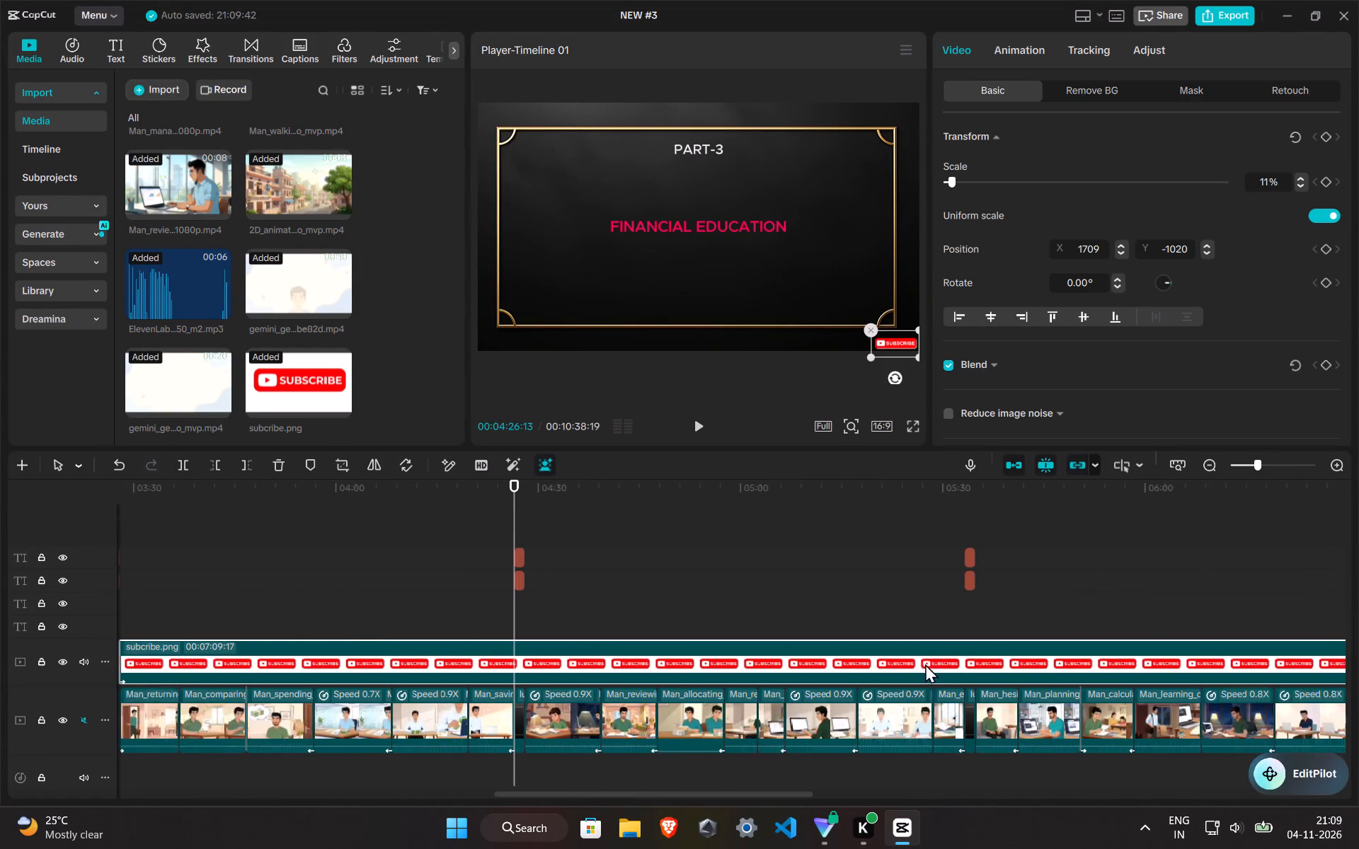
ctrl+scroll(1096, 652, down, 9)
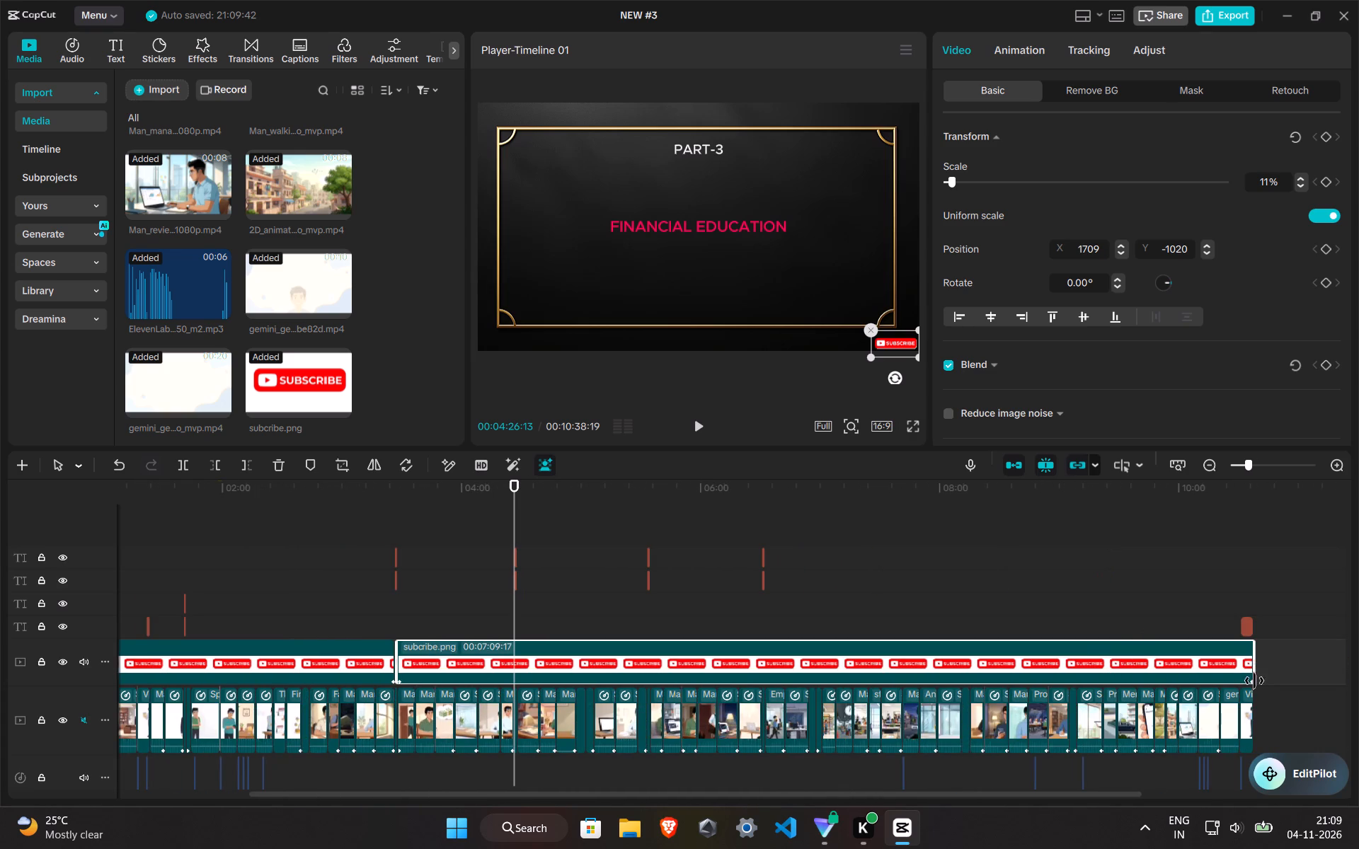
drag(1258, 666, 414, 642)
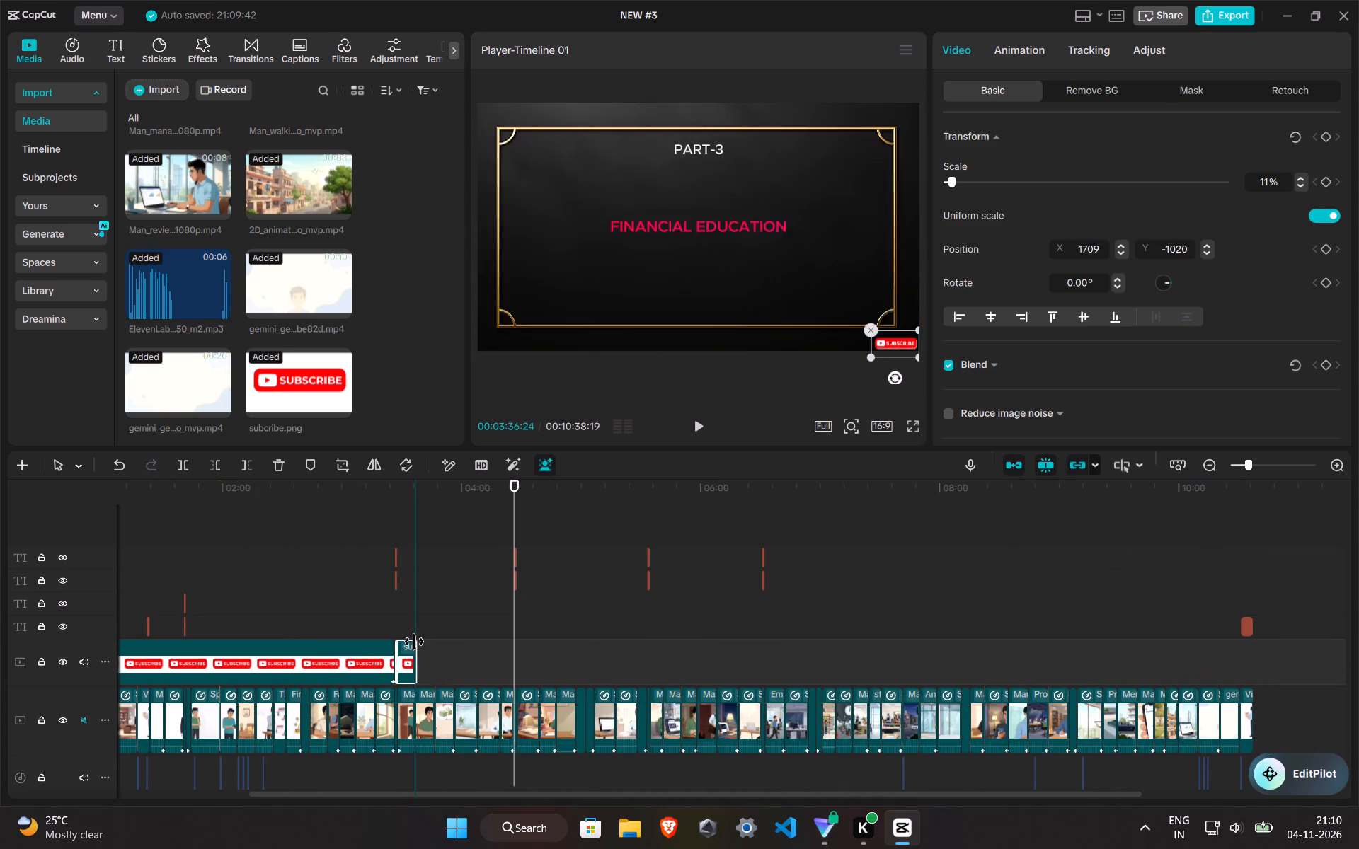
drag(414, 642, 517, 658)
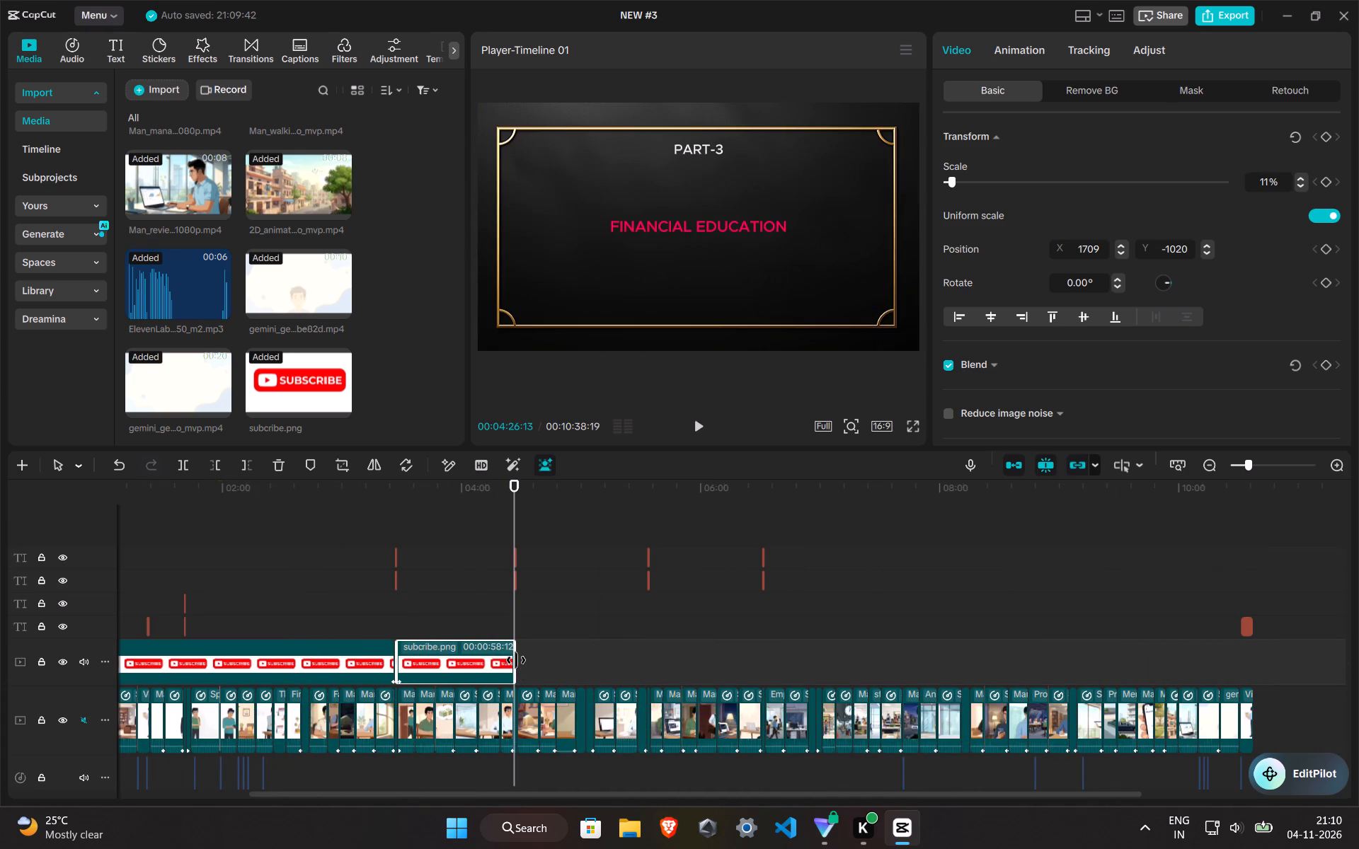
Apply a Fade Out animation lasting 0.3 s to the second subscribe overlay and play back its end before the PART-3 title.
ctrl+scroll(517, 660, up, 20)
ctrl+scroll(517, 660, up, 6)
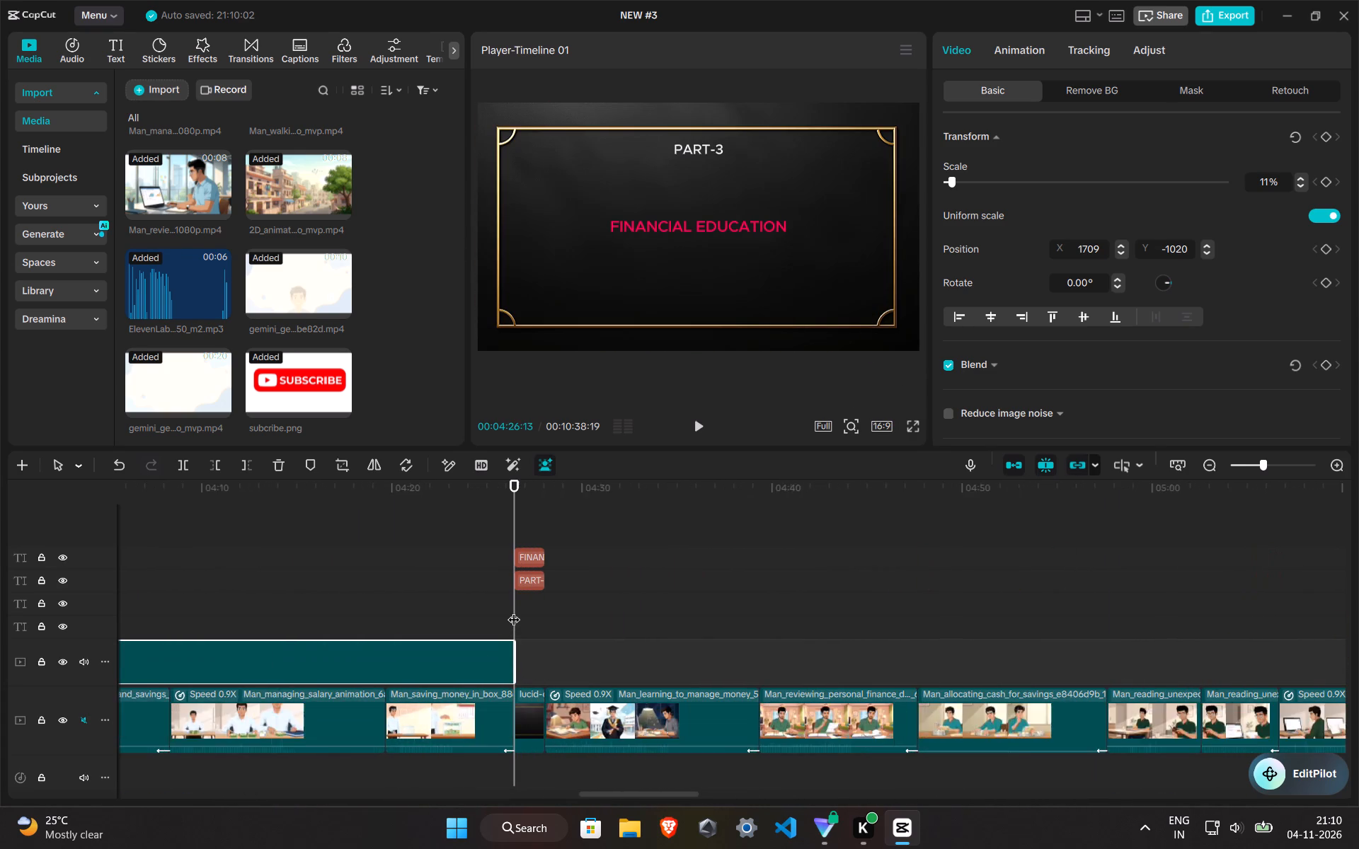
click(494, 616)
click(469, 669)
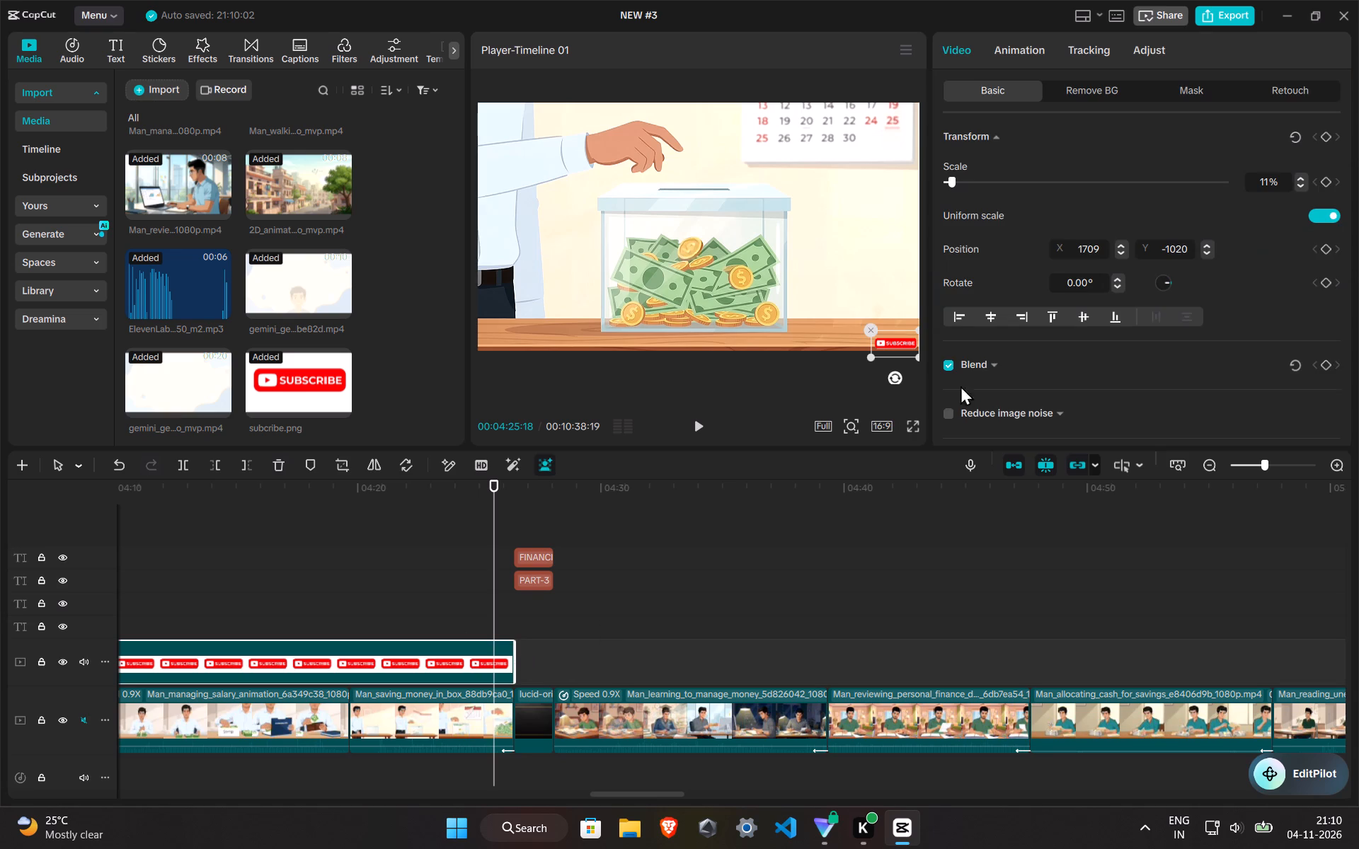
click(1019, 51)
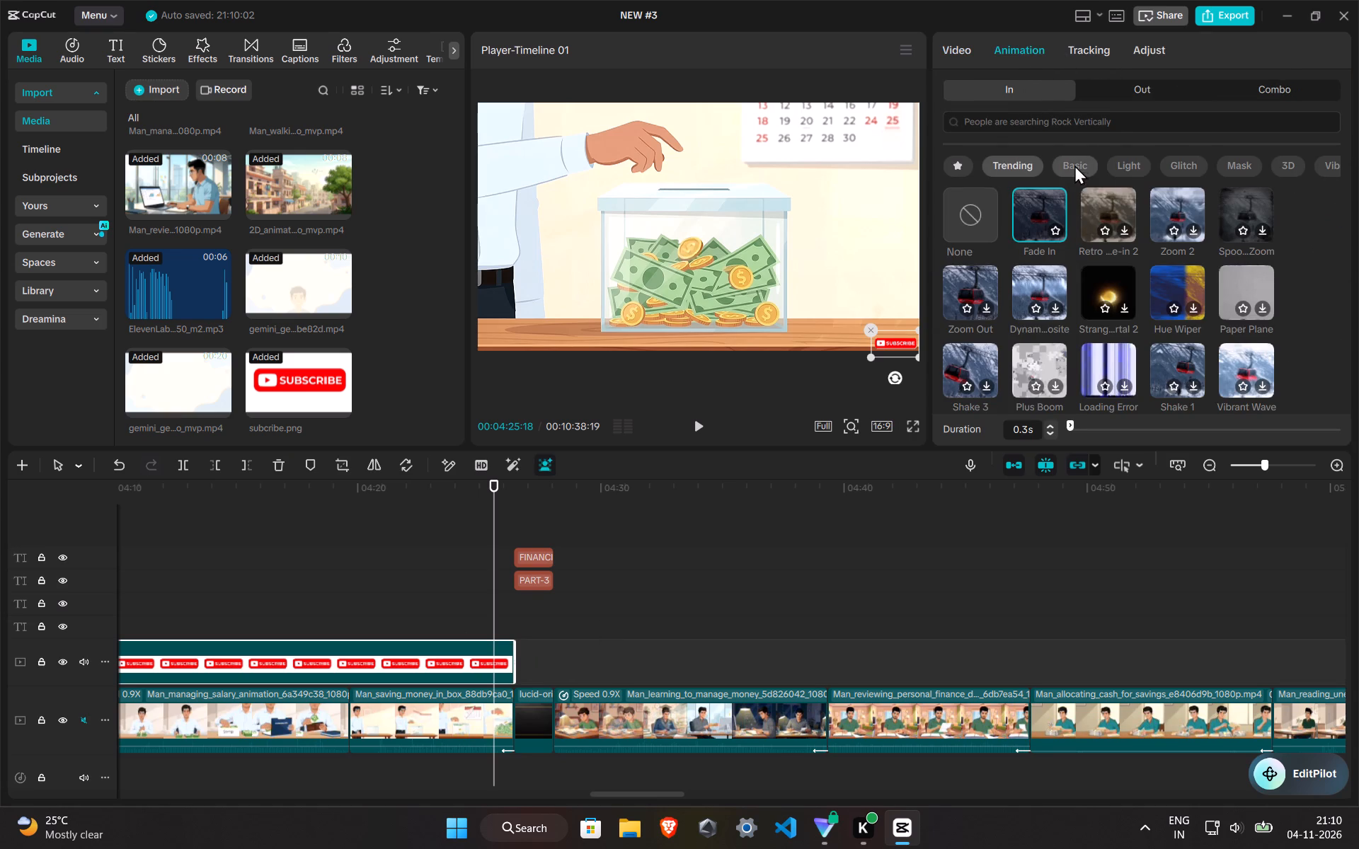
click(1117, 104)
click(1114, 86)
click(1025, 221)
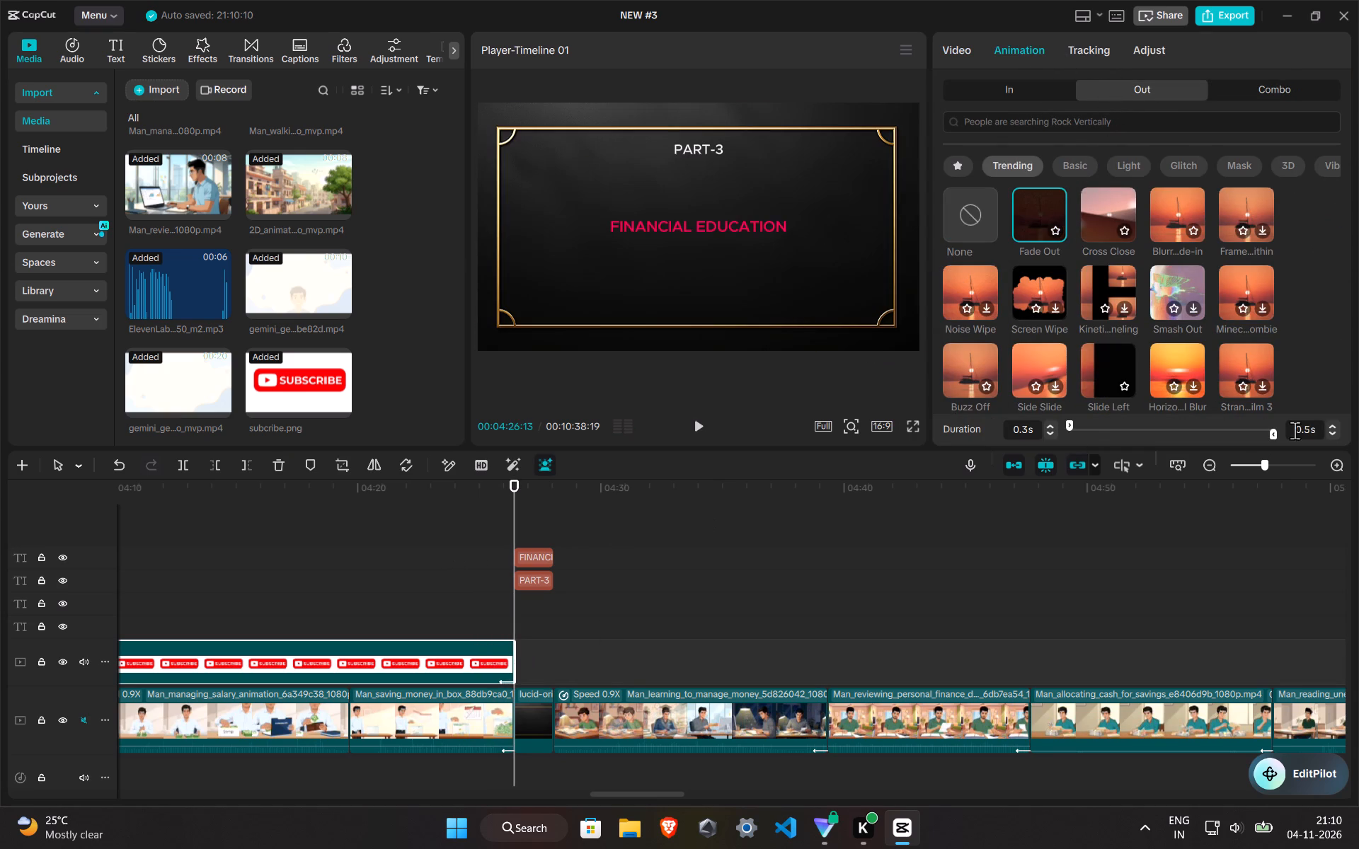
double_click(1331, 436)
click(418, 597)
key(space)
ctrl+scroll(570, 616, down, 1)
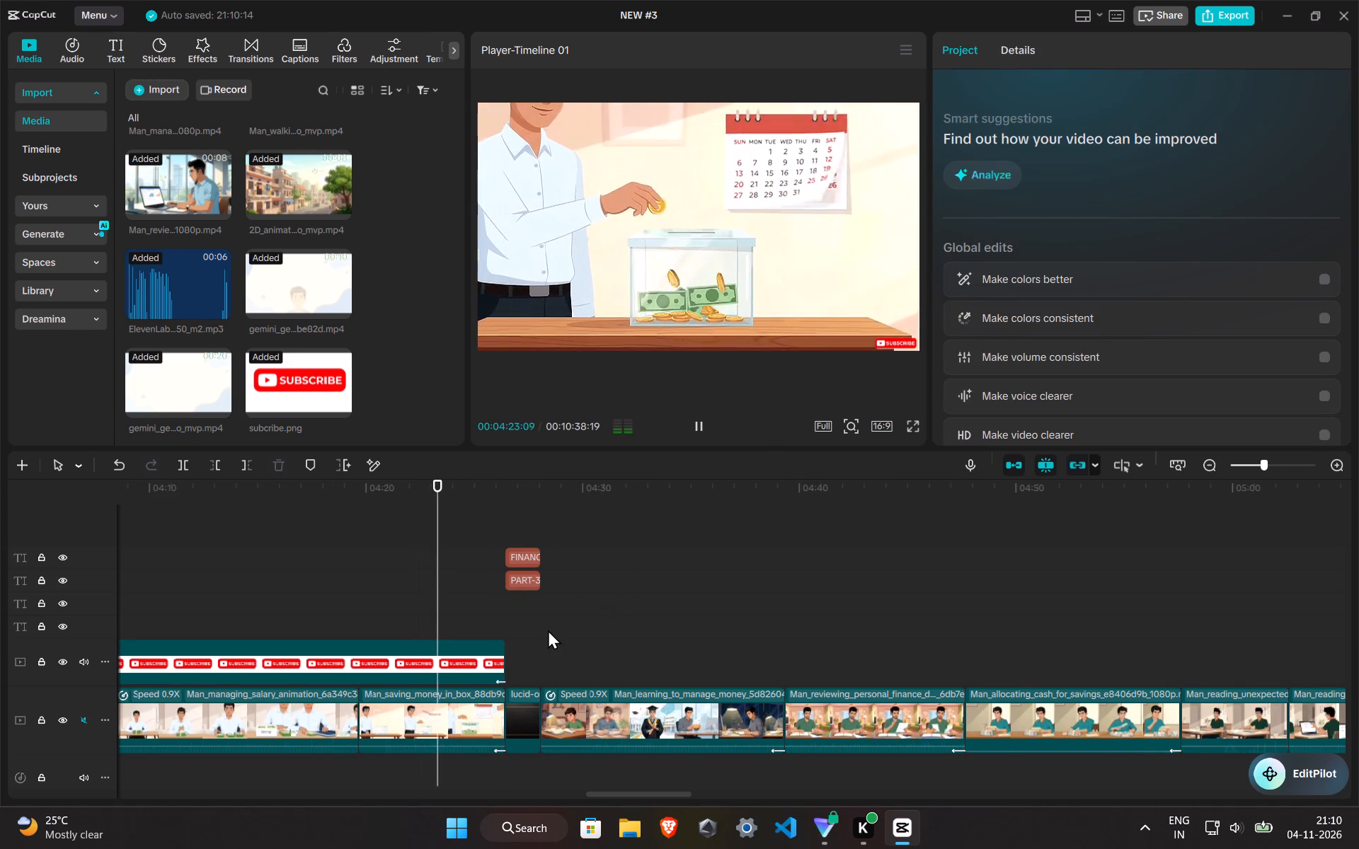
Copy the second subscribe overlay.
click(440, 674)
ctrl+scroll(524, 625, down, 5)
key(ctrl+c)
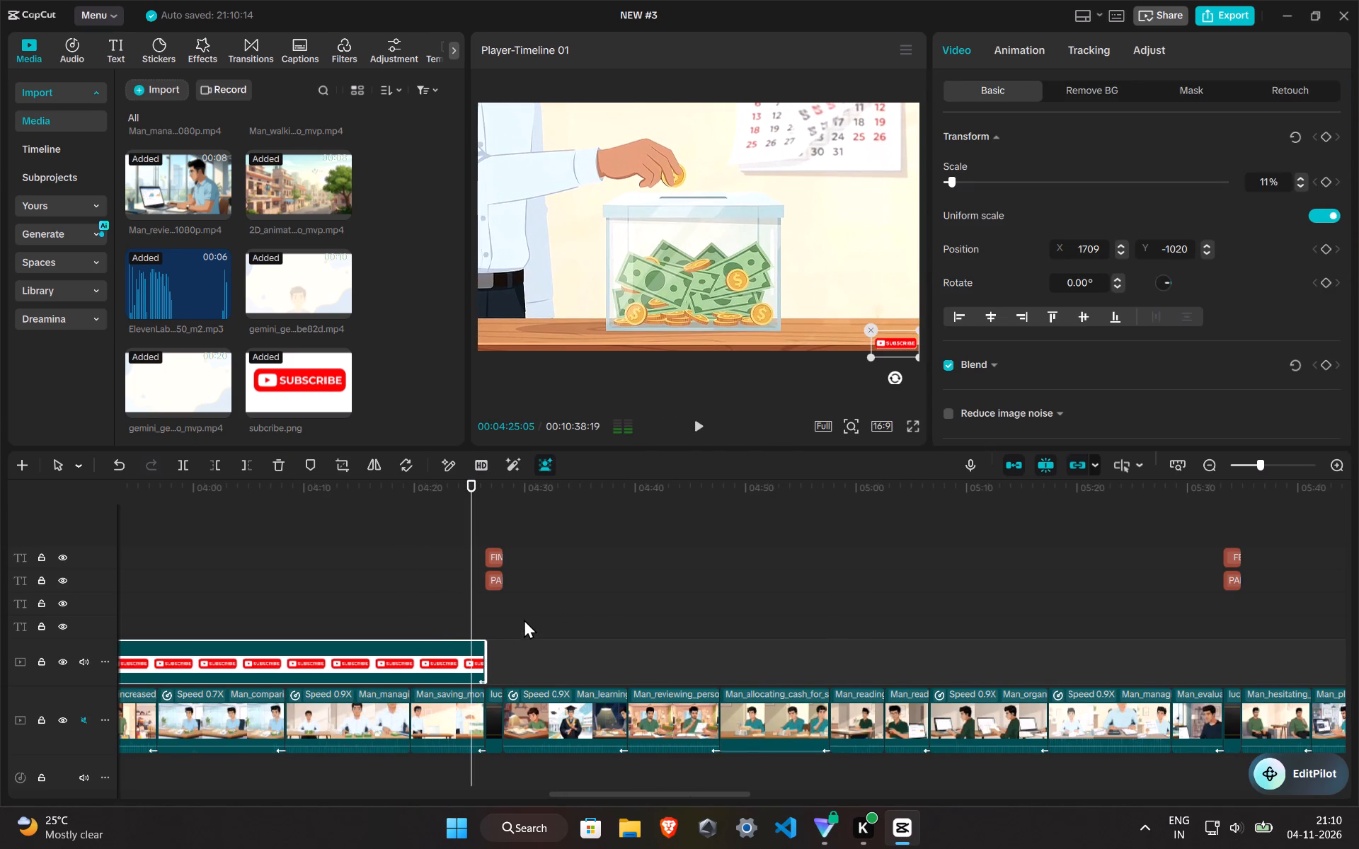
Play back the video's opening and the PART-2 title to check how the first subscribe overlay fades in and out.
click(441, 577)
drag(444, 577, 0, 524)
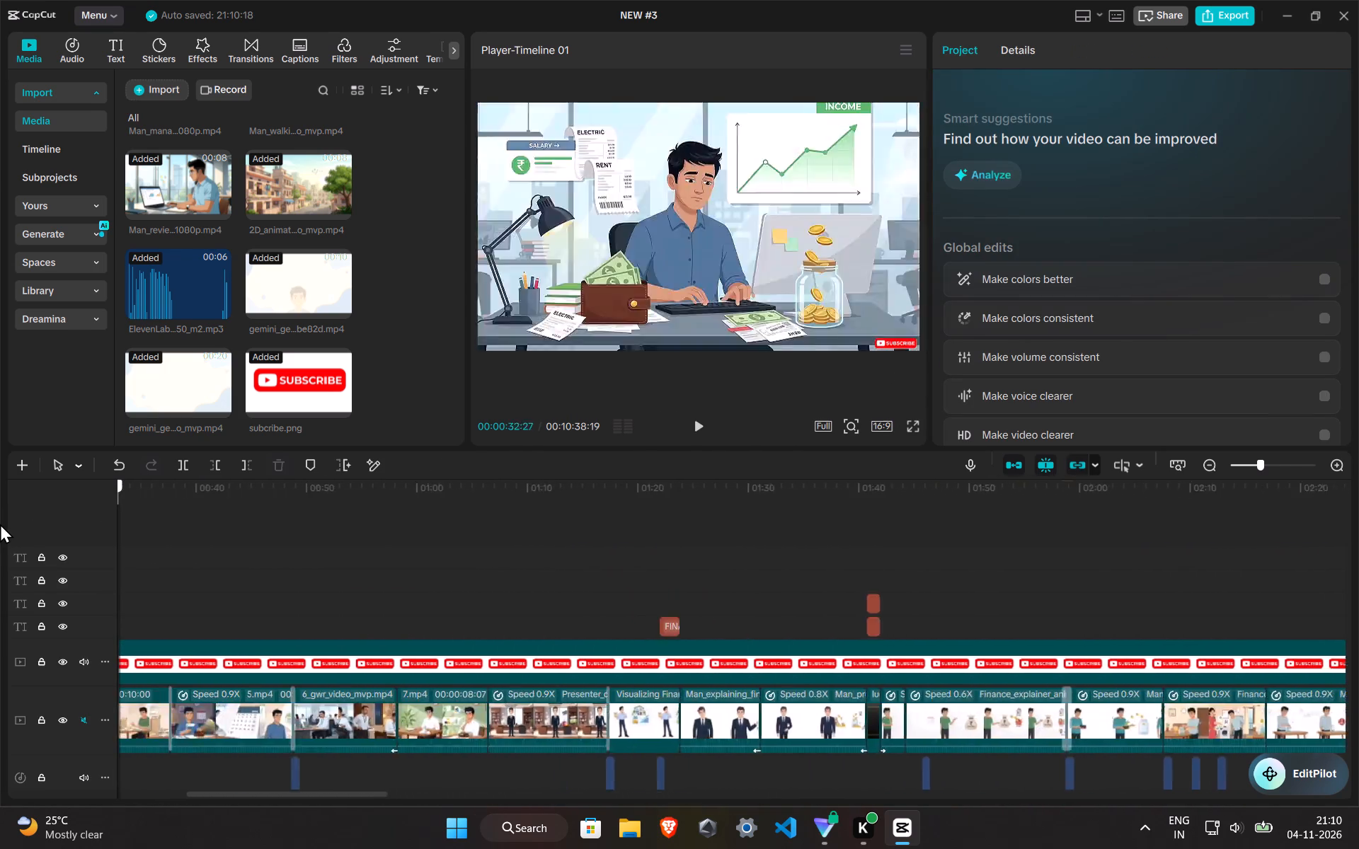
drag(0, 524, 0, 515)
key(space)
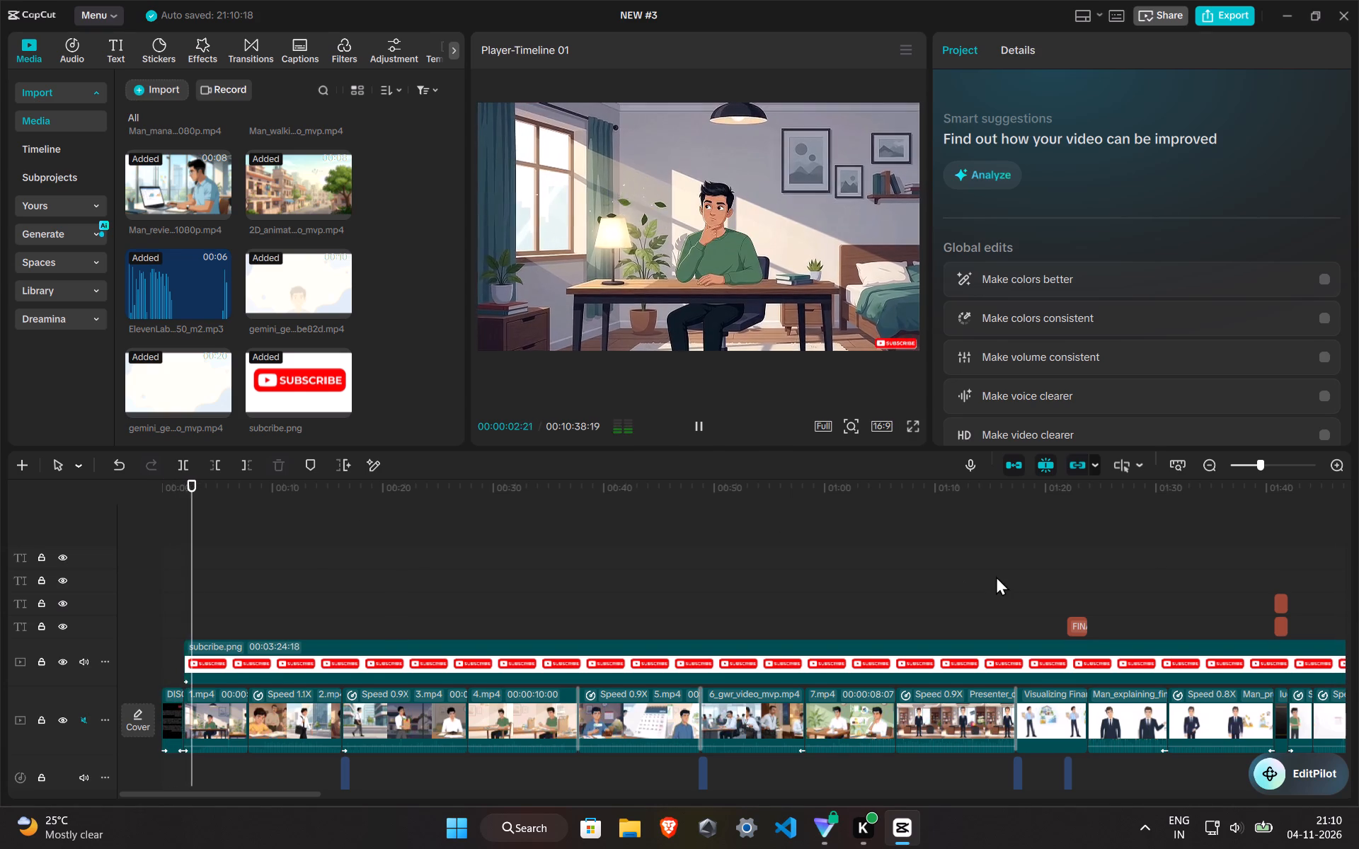
scroll(1174, 594, down, 11)
ctrl+scroll(979, 606, down, 4)
click(1014, 525)
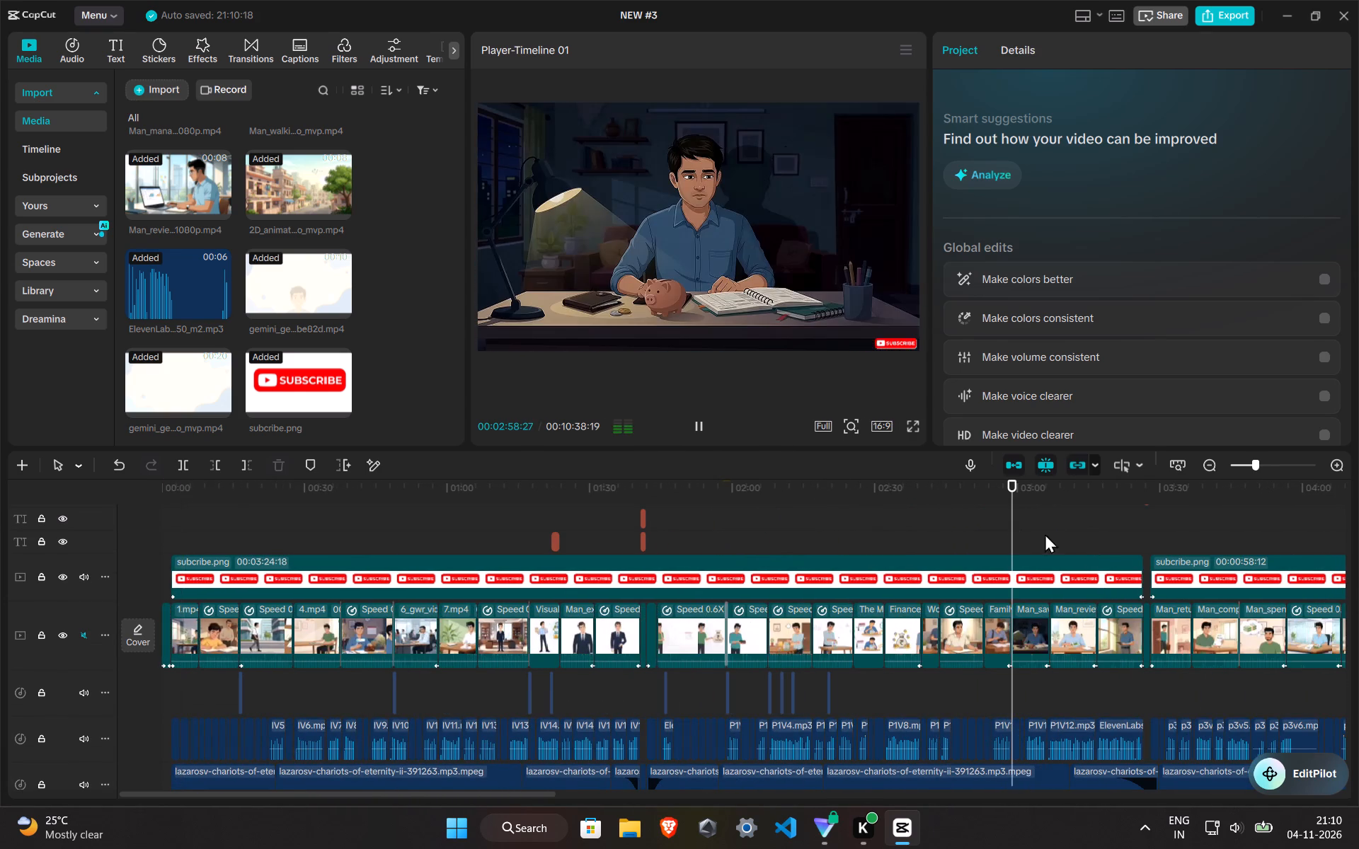
click(1133, 531)
key(space)
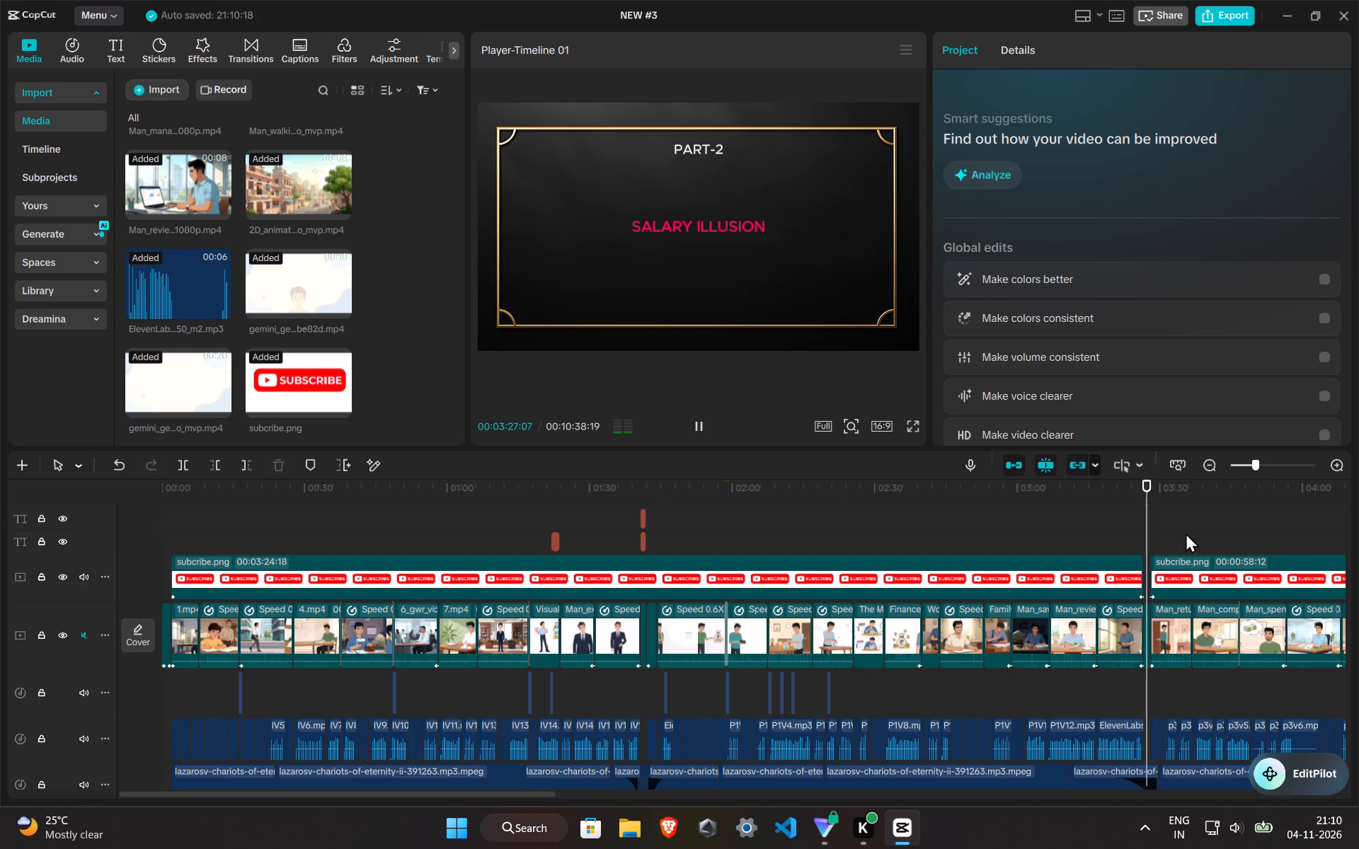
click(1154, 517)
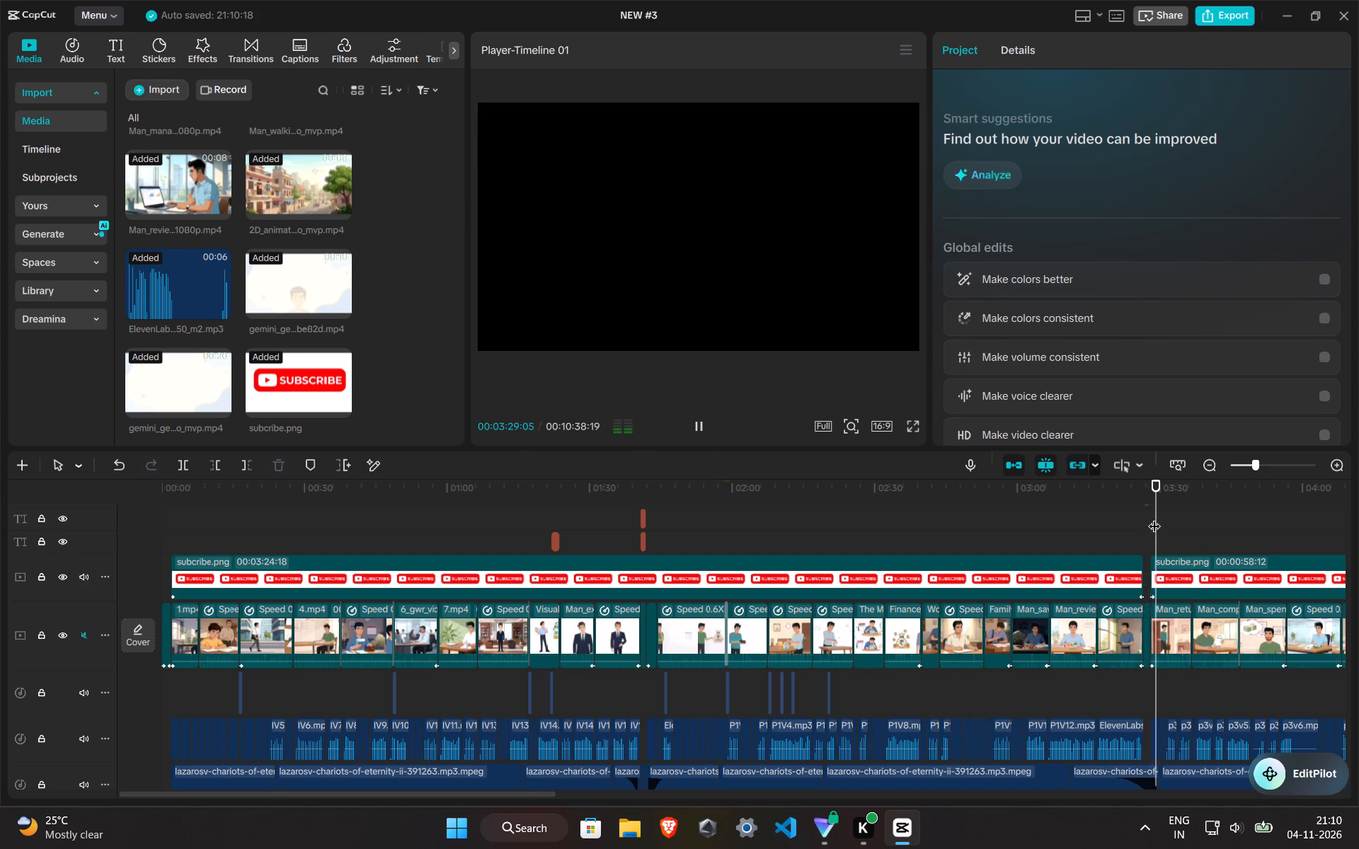
Set the first subscribe overlay's Fade In duration to 0.2 s and play back its start.
scroll(1179, 584, up, 2)
ctrl+scroll(1179, 584, up, 5)
click(992, 608)
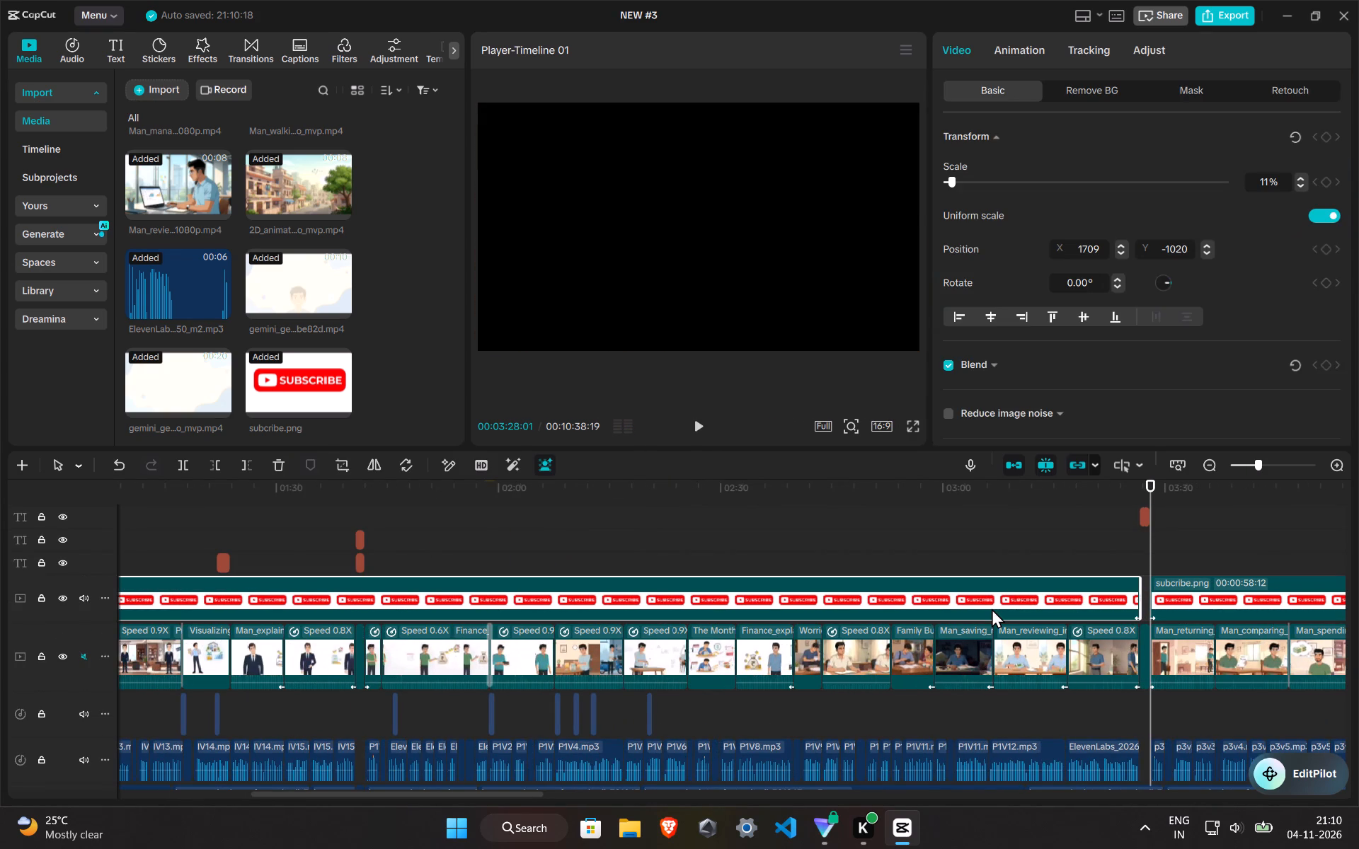
key(ctrl+c)
click(1040, 59)
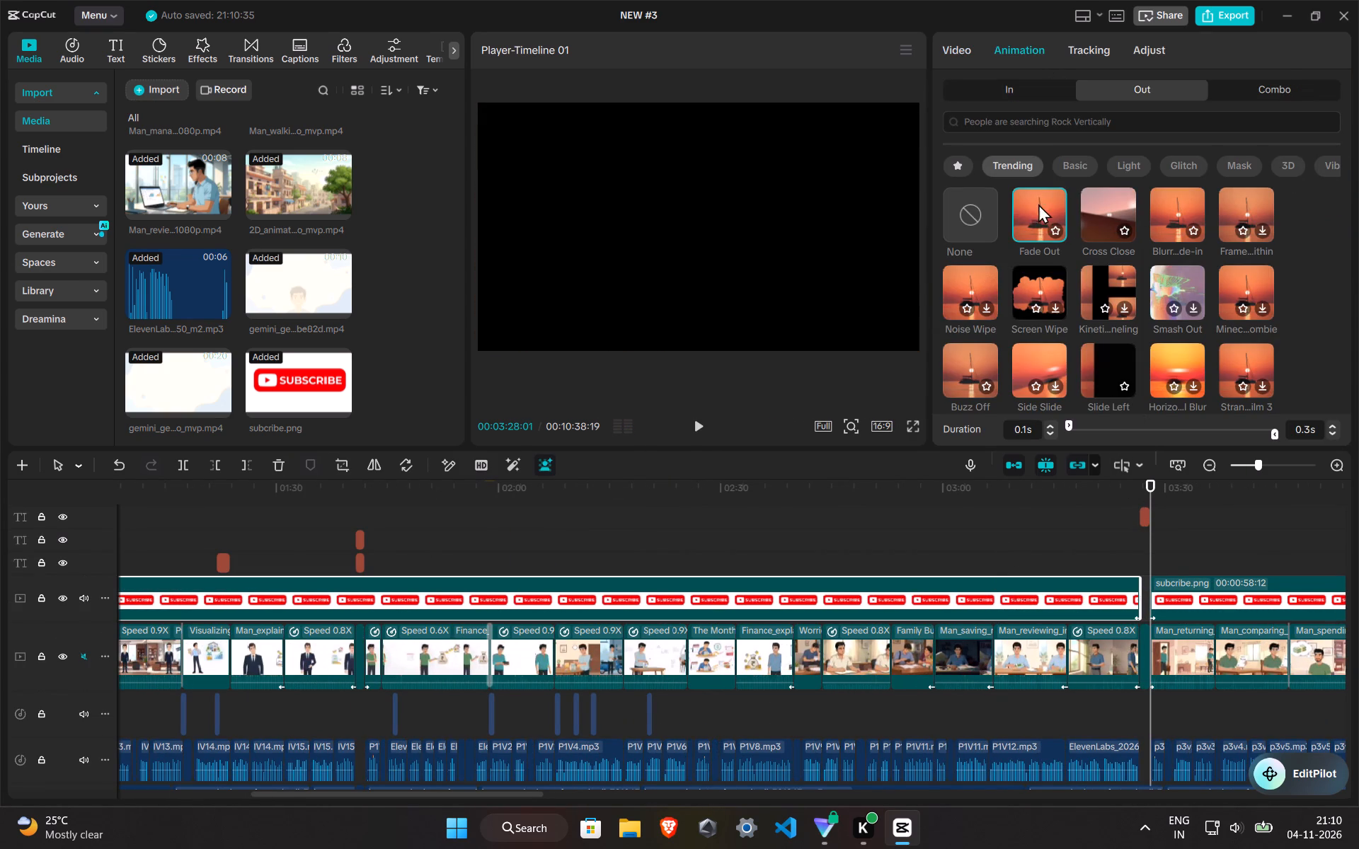
click(1046, 424)
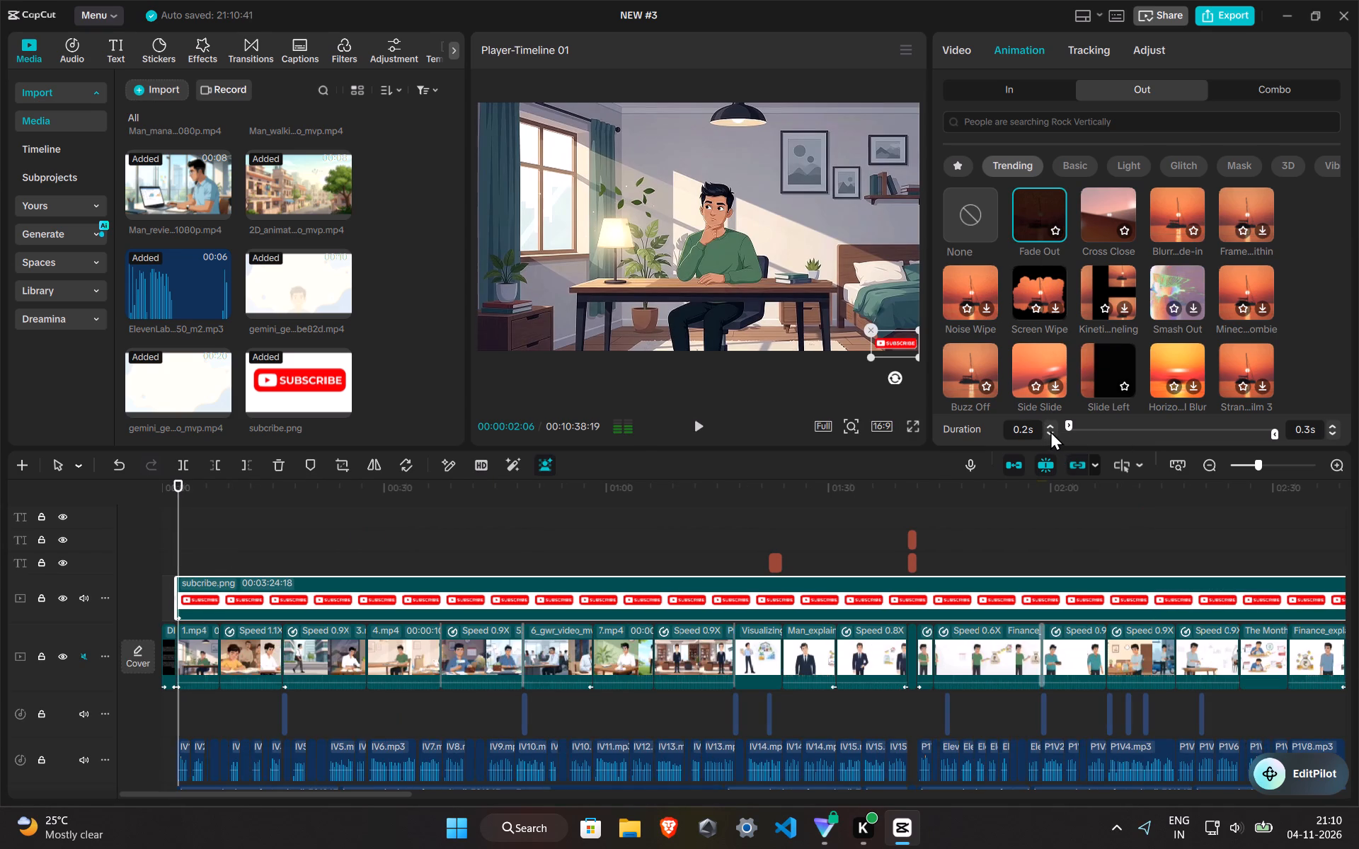
key(space)
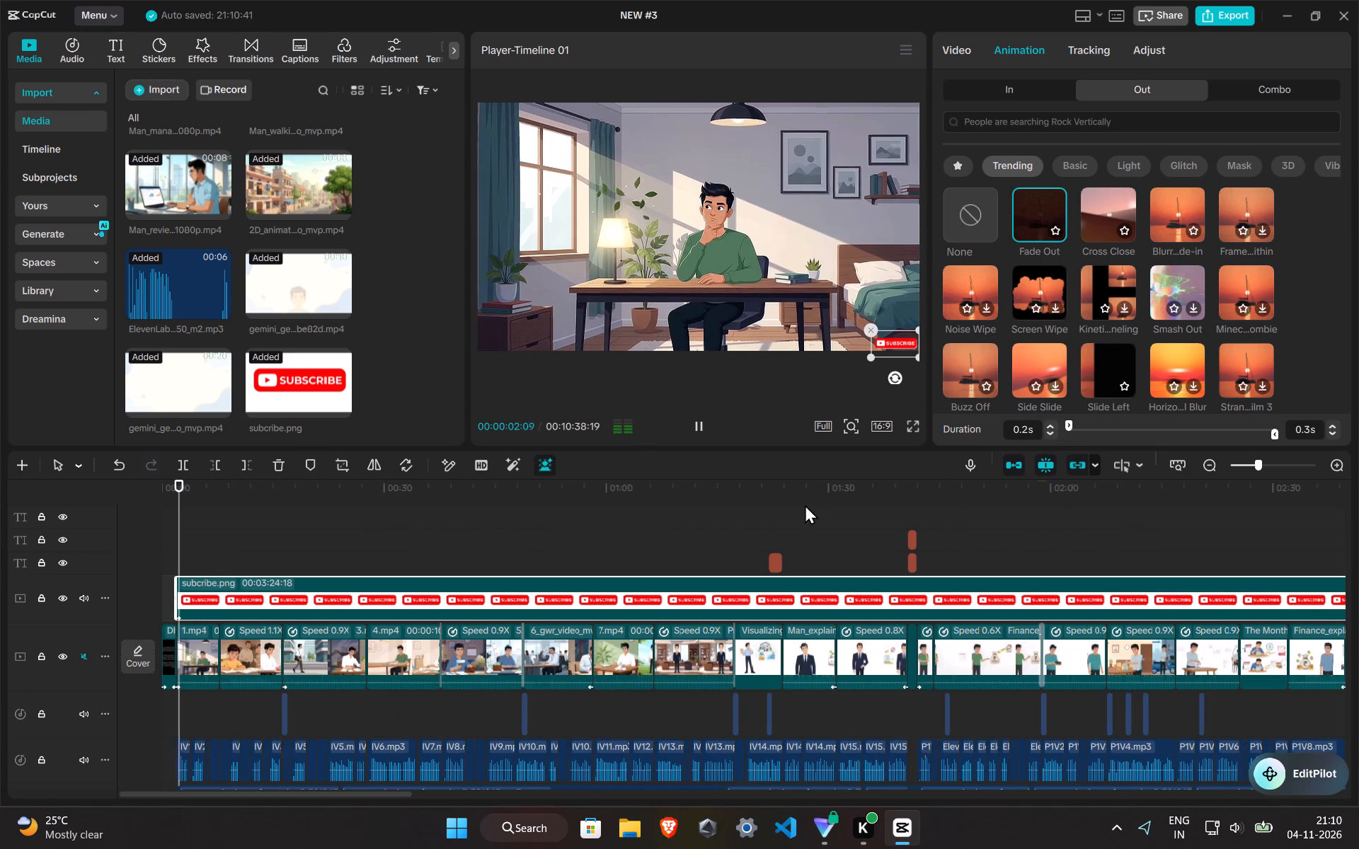
scroll(1171, 510, down, 2)
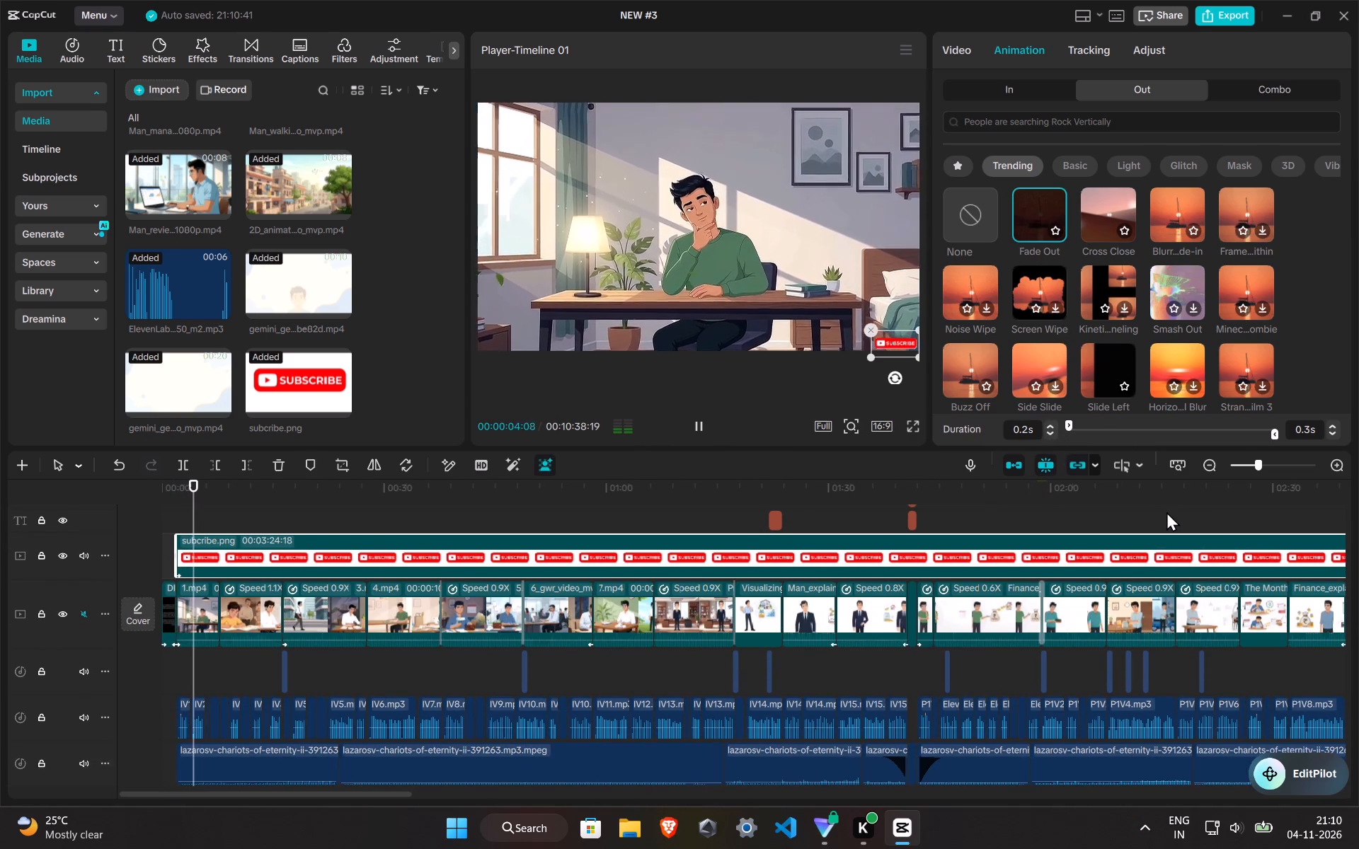
click(1166, 507)
drag(1166, 507, 1177, 507)
Copy the first subscribe overlay and paste it just after the PART-3 title, at 00:04:28:02.
click(1064, 552)
key(ctrl+c)
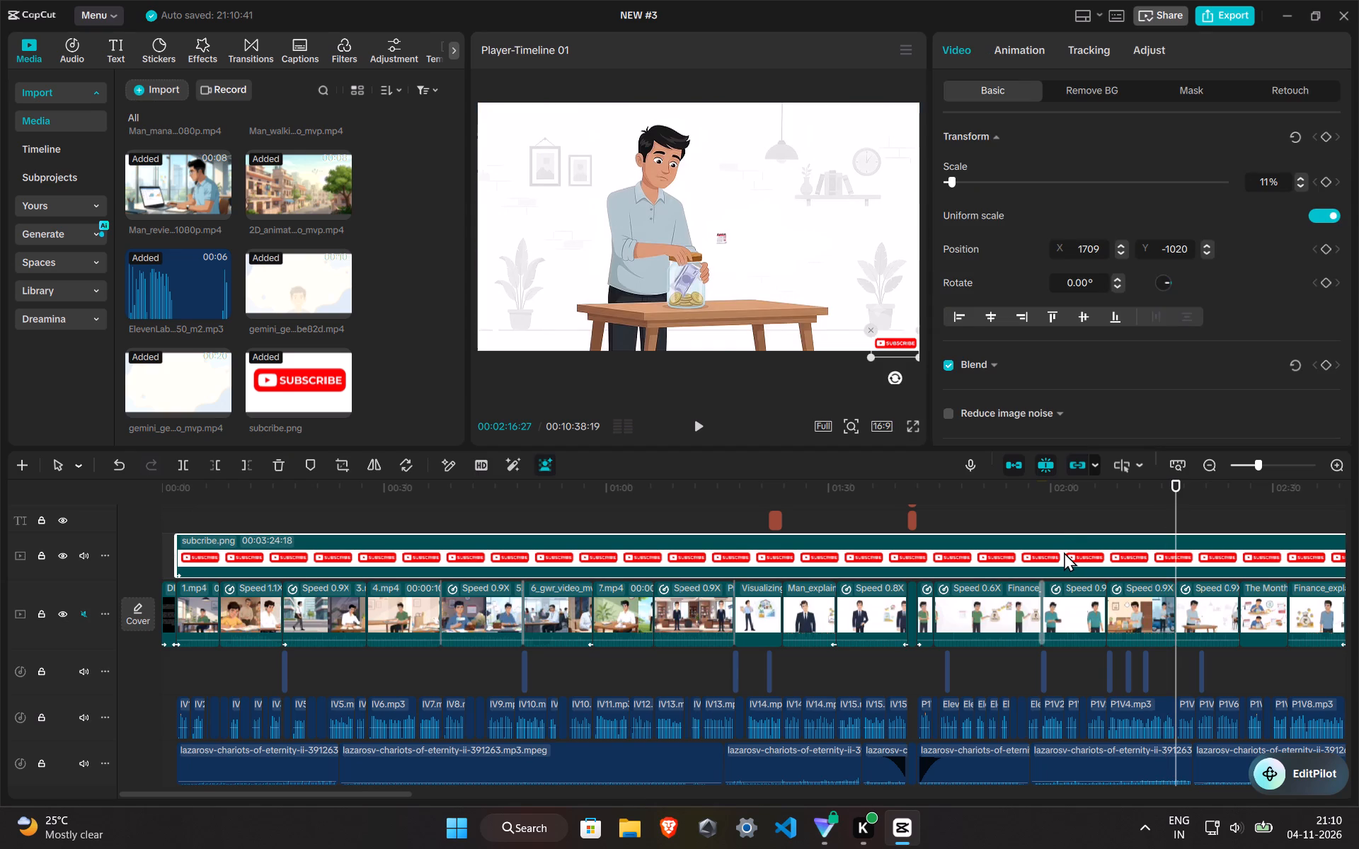
drag(1179, 512, 1358, 516)
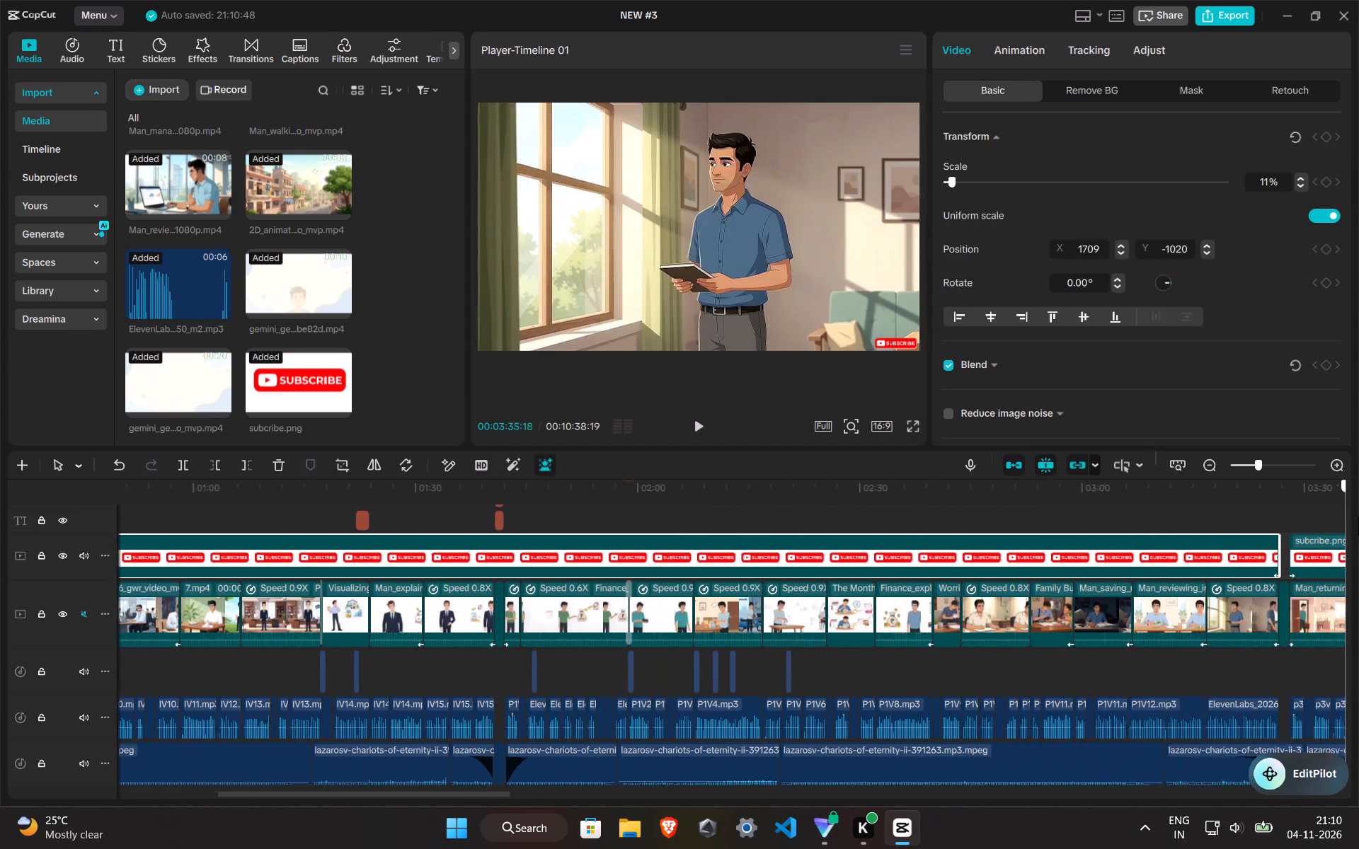
drag(1358, 516, 1185, 554)
ctrl+scroll(523, 618, down, 11)
ctrl+scroll(779, 603, down, 3)
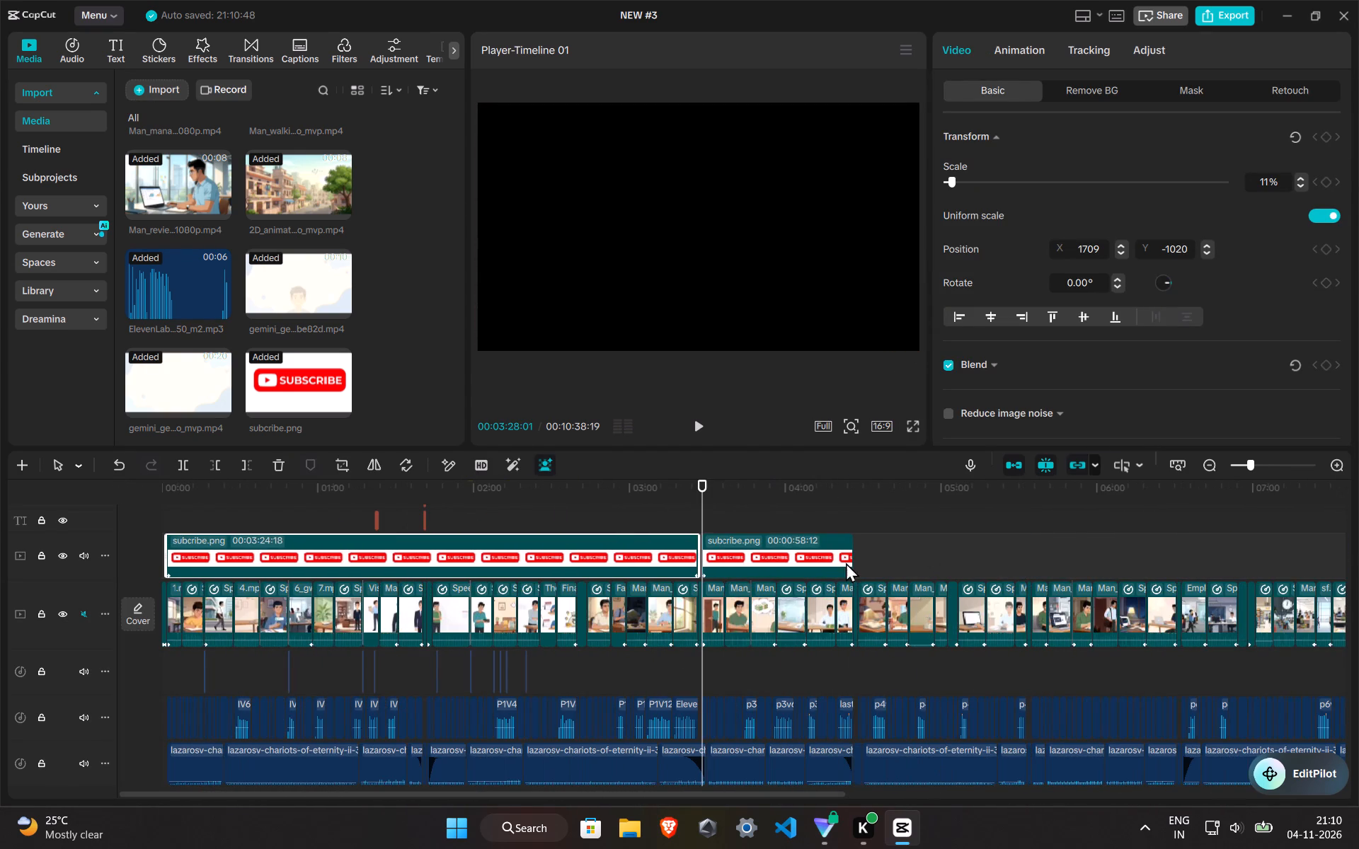
click(856, 516)
scroll(856, 516, up, 11)
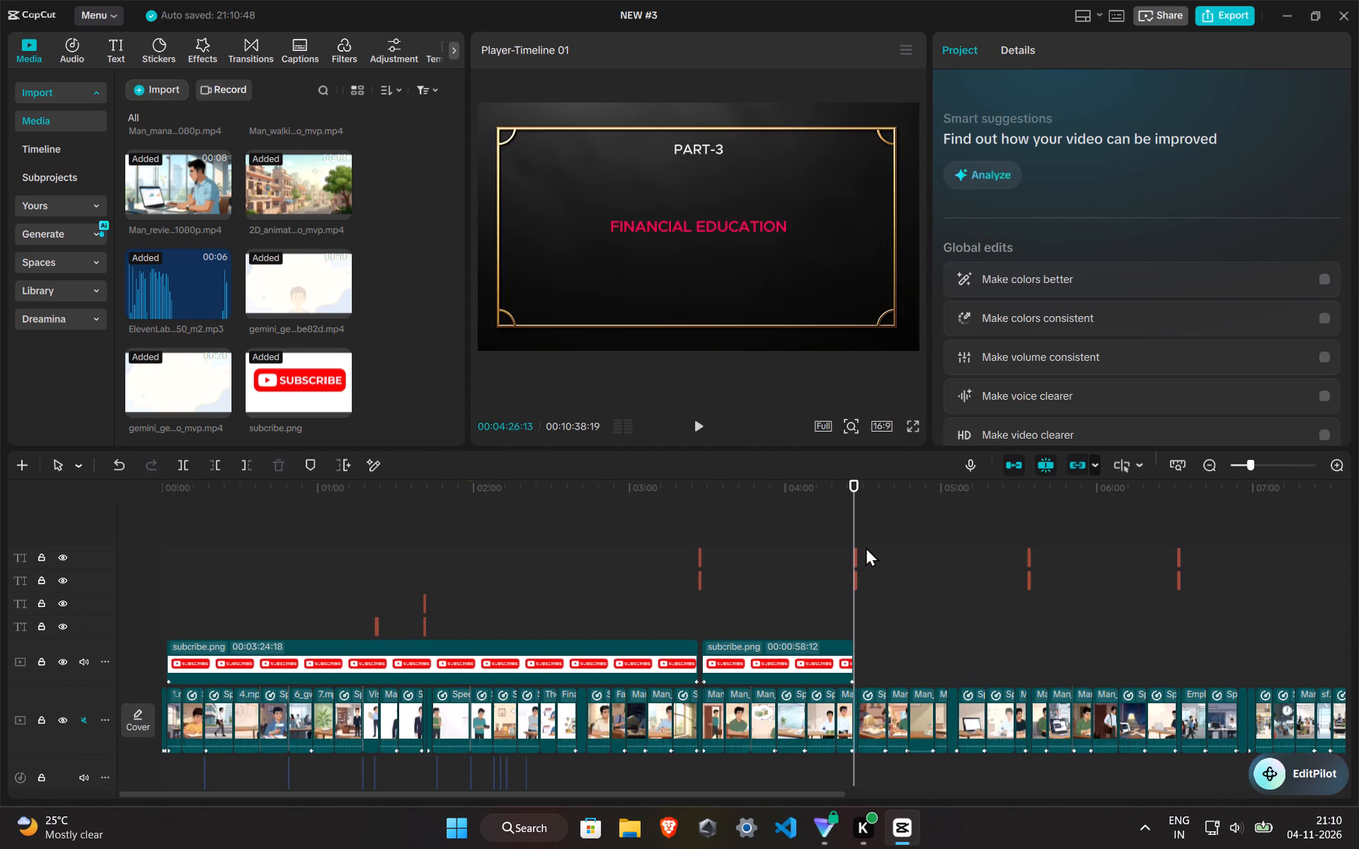
click(857, 542)
click(856, 538)
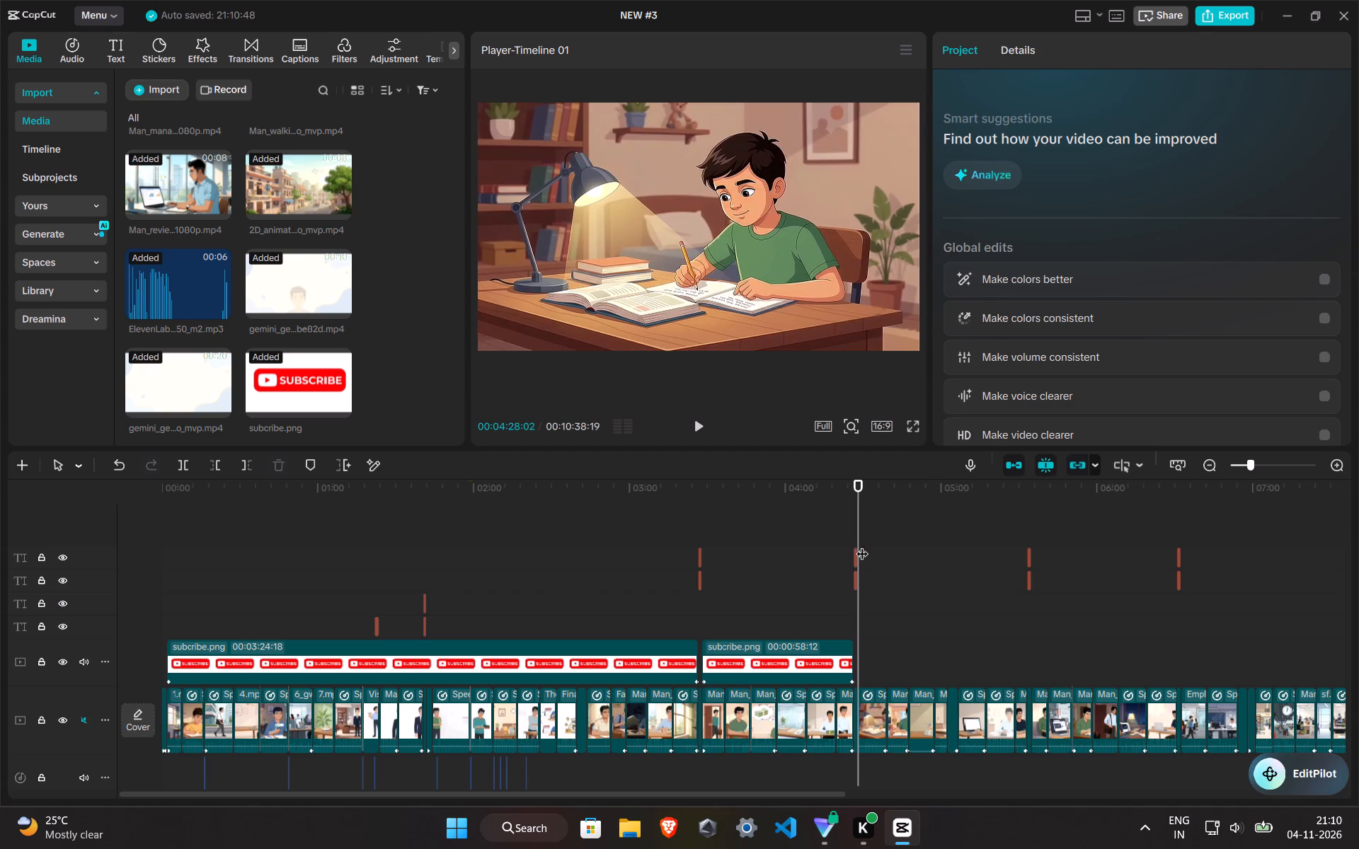
key(ctrl+v)
Trim the end of the pasted third overlay back to the start of the PART-4 title, making it 00:01:05:06 long.
ctrl+scroll(1057, 636, down, 5)
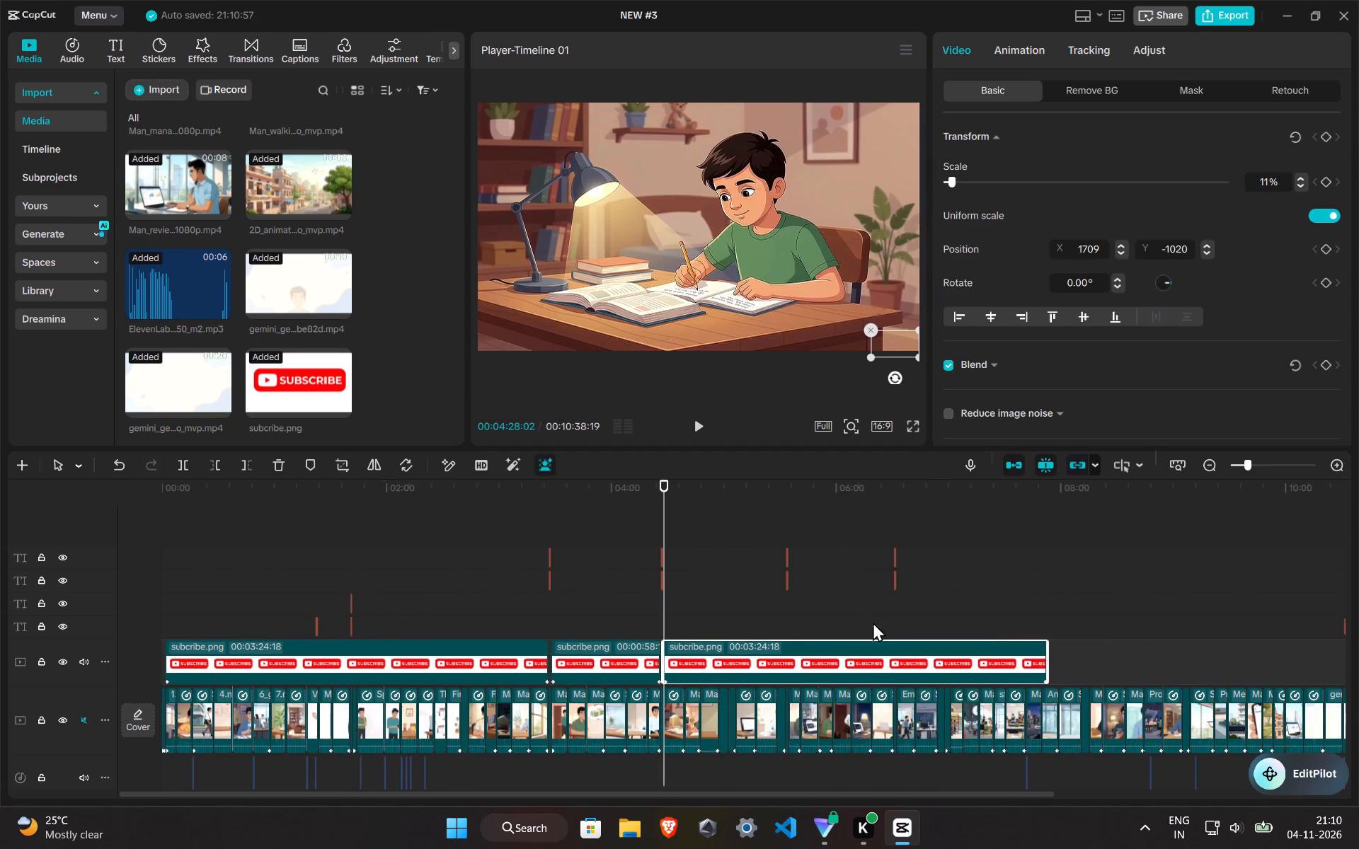
click(784, 620)
click(787, 651)
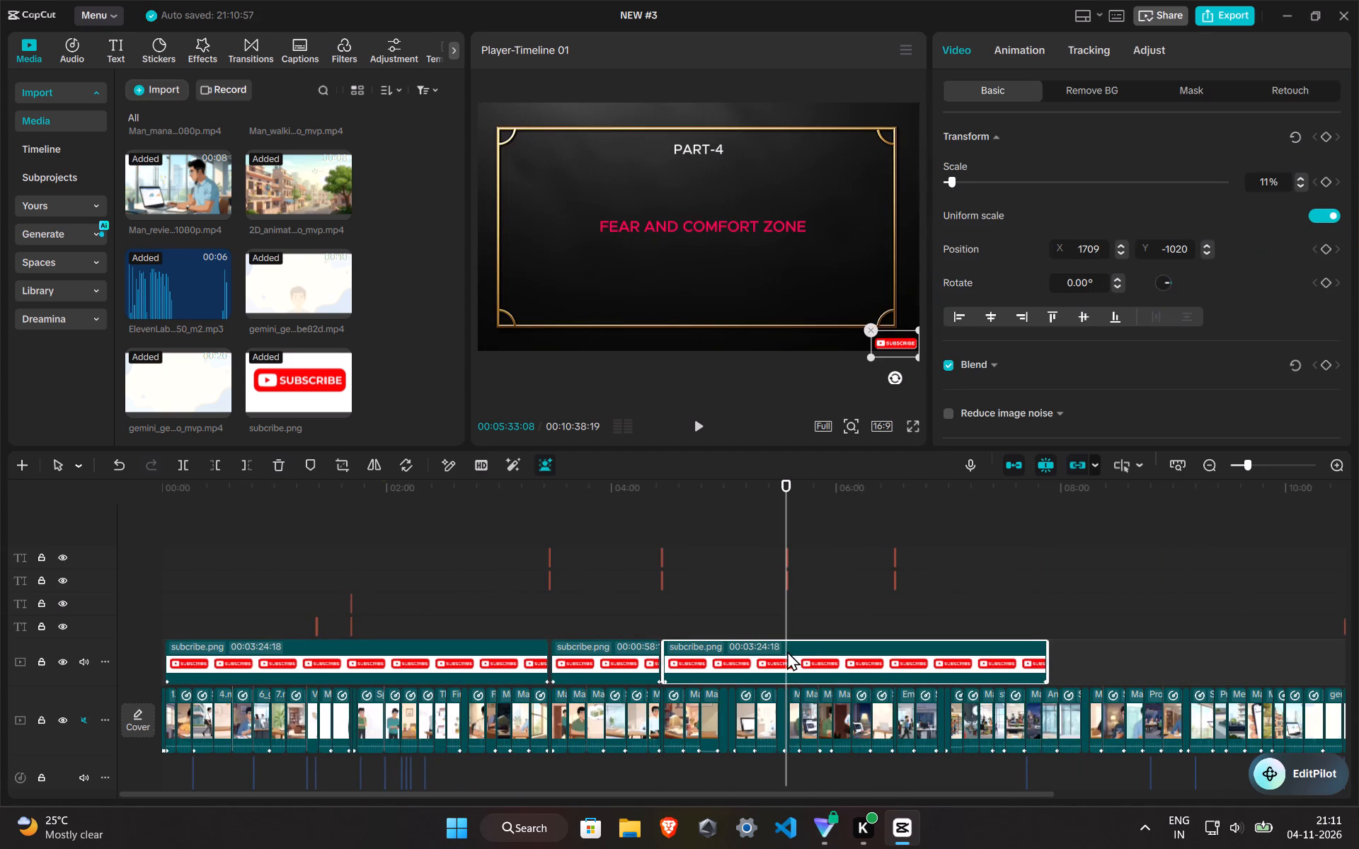
ctrl+scroll(787, 651, up, 8)
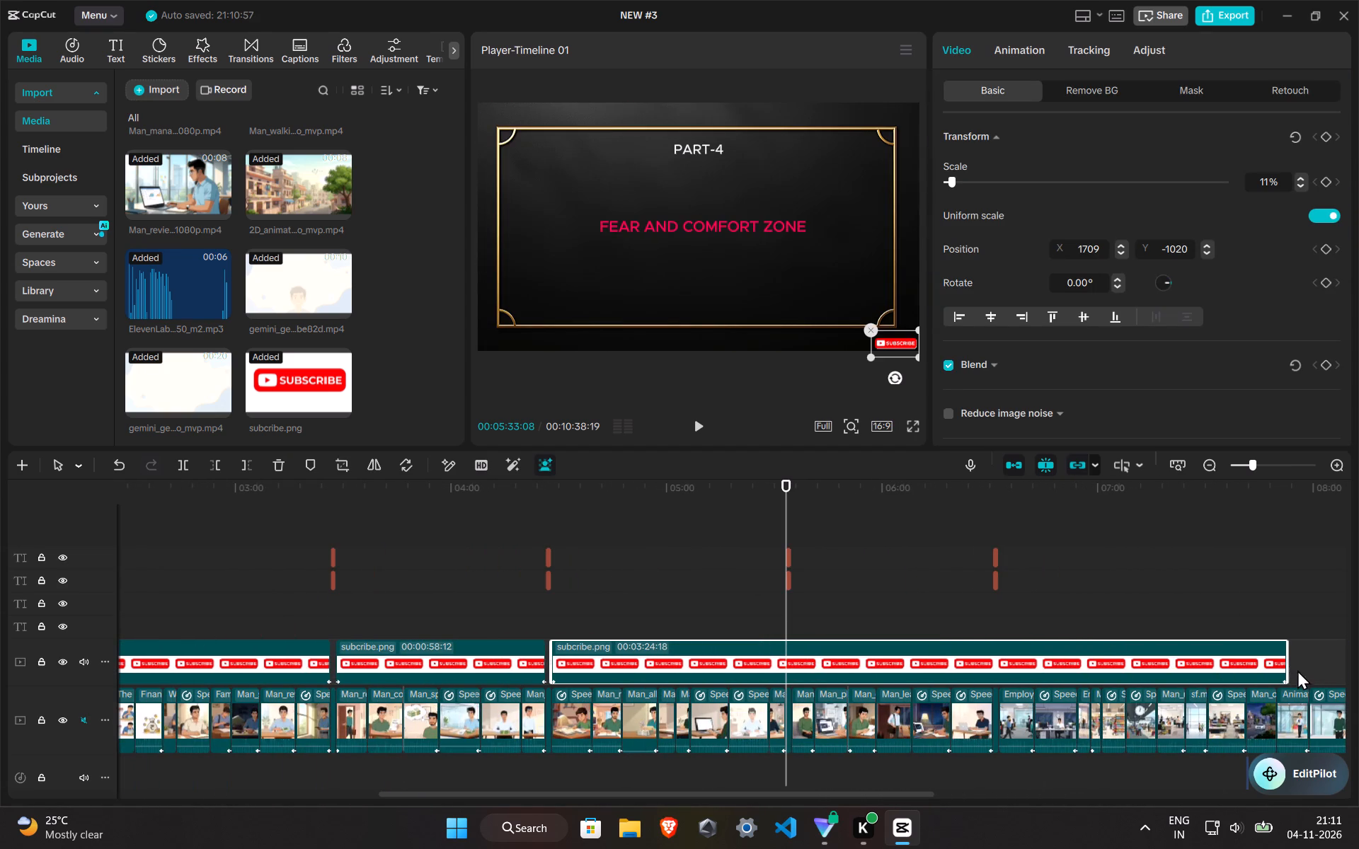
click(1283, 663)
drag(1290, 664, 956, 657)
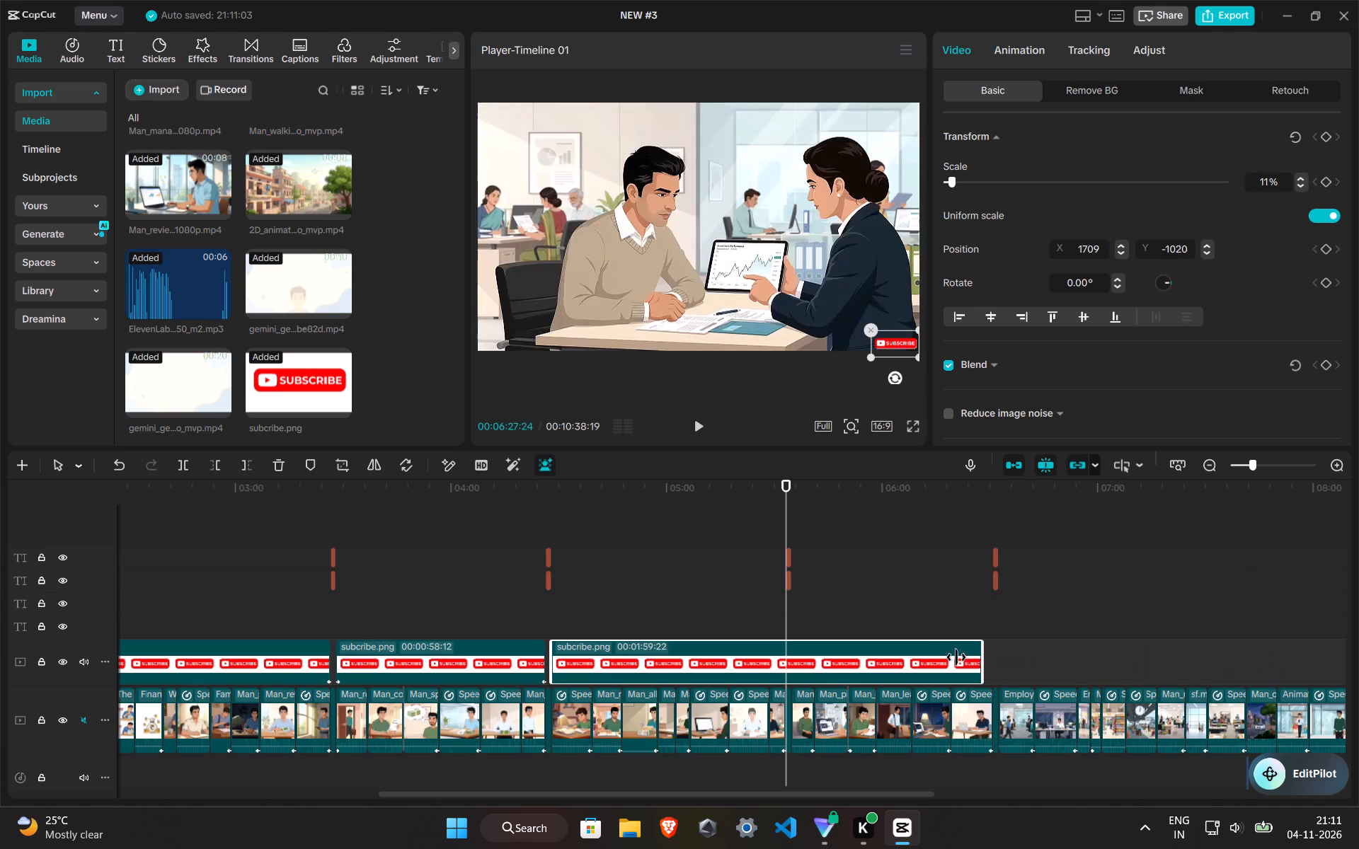
drag(956, 657, 788, 652)
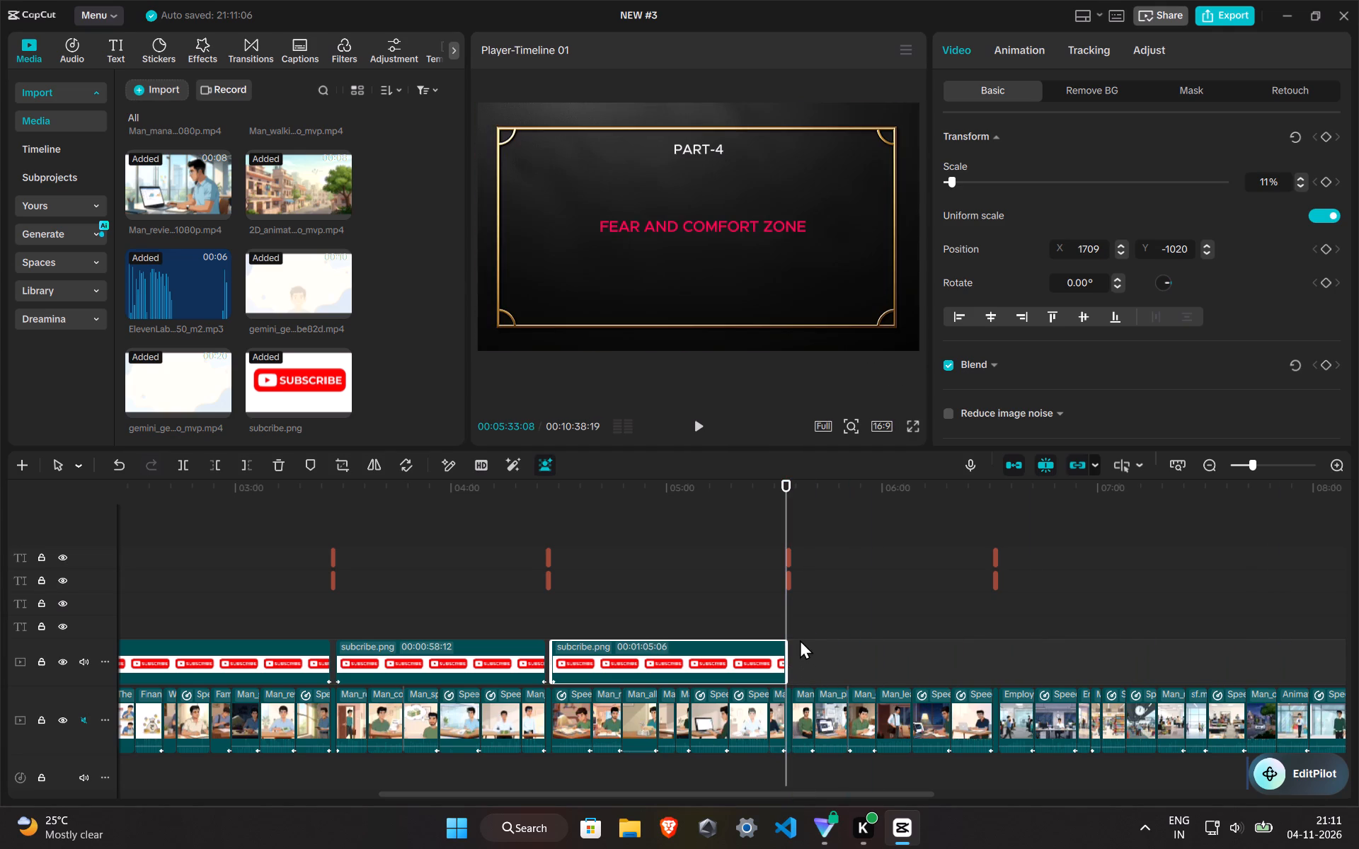
Paste another copy of the subscribe overlay just after the PART-4 title.
click(800, 640)
click(793, 637)
key(ctrl+v)
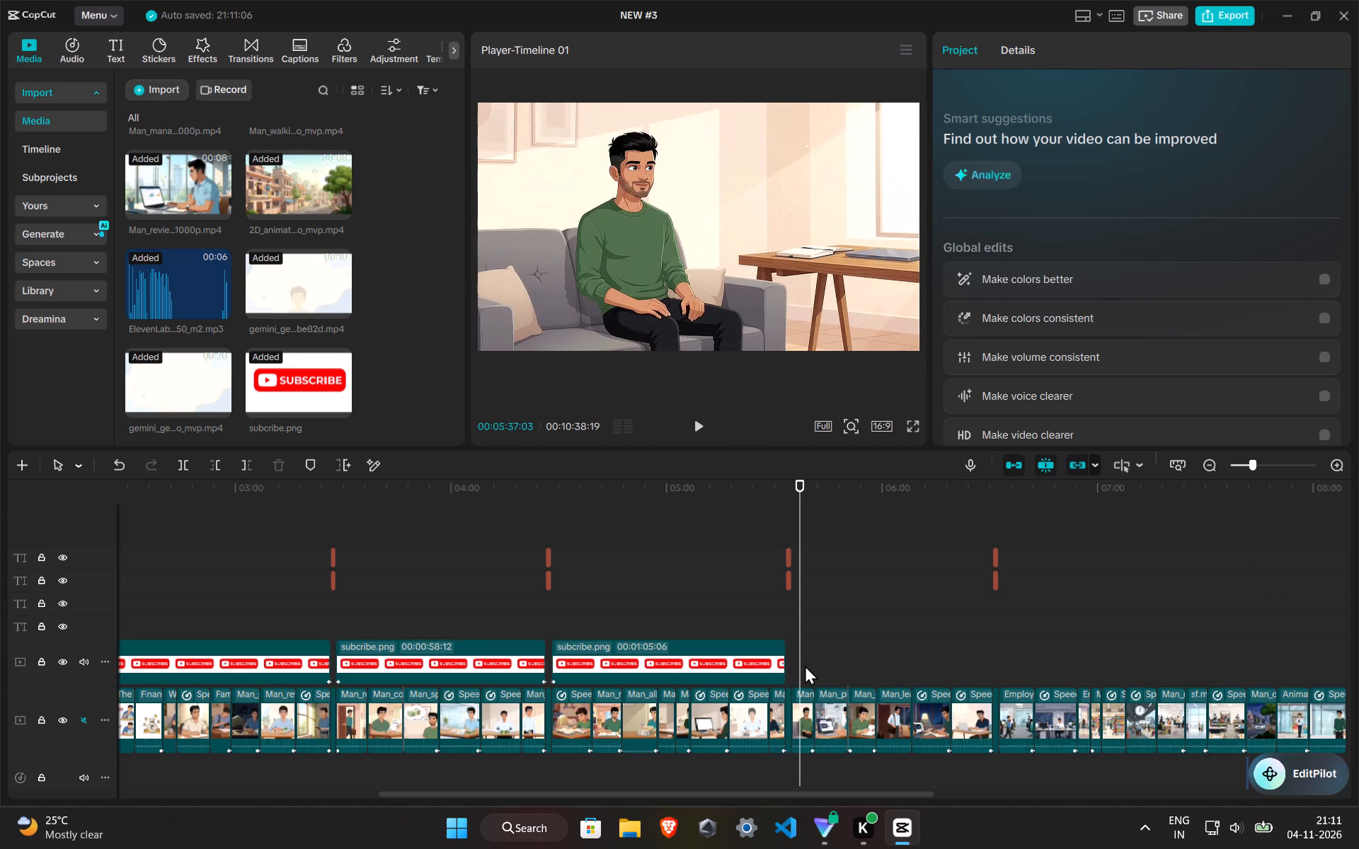
Trim the end of the fourth subscribe overlay back to the start of the PART-5 title, making it 00:00:56:00 long.
click(999, 633)
click(994, 633)
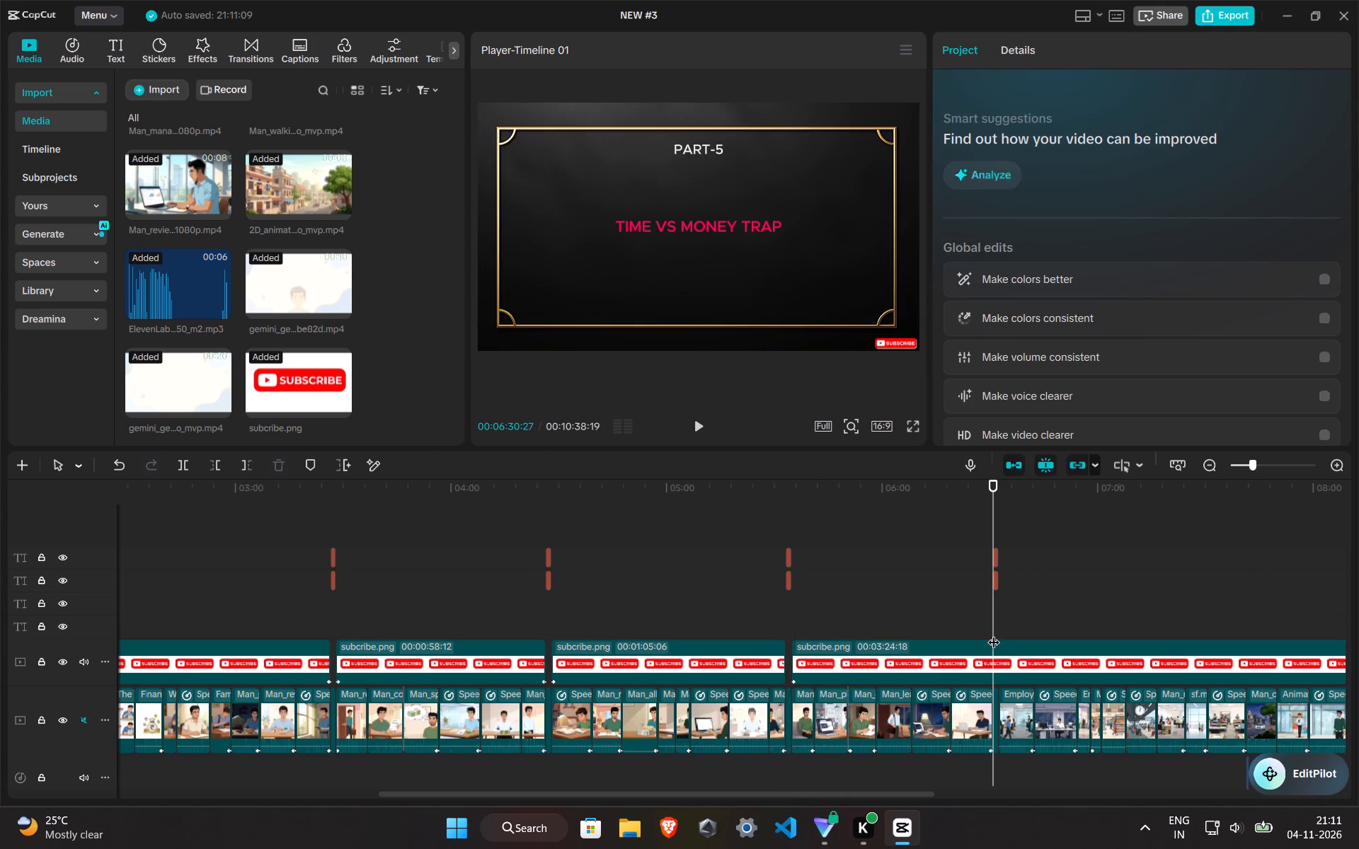
click(1001, 652)
ctrl+scroll(1244, 660, down, 5)
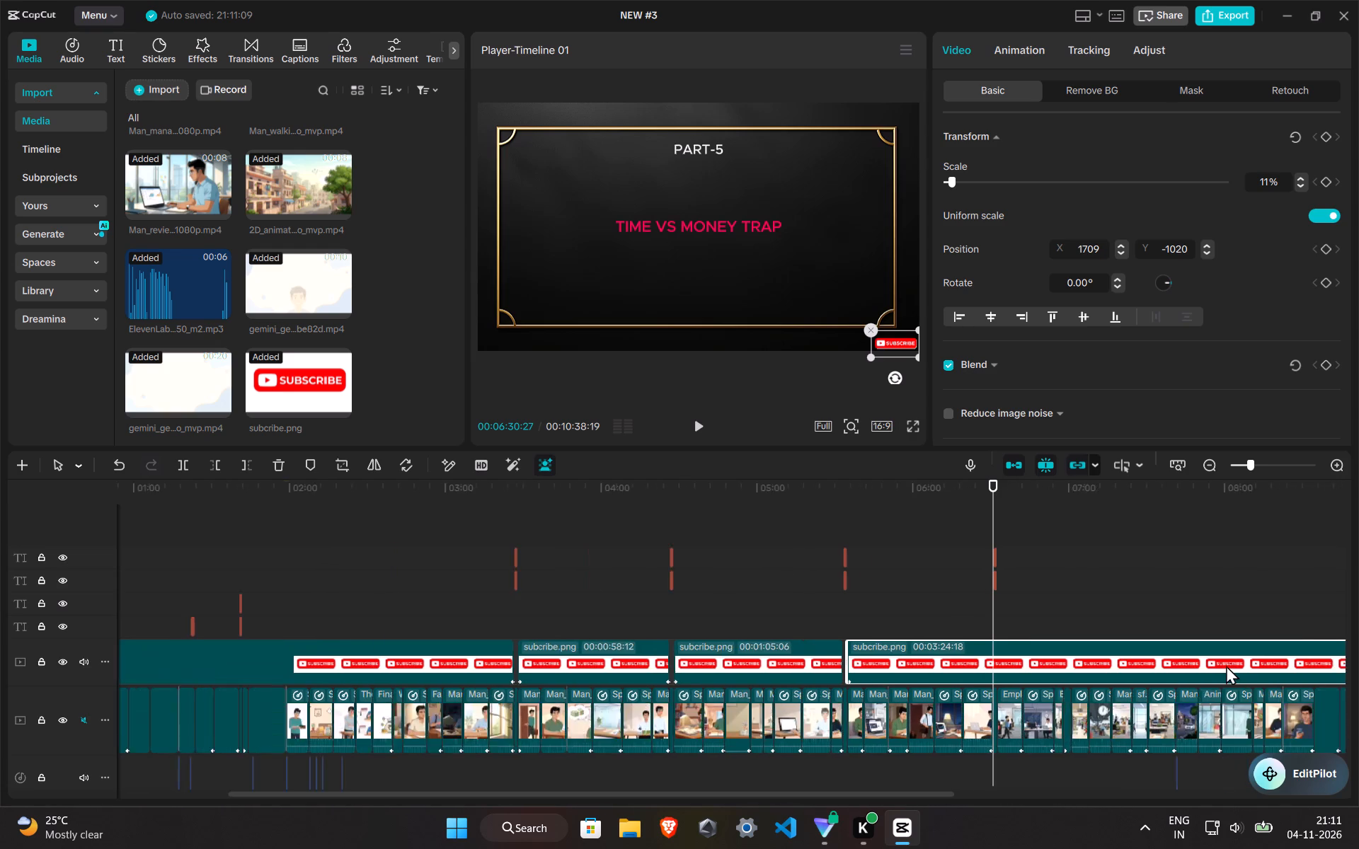
drag(1301, 665, 1045, 657)
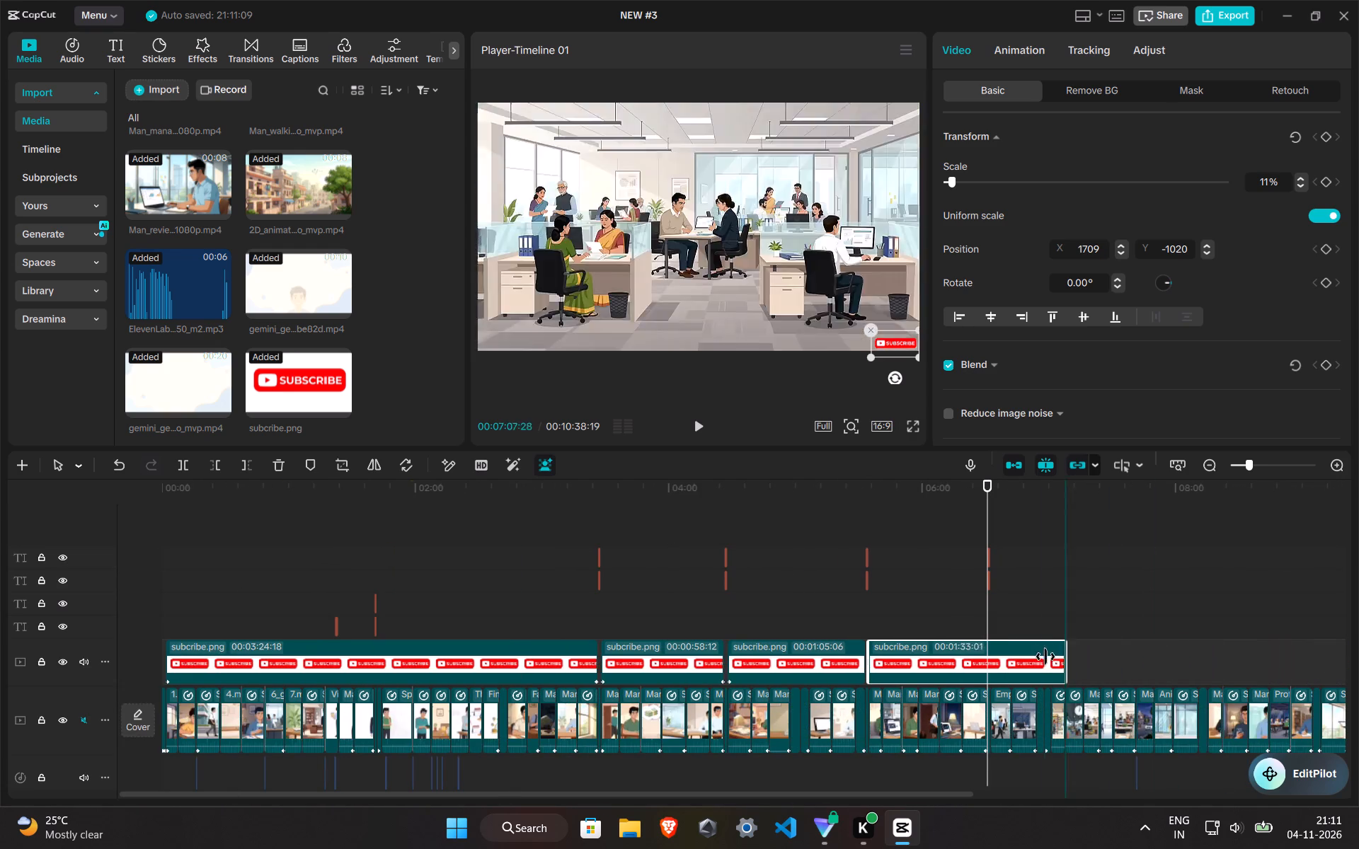
drag(1045, 657, 986, 662)
ctrl+scroll(916, 659, up, 9)
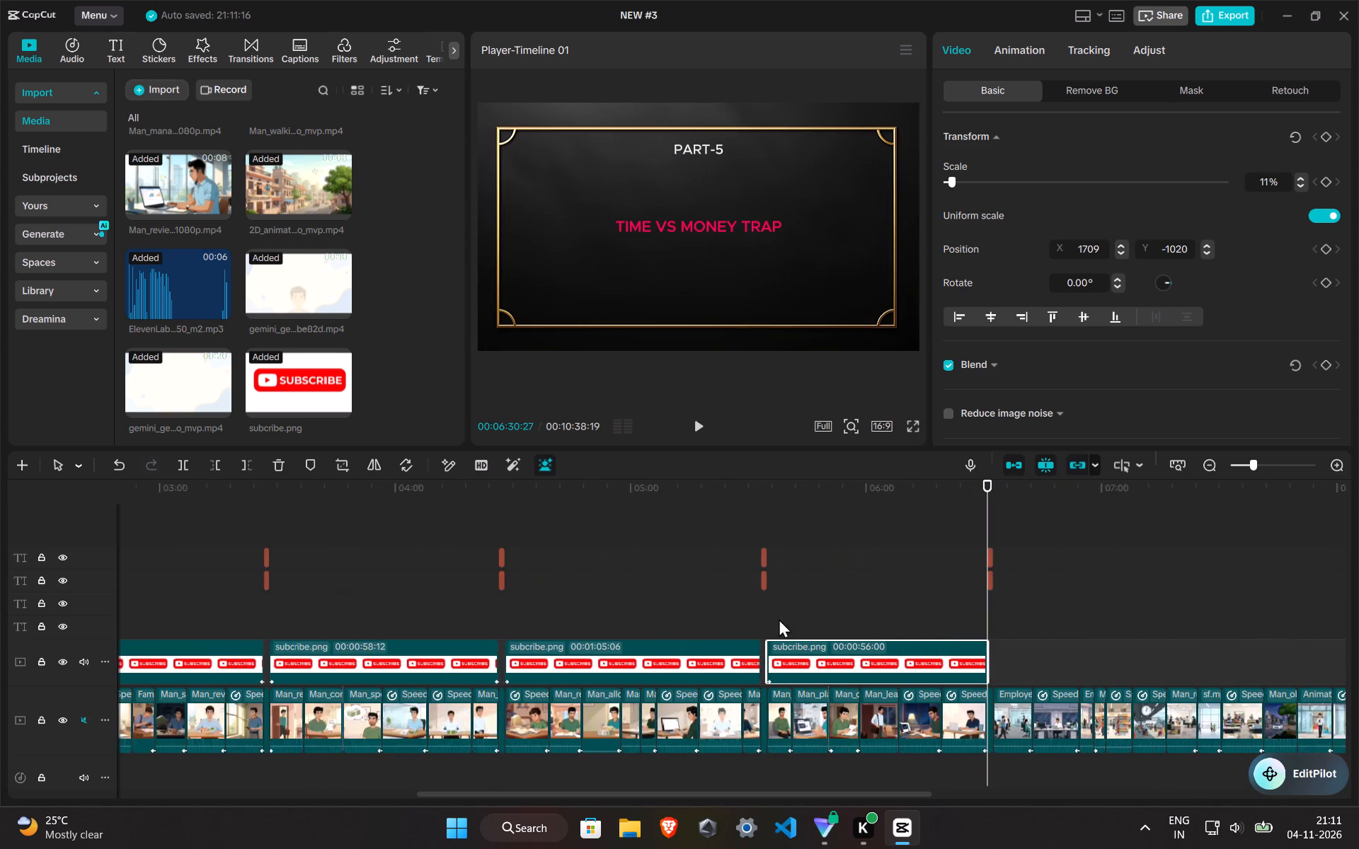
Apply the Fade Out animation to the third subscribe overlay, ending at the PART-4 title, with a 0.4 s duration.
ctrl+scroll(779, 618, up, 7)
click(493, 647)
click(504, 669)
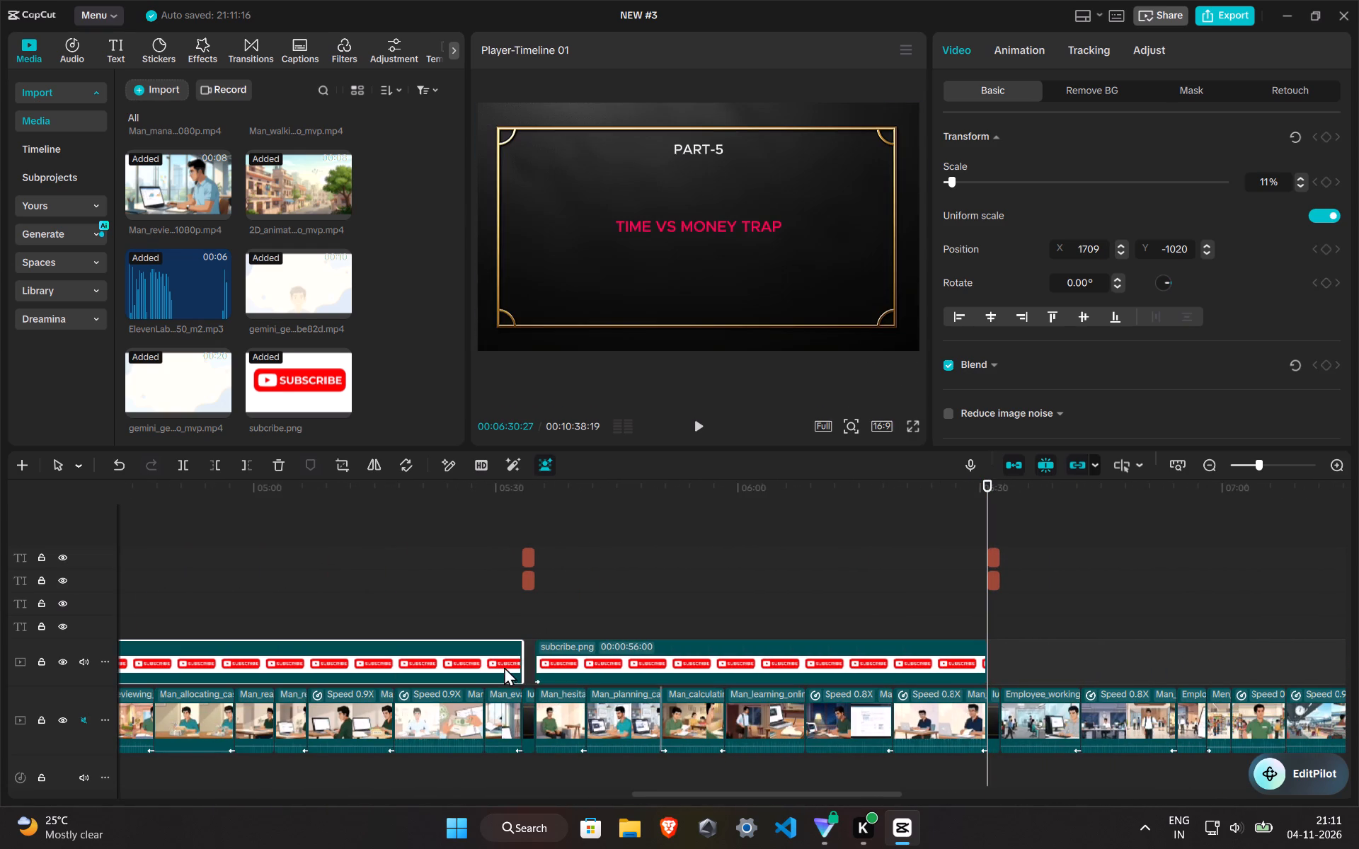
scroll(507, 647, up, 2)
drag(524, 661, 515, 659)
click(554, 662)
click(507, 654)
click(1031, 62)
click(1059, 205)
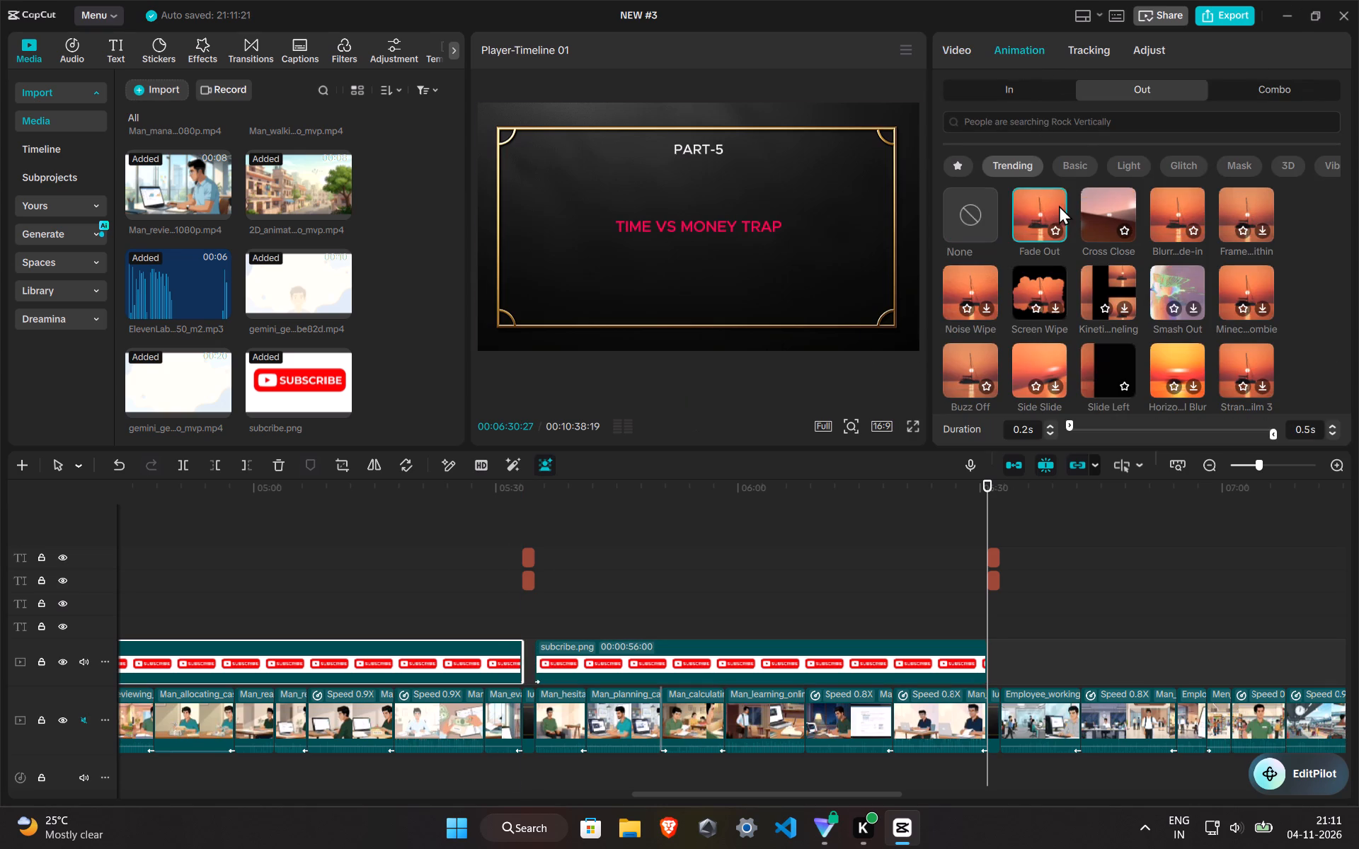
click(1334, 433)
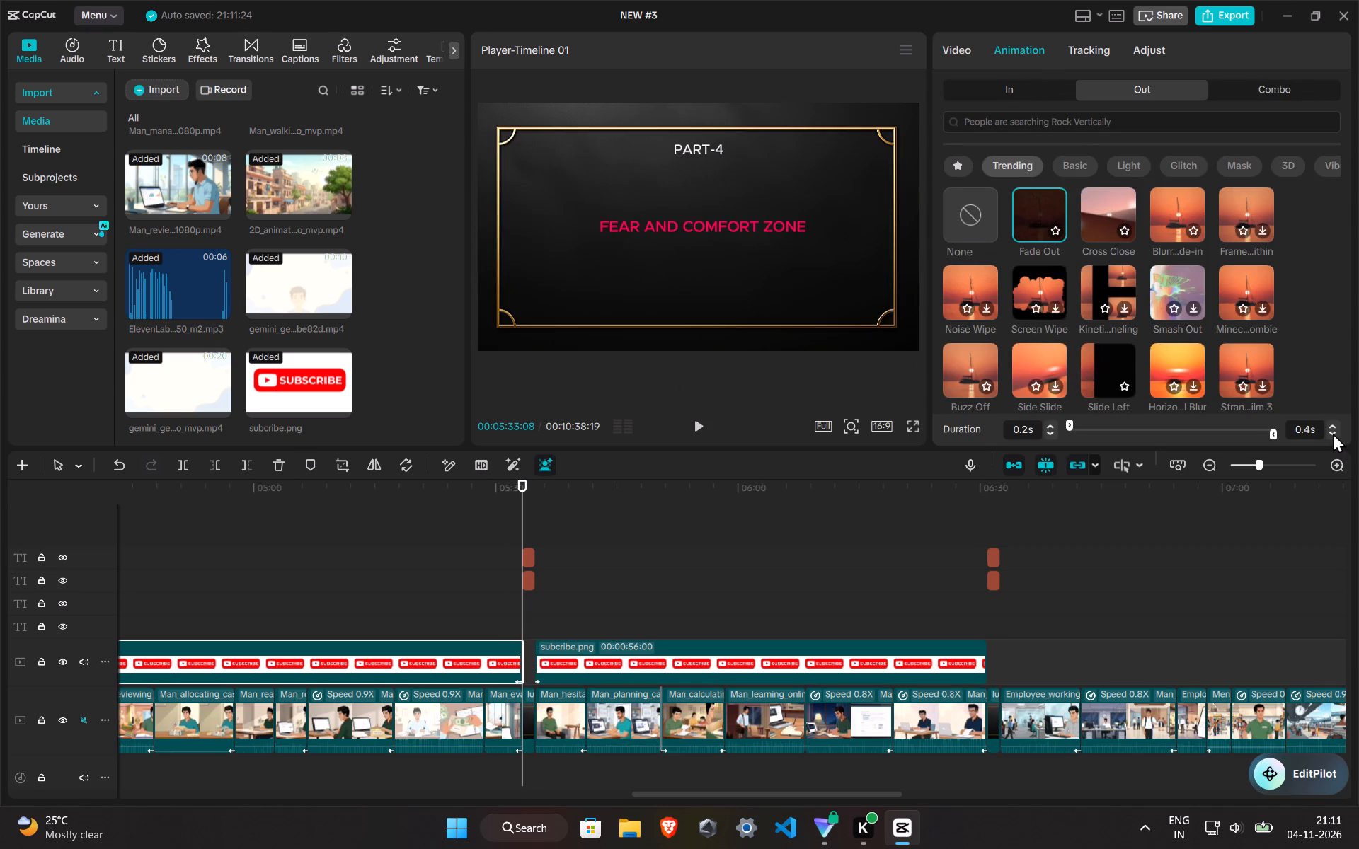
Play back the transition through the PART-4 title to check the subscribe button's fades.
click(496, 546)
key(space)
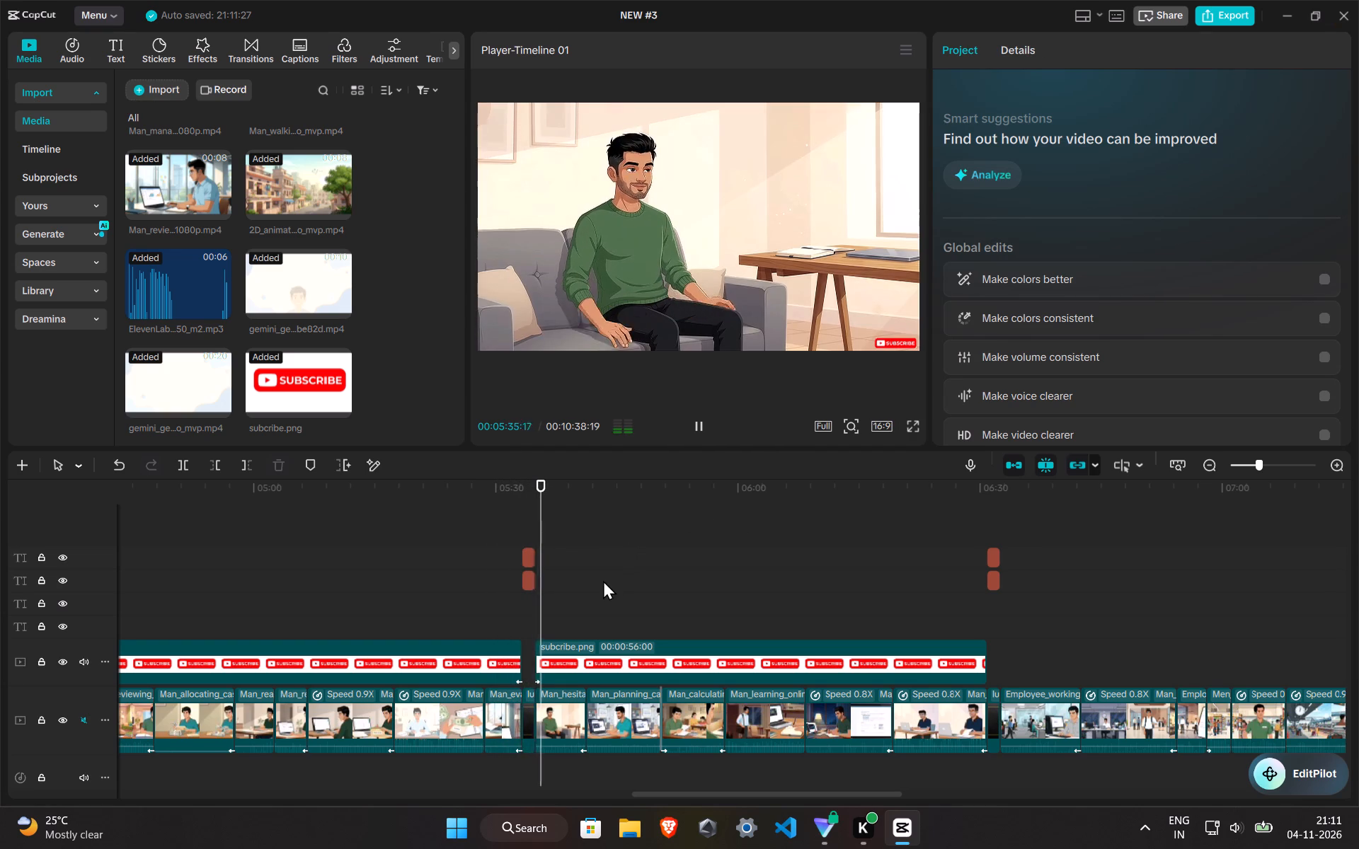
click(551, 630)
click(520, 593)
click(537, 601)
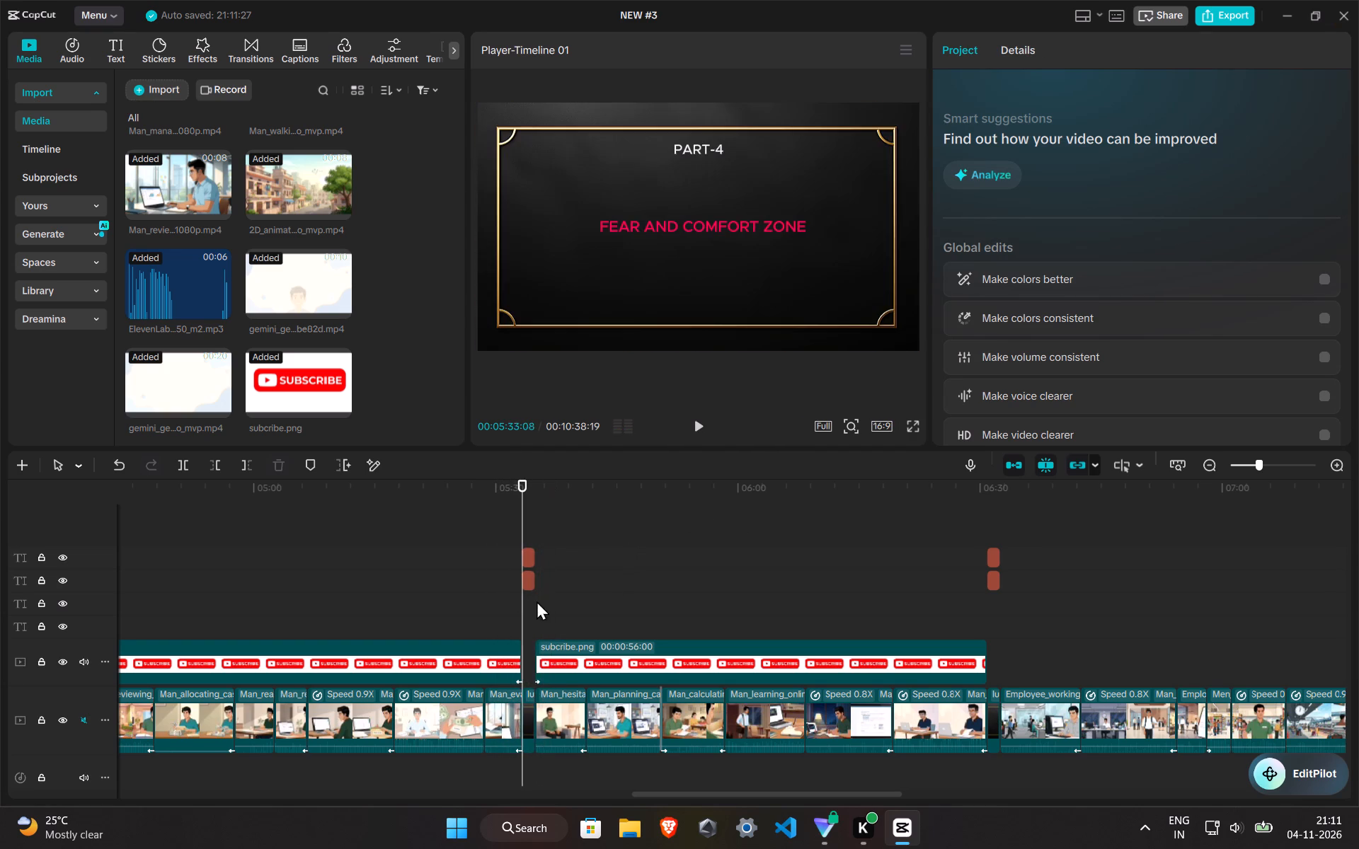
key(space)
ctrl+scroll(711, 631, up, 5)
ctrl+scroll(692, 642, down, 6)
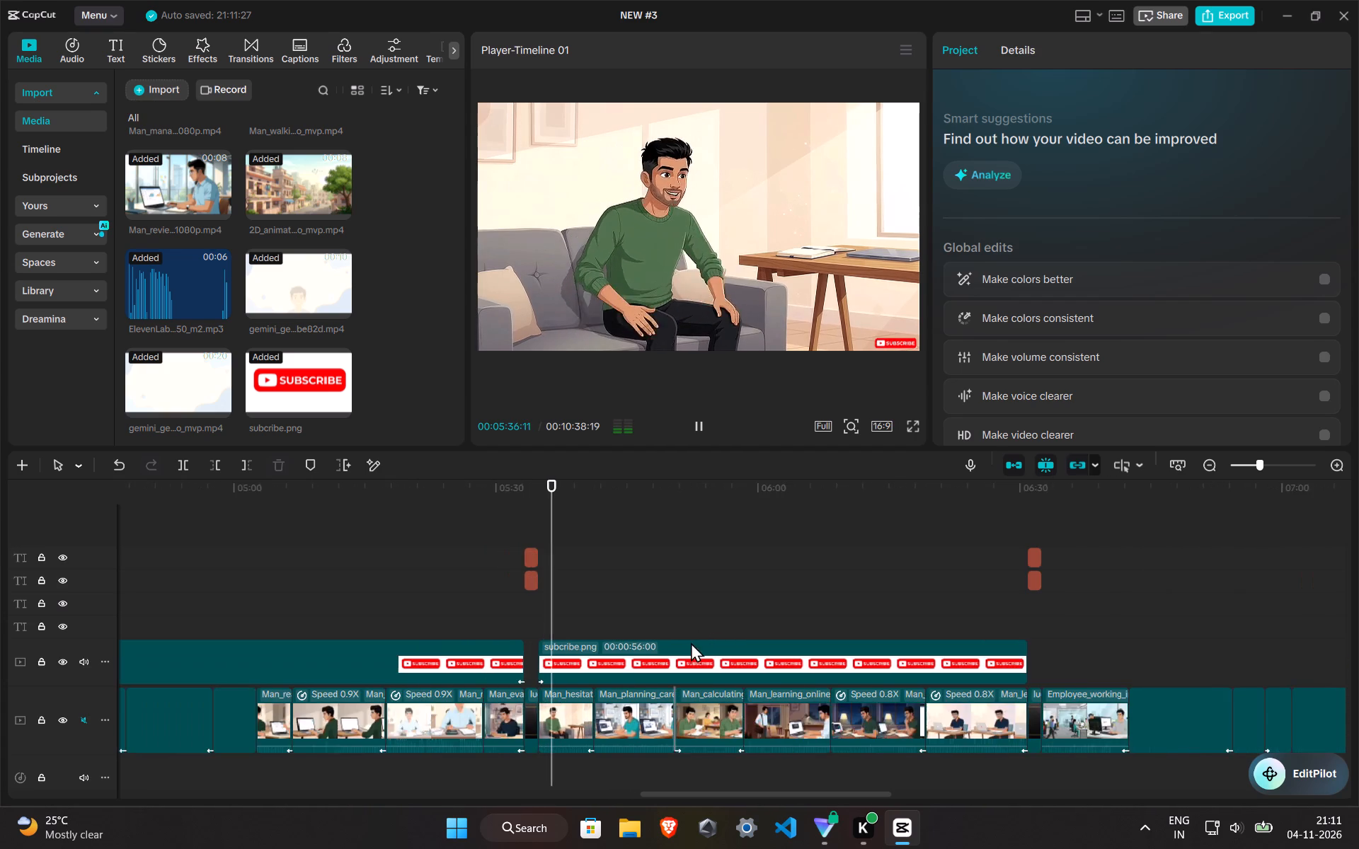
Paste another copy of the subscribe overlay just after the PART-5 title, at 00:06:32:16, and play back its start.
drag(776, 797, 1075, 775)
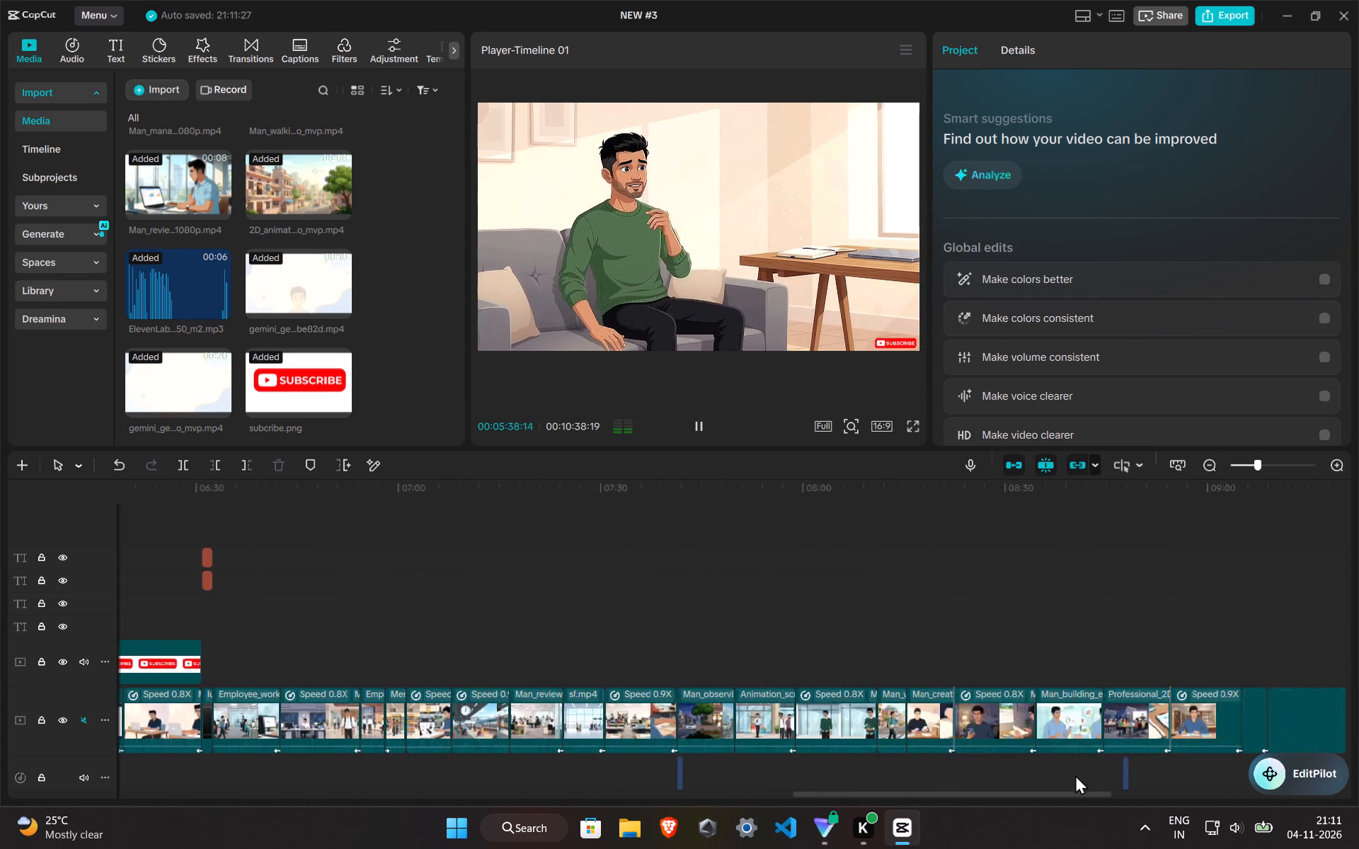
drag(1075, 775, 1124, 773)
ctrl+scroll(406, 737, down, 6)
ctrl+scroll(381, 681, down, 4)
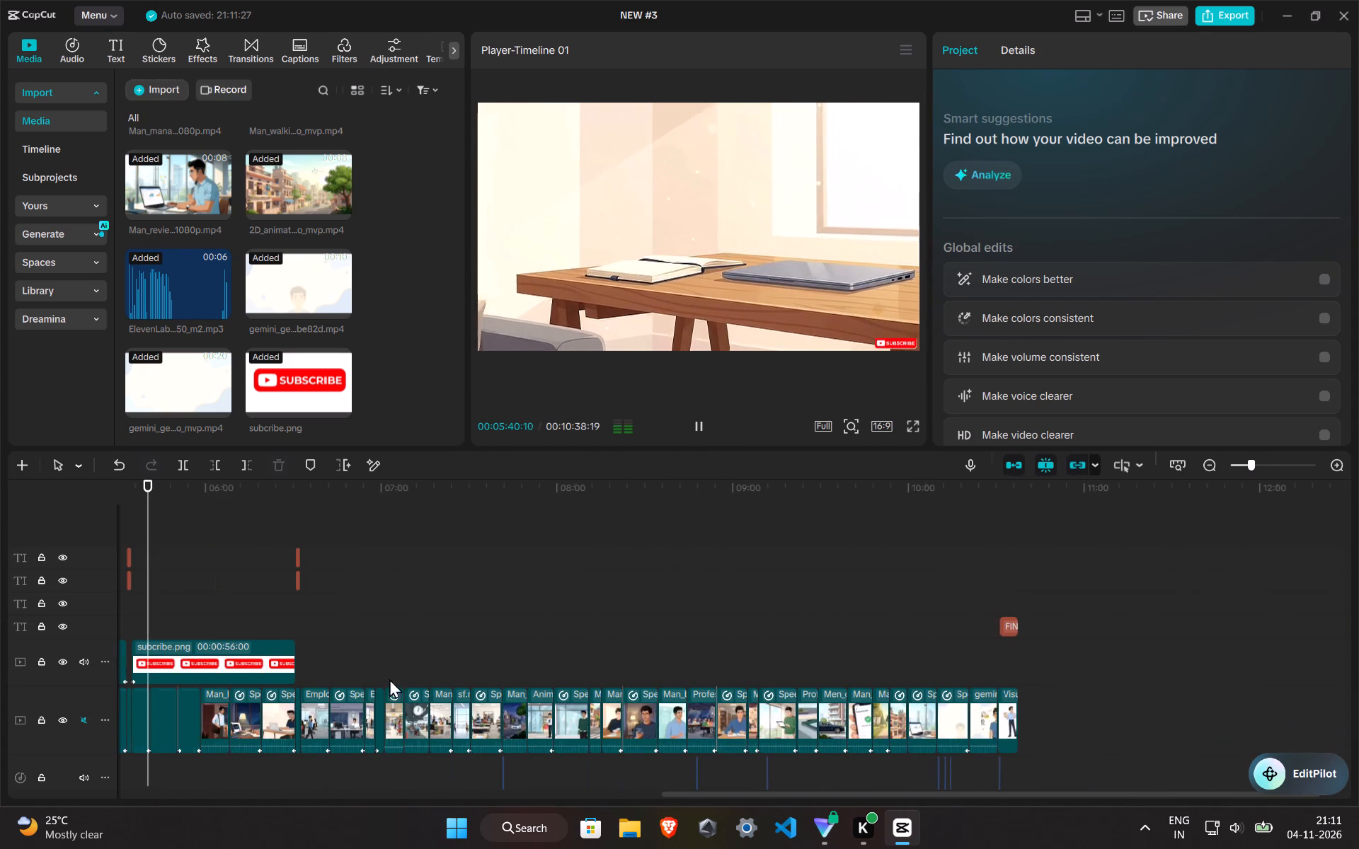
click(304, 628)
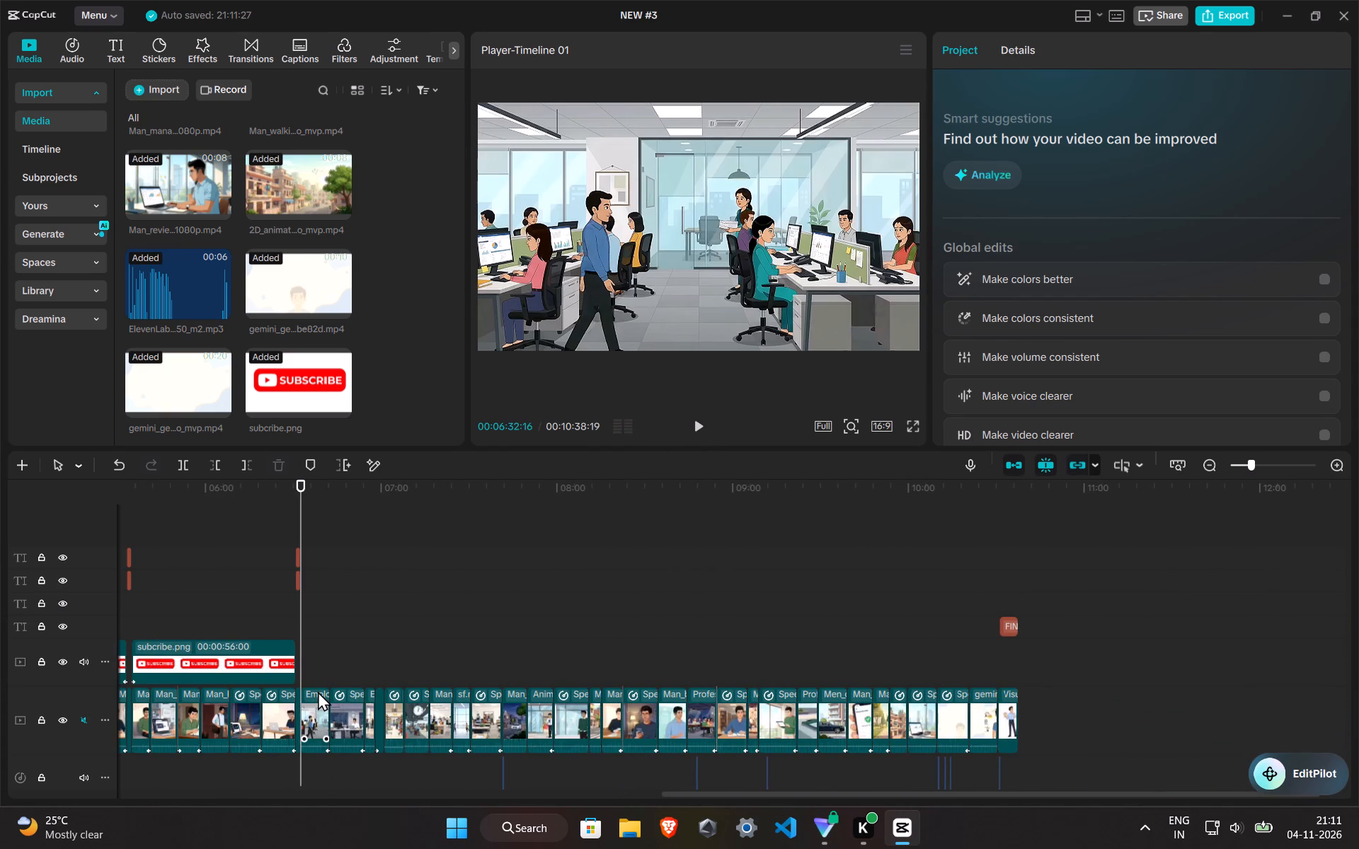
key(ctrl+v)
click(291, 623)
key(space)
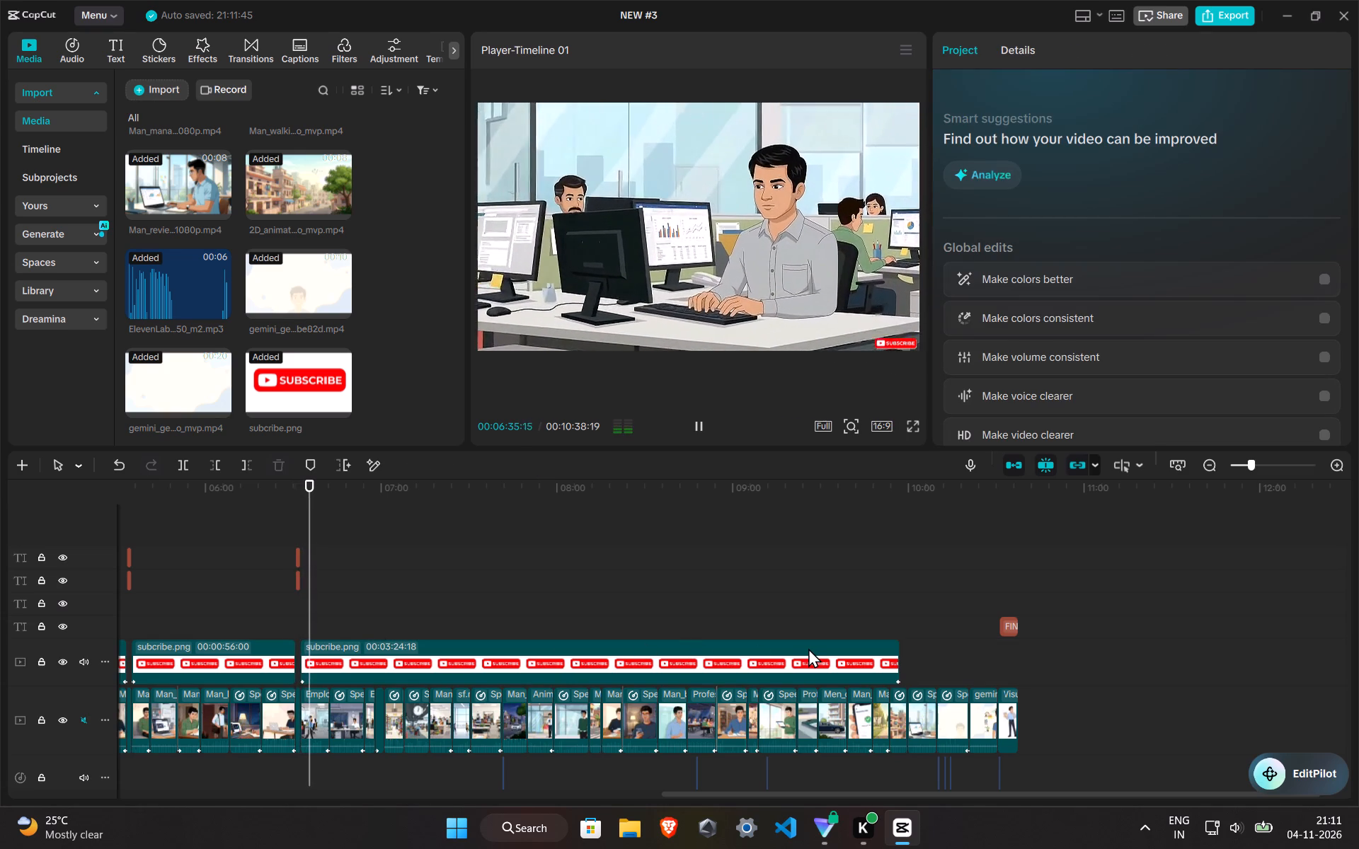
click(699, 427)
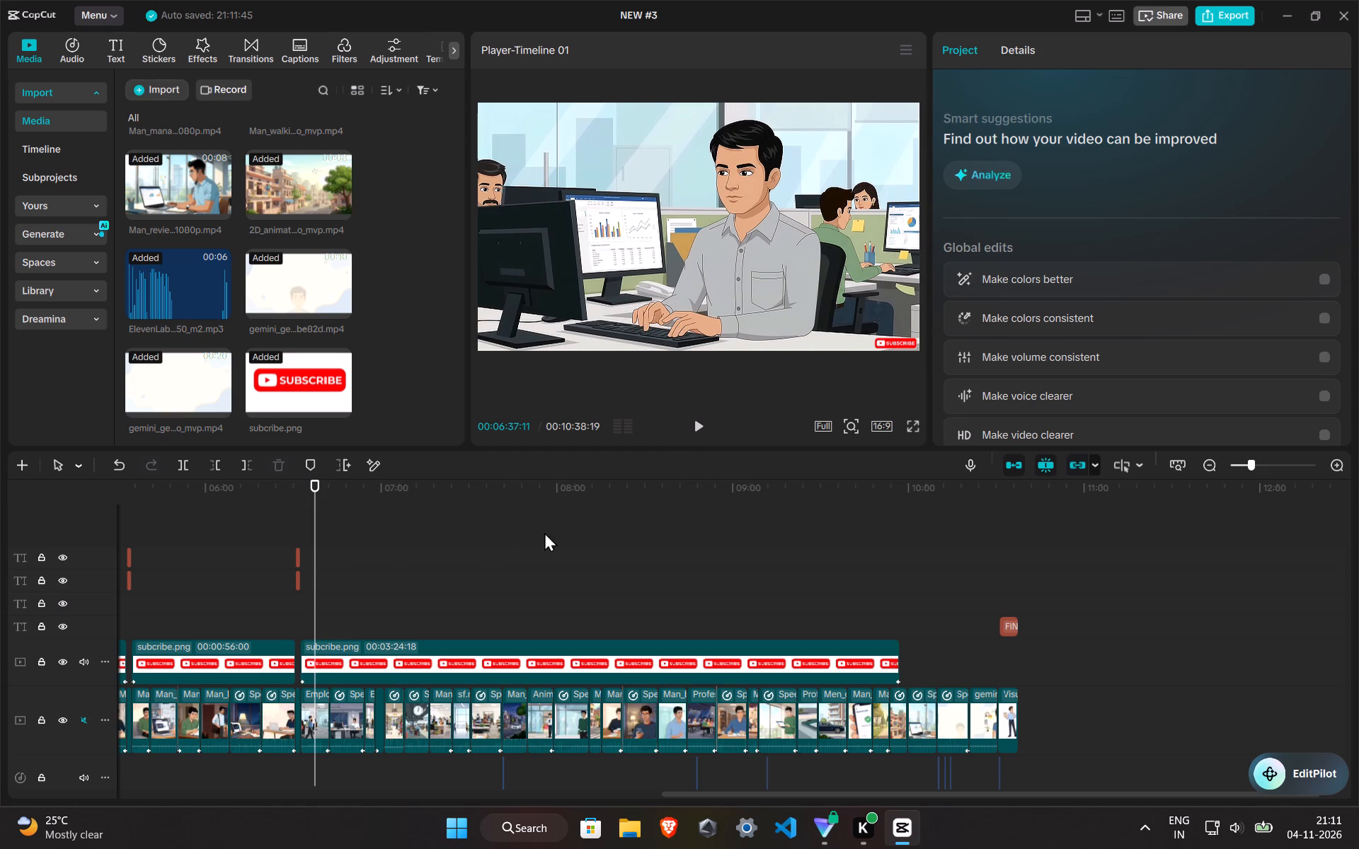
Extend the end of the fifth subscribe overlay to the end of the video, making it 00:04:05:02 long.
click(898, 623)
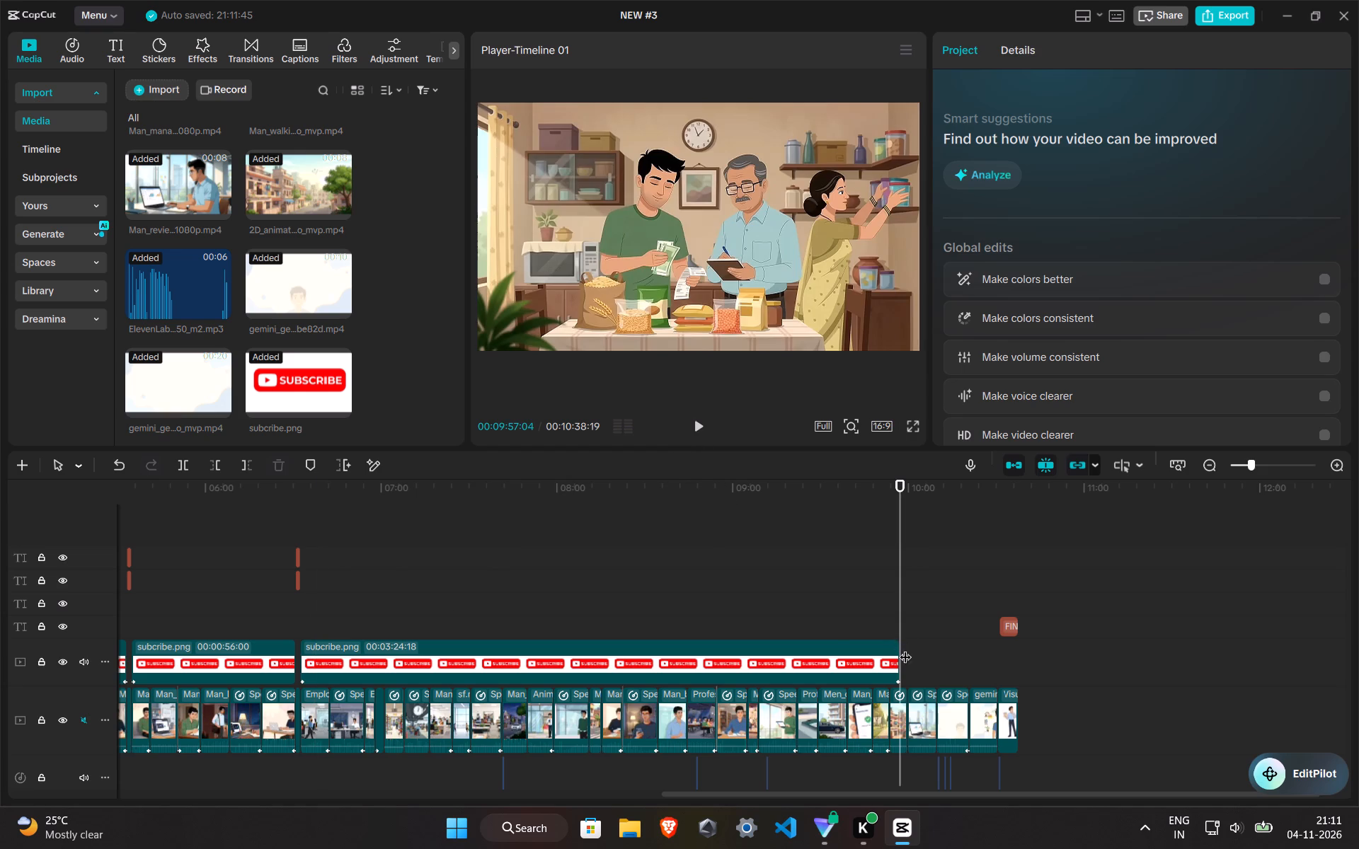
click(885, 658)
drag(899, 656, 993, 656)
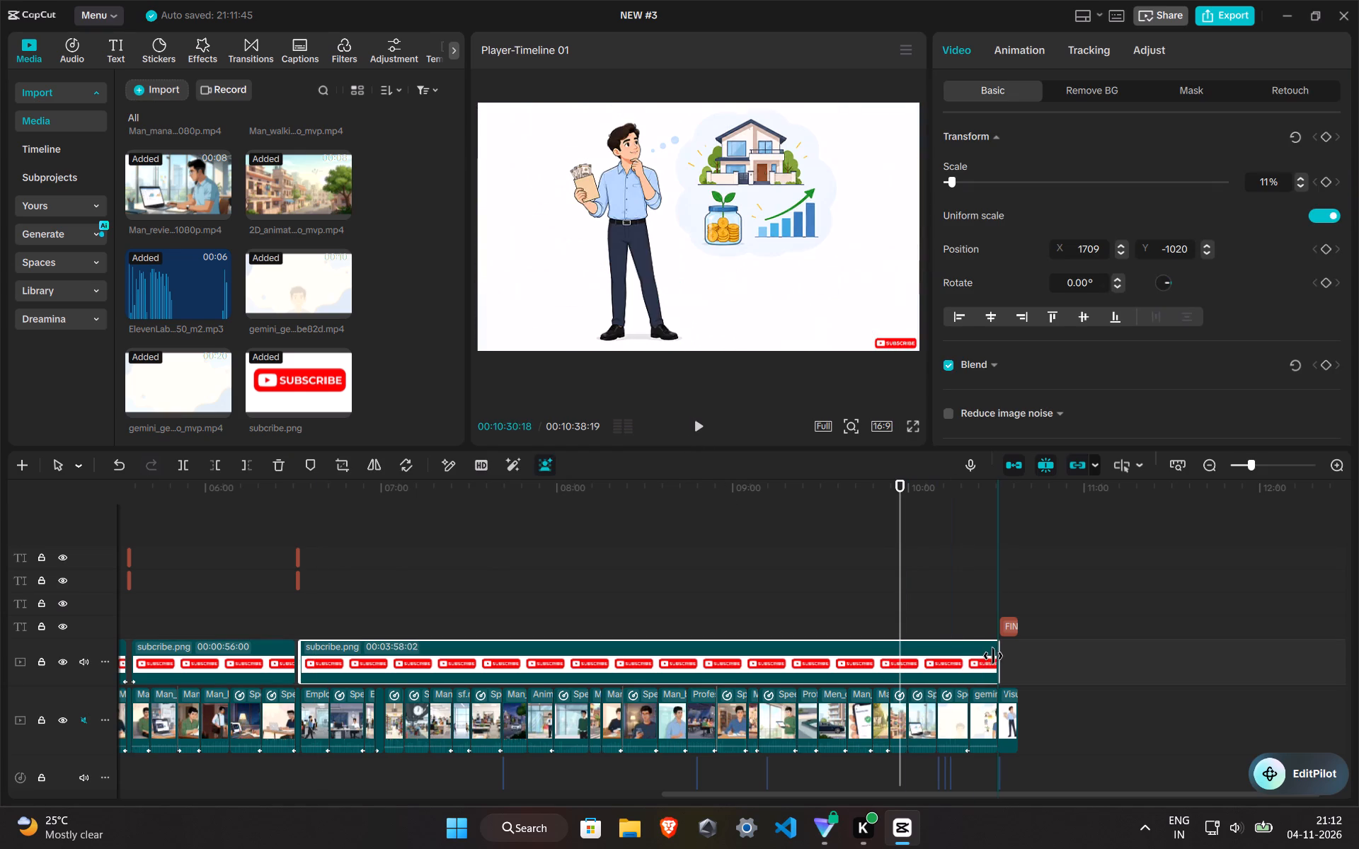
drag(993, 656, 996, 657)
click(990, 592)
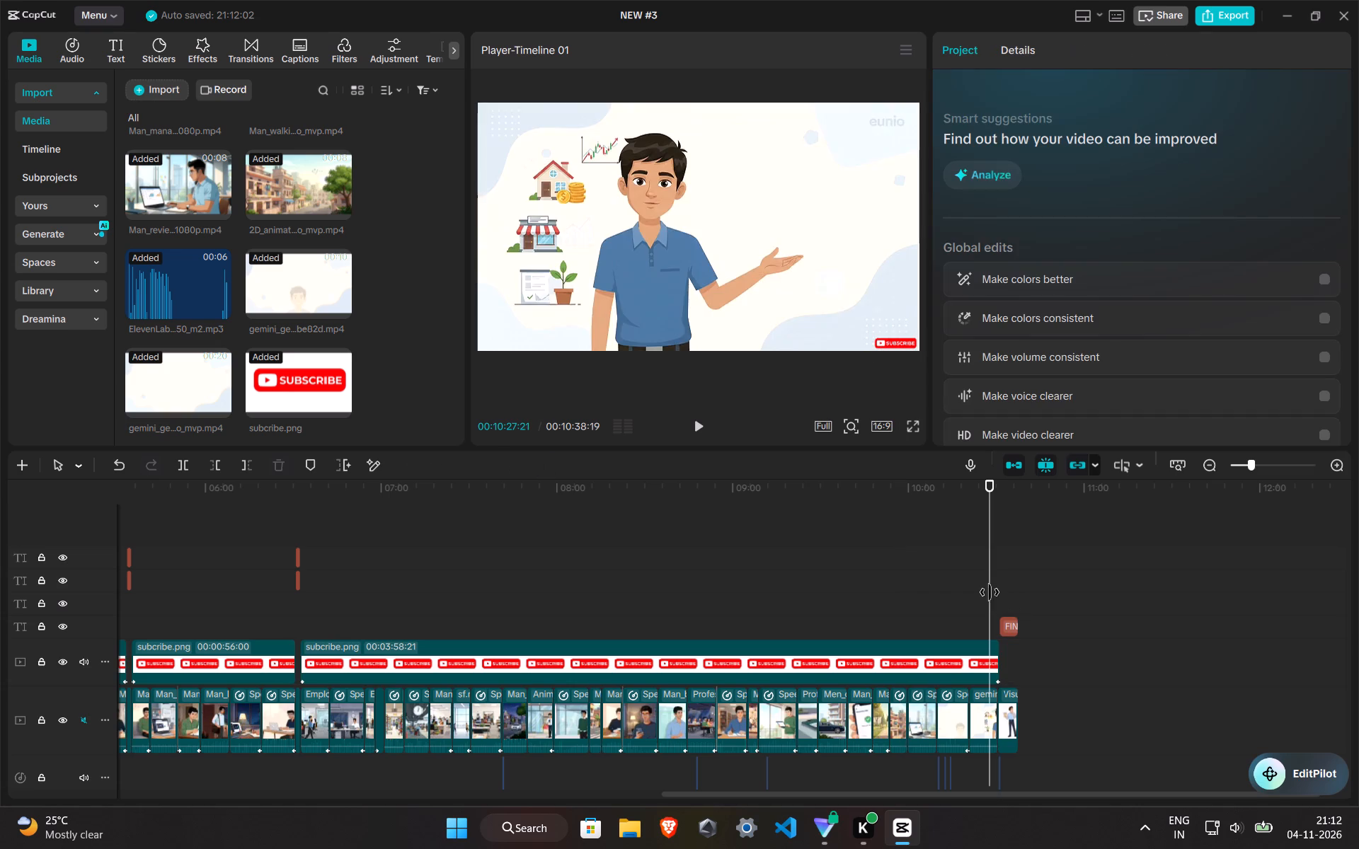
click(996, 602)
click(999, 602)
click(990, 661)
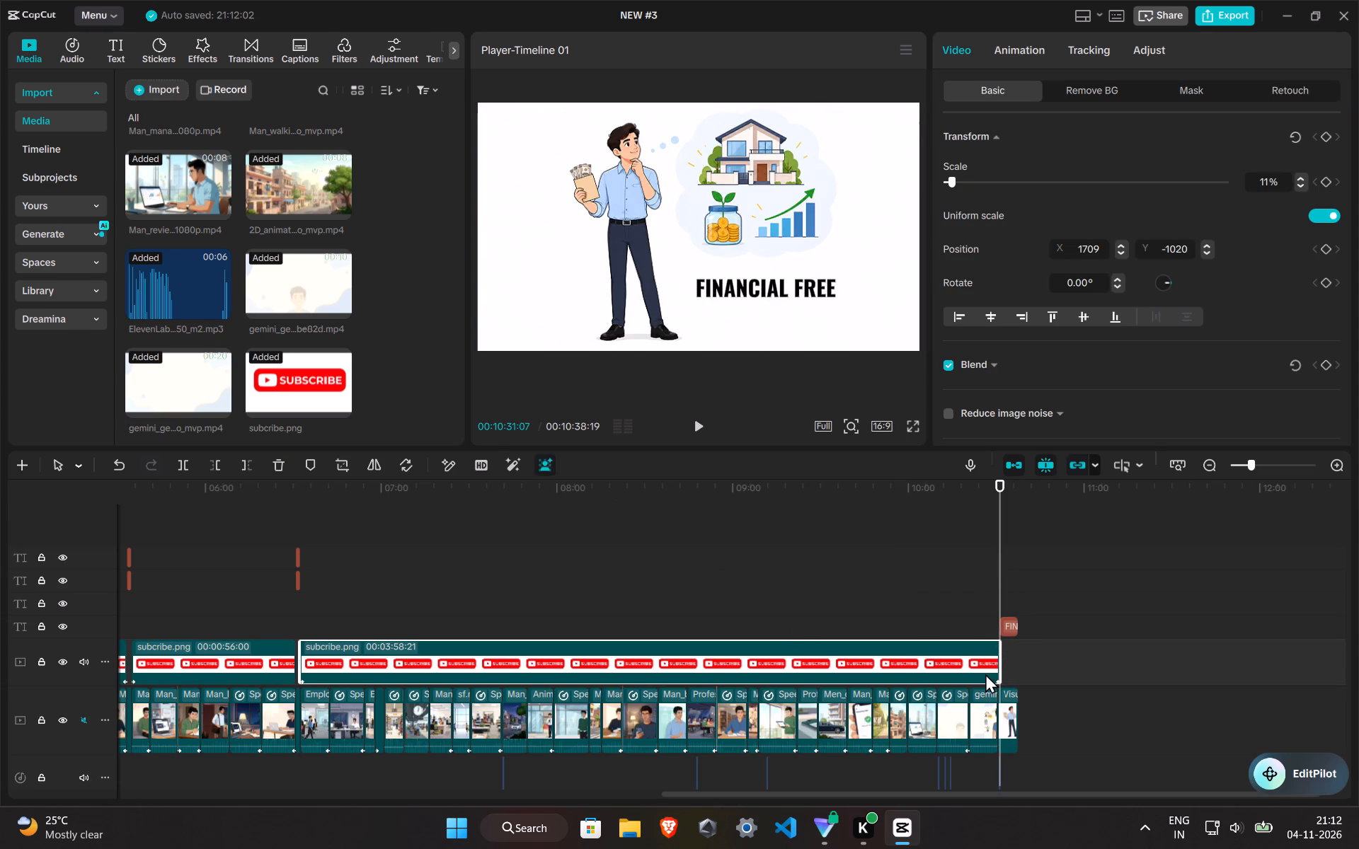
drag(1002, 662, 1019, 662)
click(1016, 599)
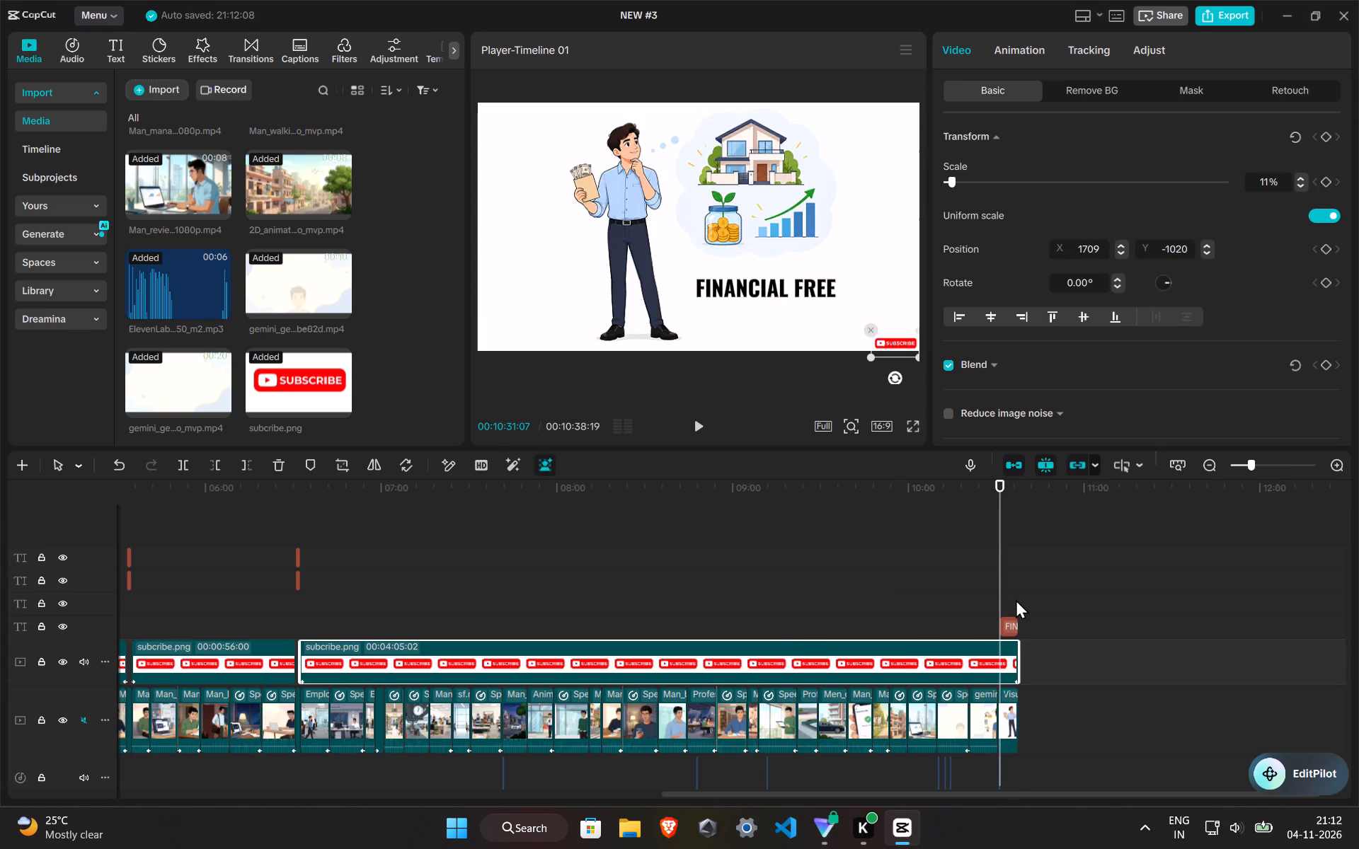
Scrub through the fifth subscribe overlay and play back a short stretch around 00:10:00.
click(536, 585)
drag(536, 585, 831, 617)
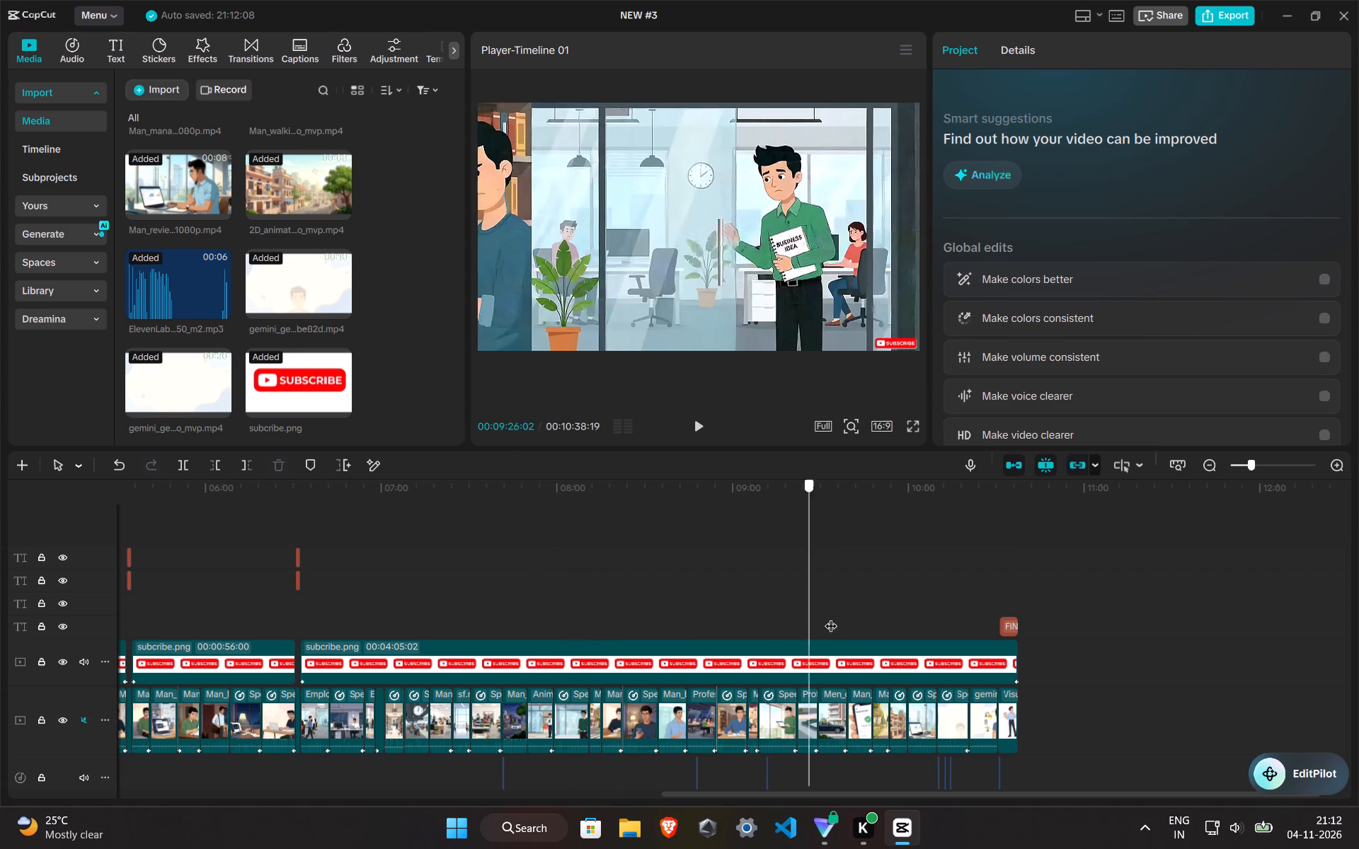
drag(831, 617, 905, 601)
click(697, 435)
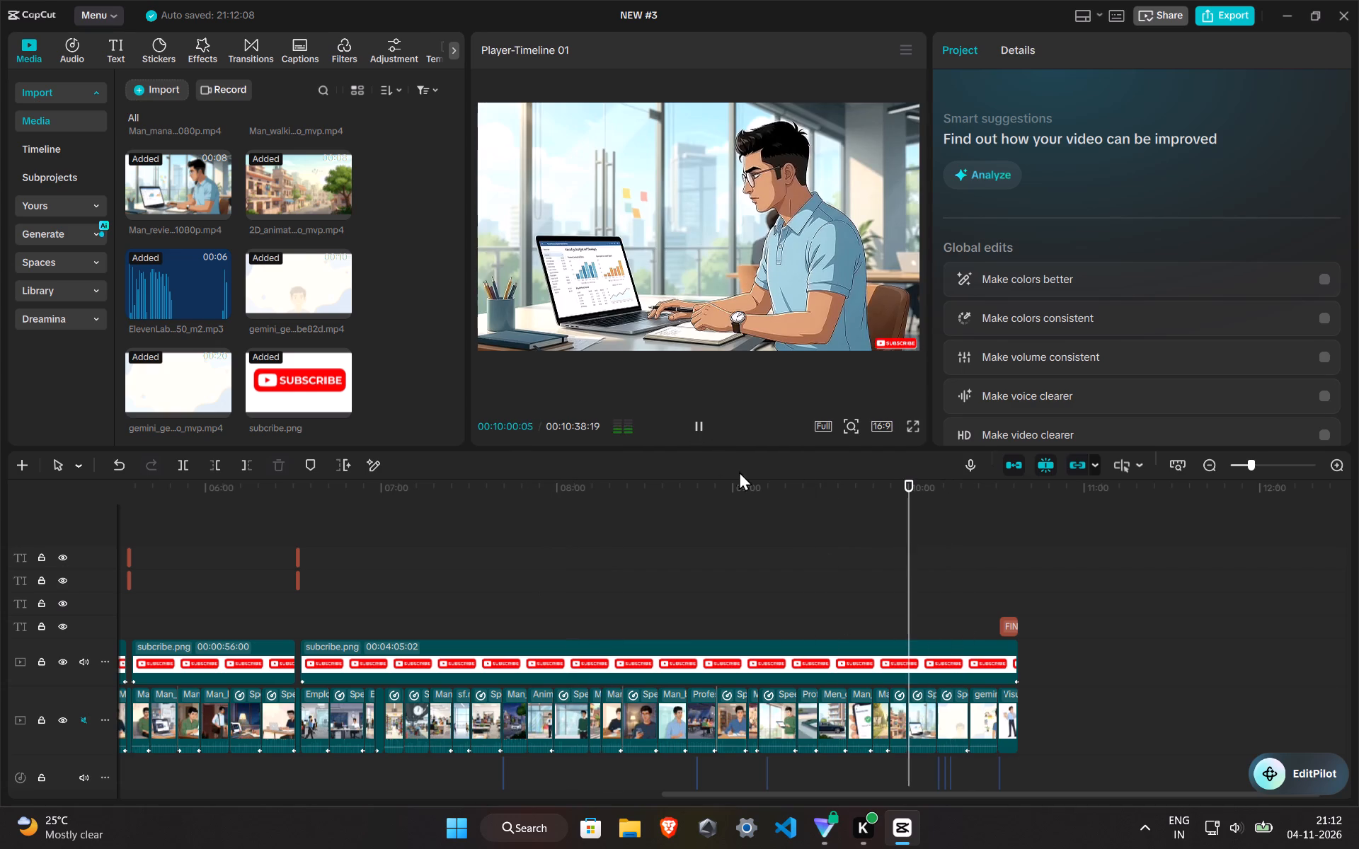
click(694, 423)
Review the overlay, title and audio tracks by scrubbing the whole timeline, and return the playhead to 00:00:00:00.
scroll(421, 529, down, 1)
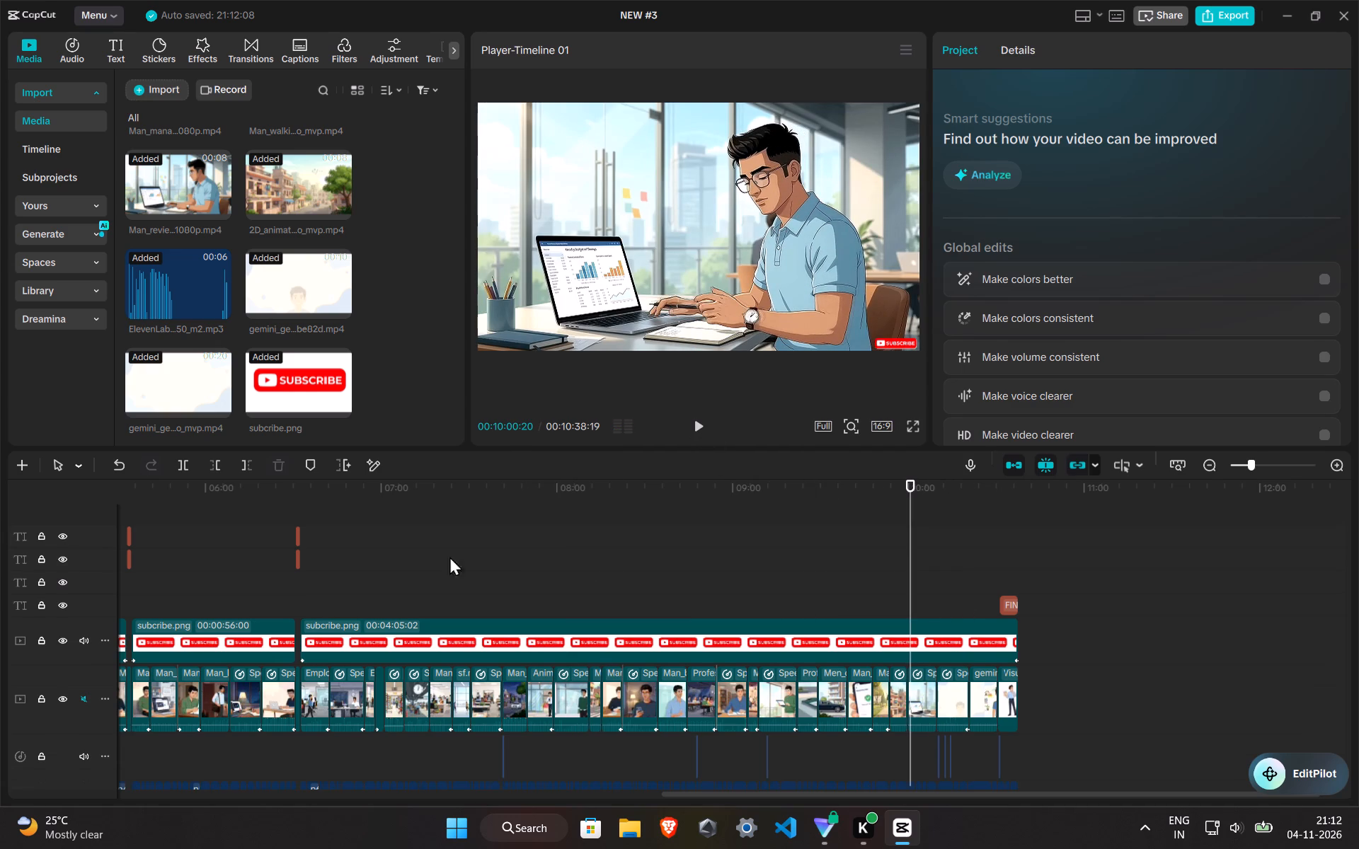
scroll(558, 574, down, 5)
scroll(970, 754, down, 1)
drag(847, 795, 564, 795)
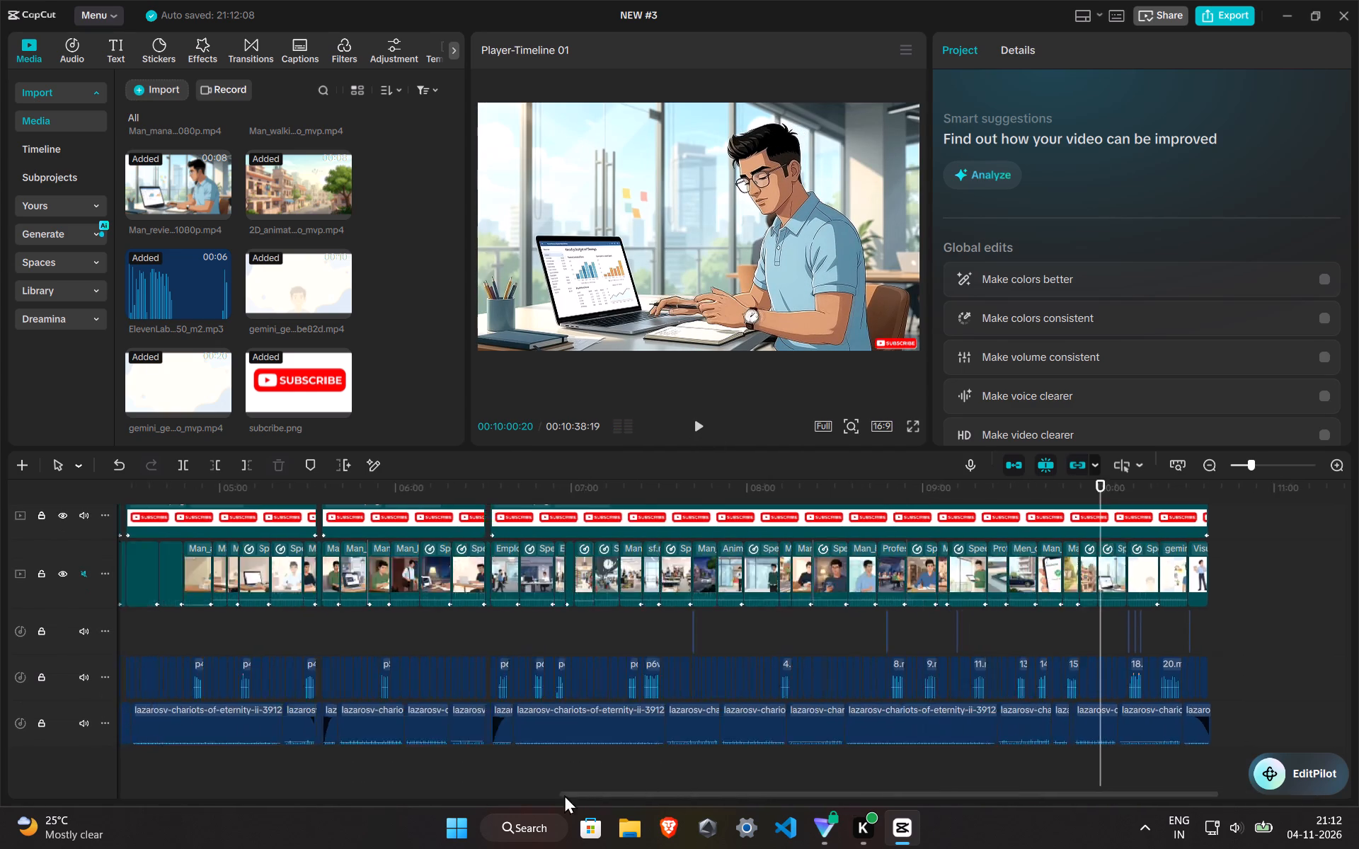
drag(564, 795, 94, 775)
scroll(153, 575, up, 4)
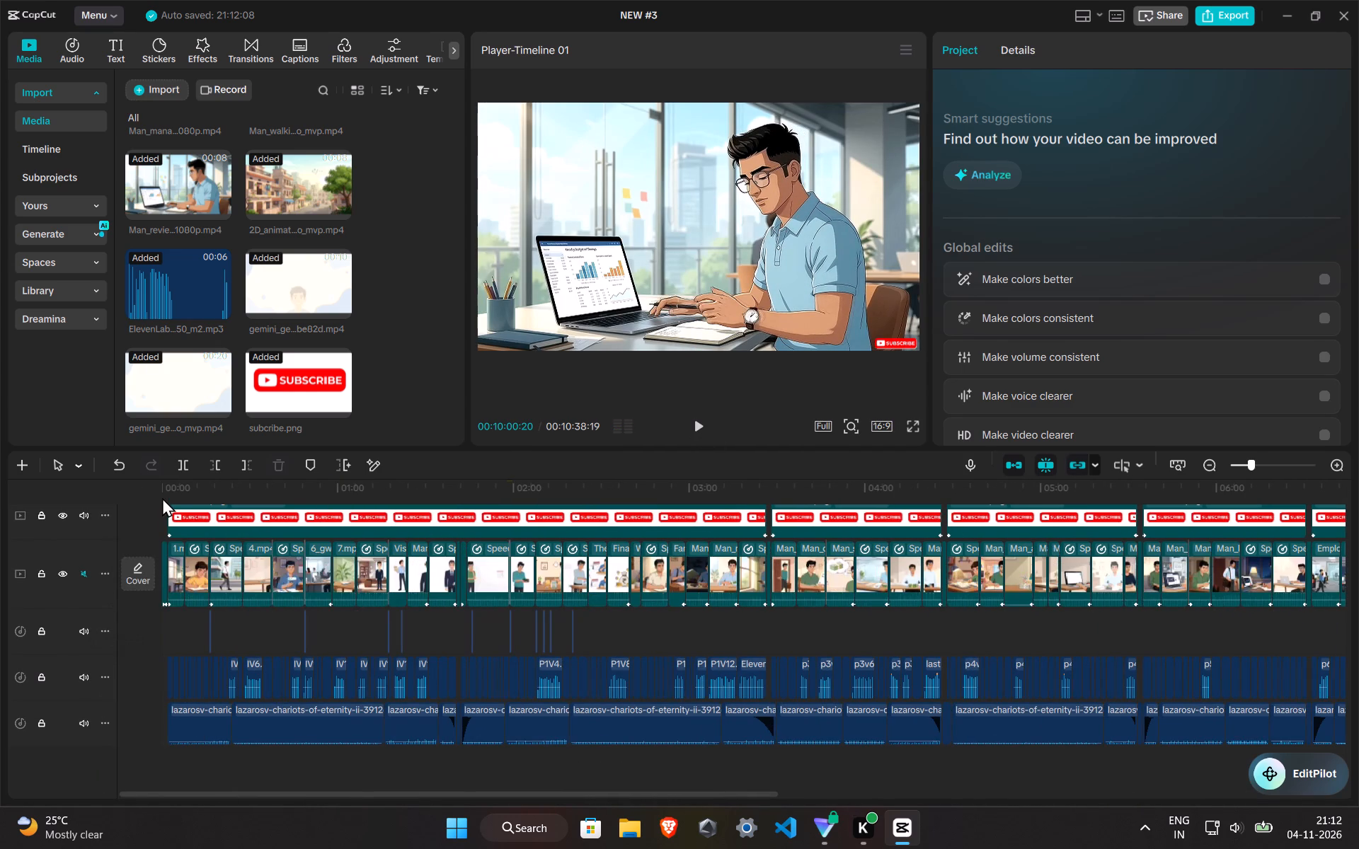
click(162, 497)
scroll(164, 500, up, 9)
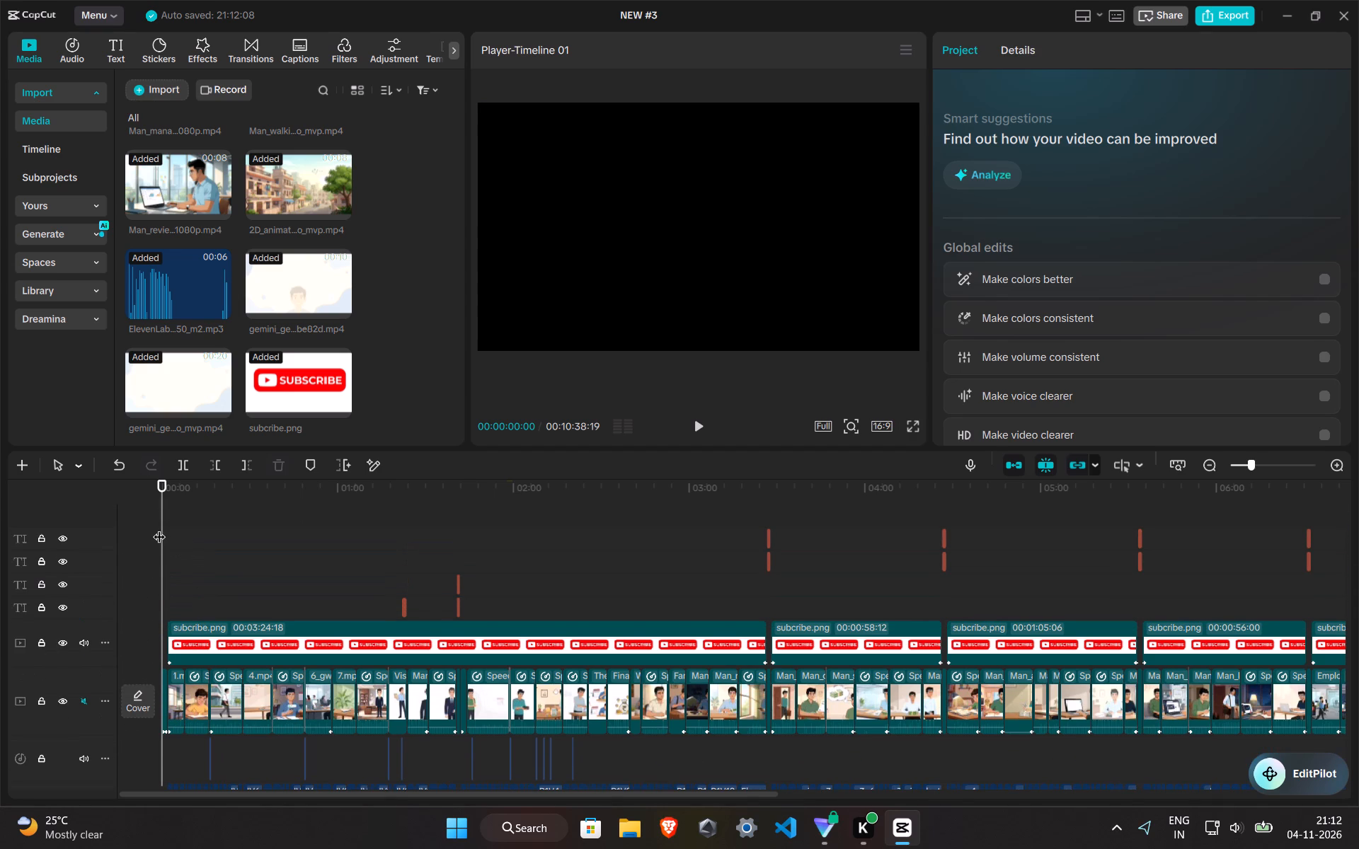
scroll(161, 528, up, 3)
drag(161, 528, 893, 530)
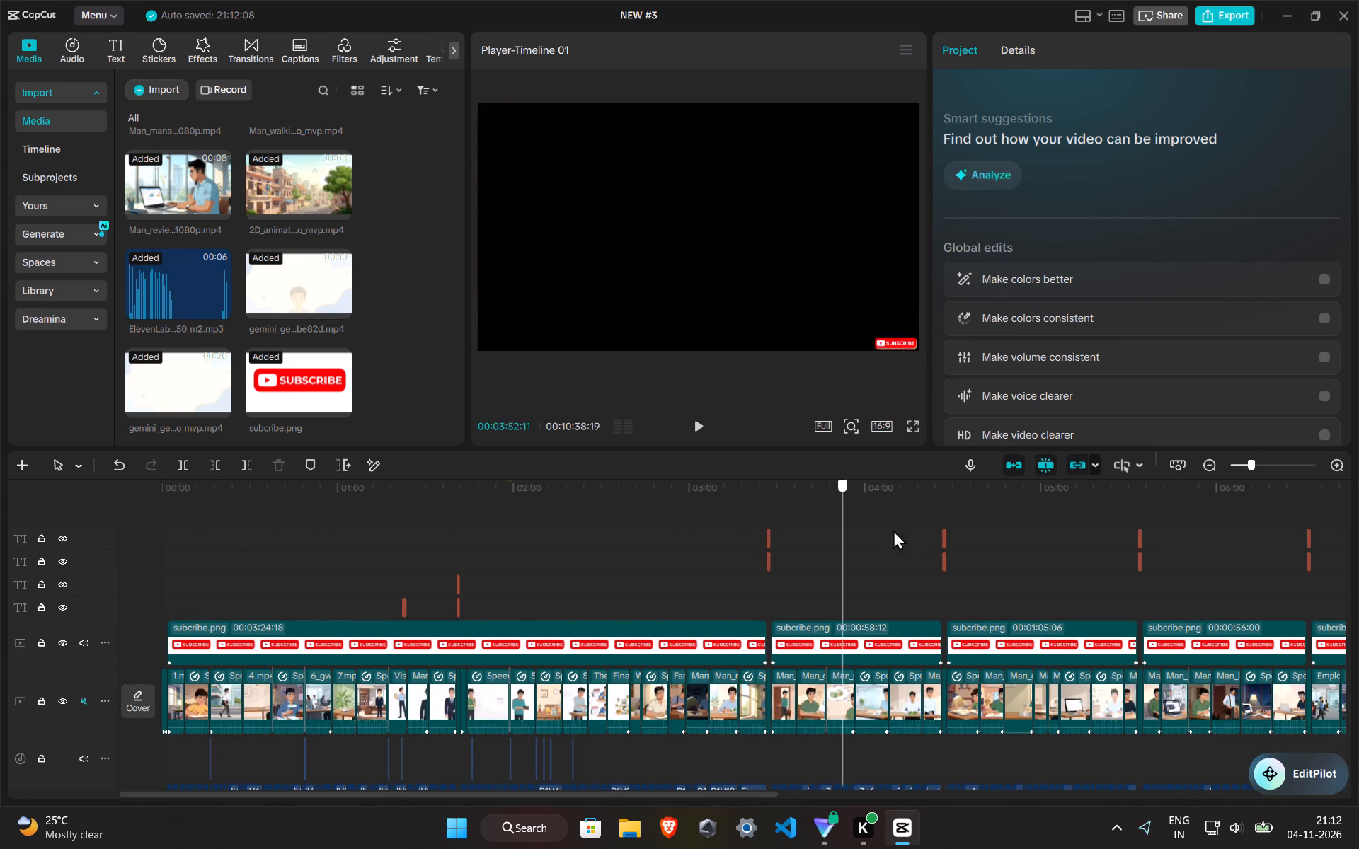
drag(893, 530, 1358, 574)
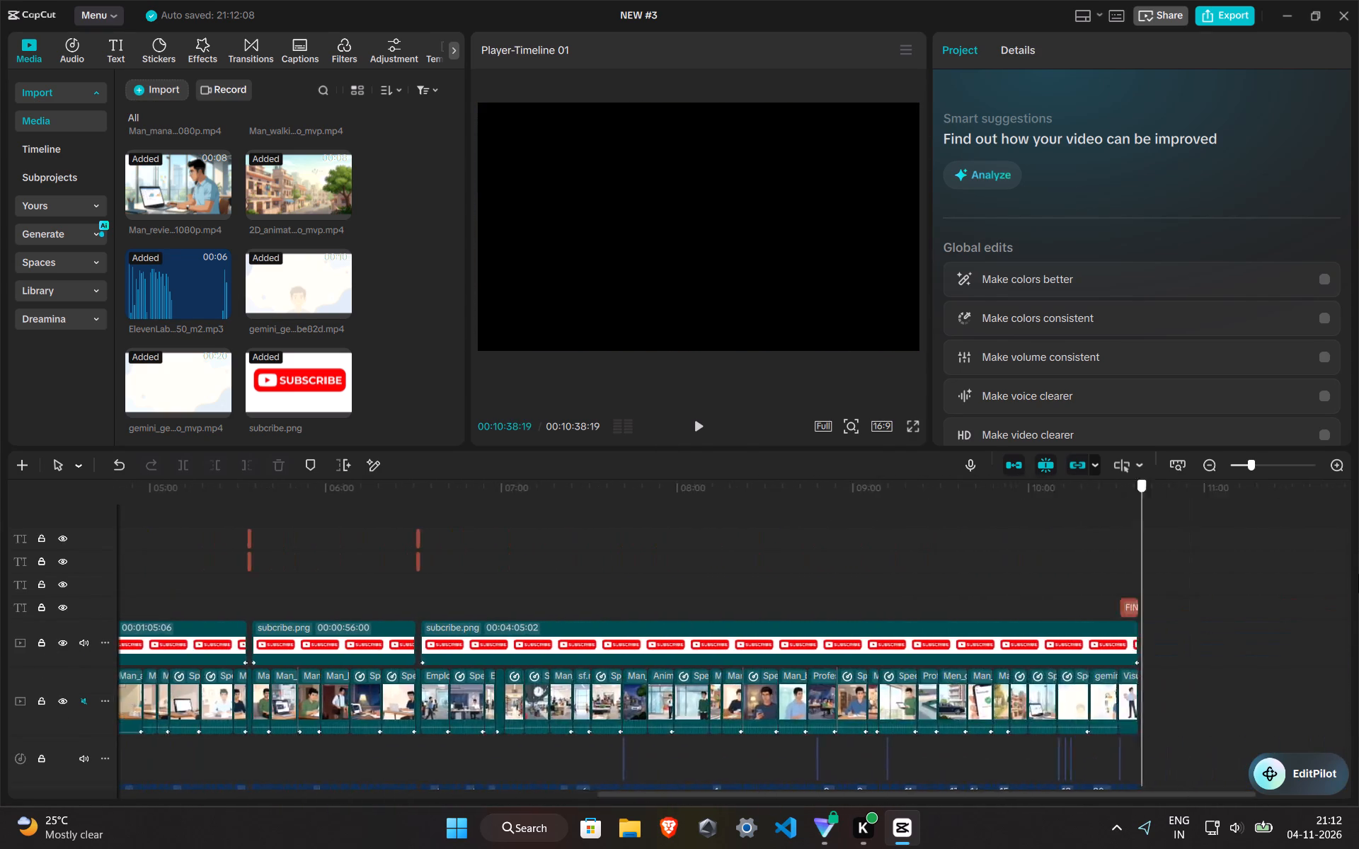
drag(1358, 574, 0, 848)
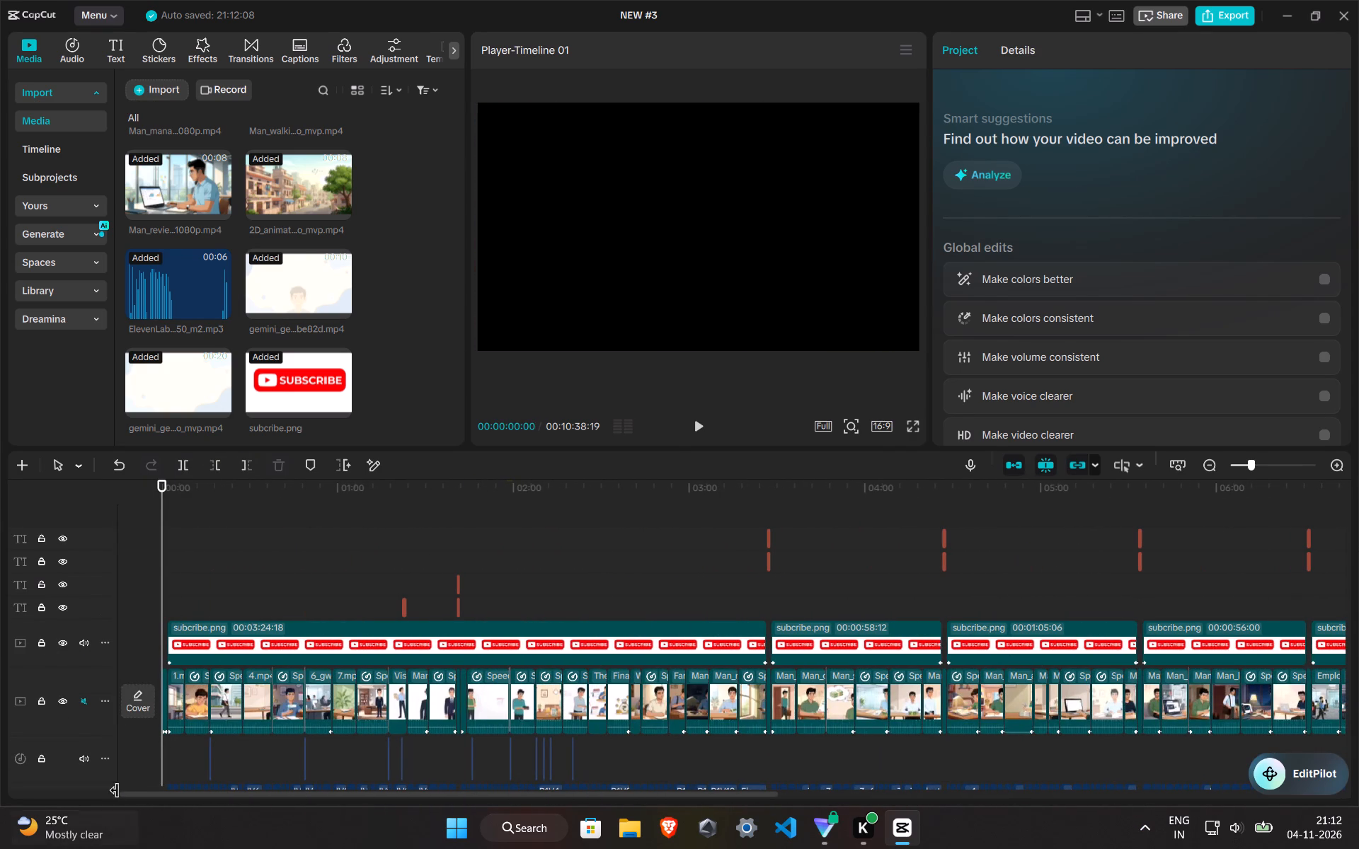
scroll(164, 559, down, 9)
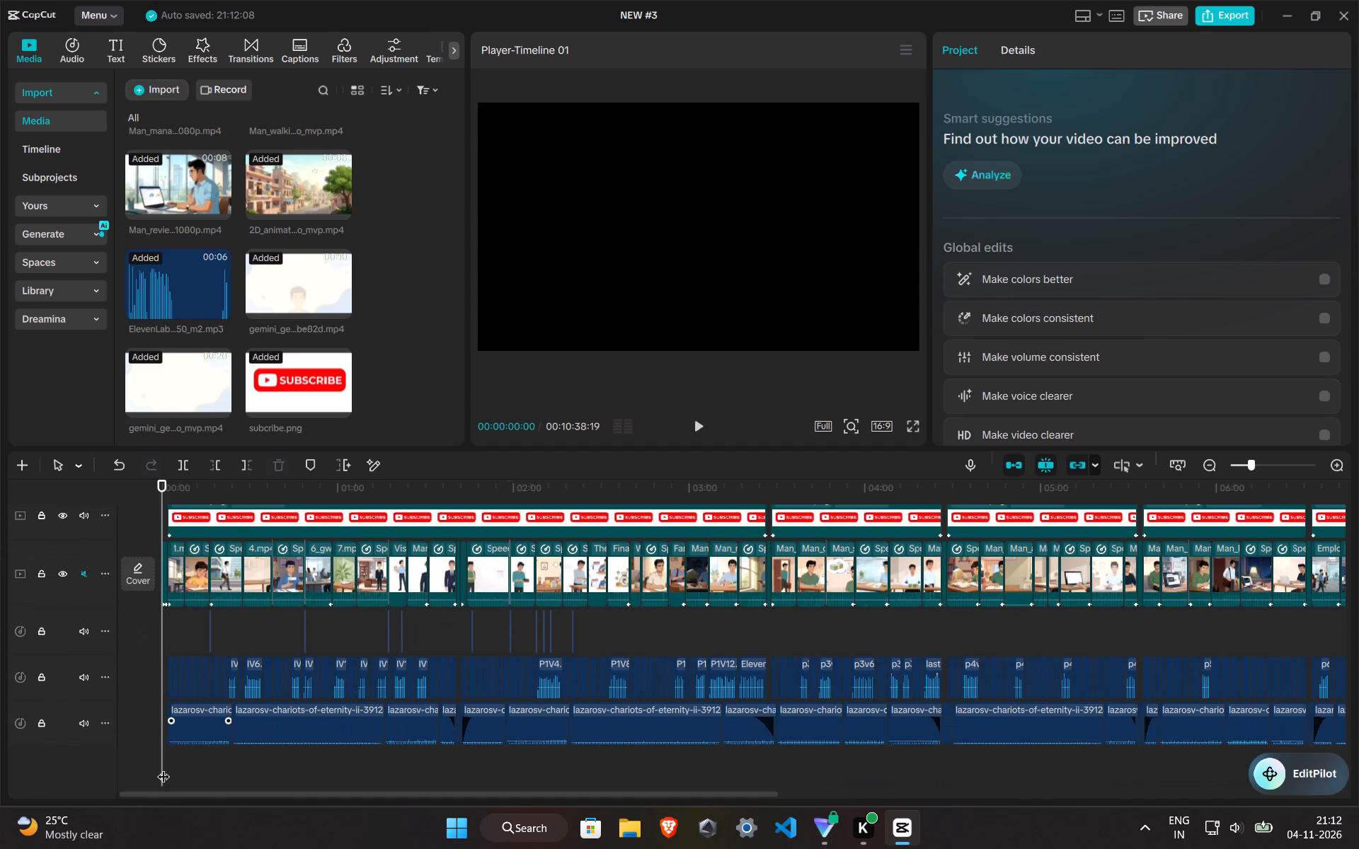
click(165, 768)
scroll(147, 709, up, 3)
click(159, 642)
scroll(258, 637, up, 3)
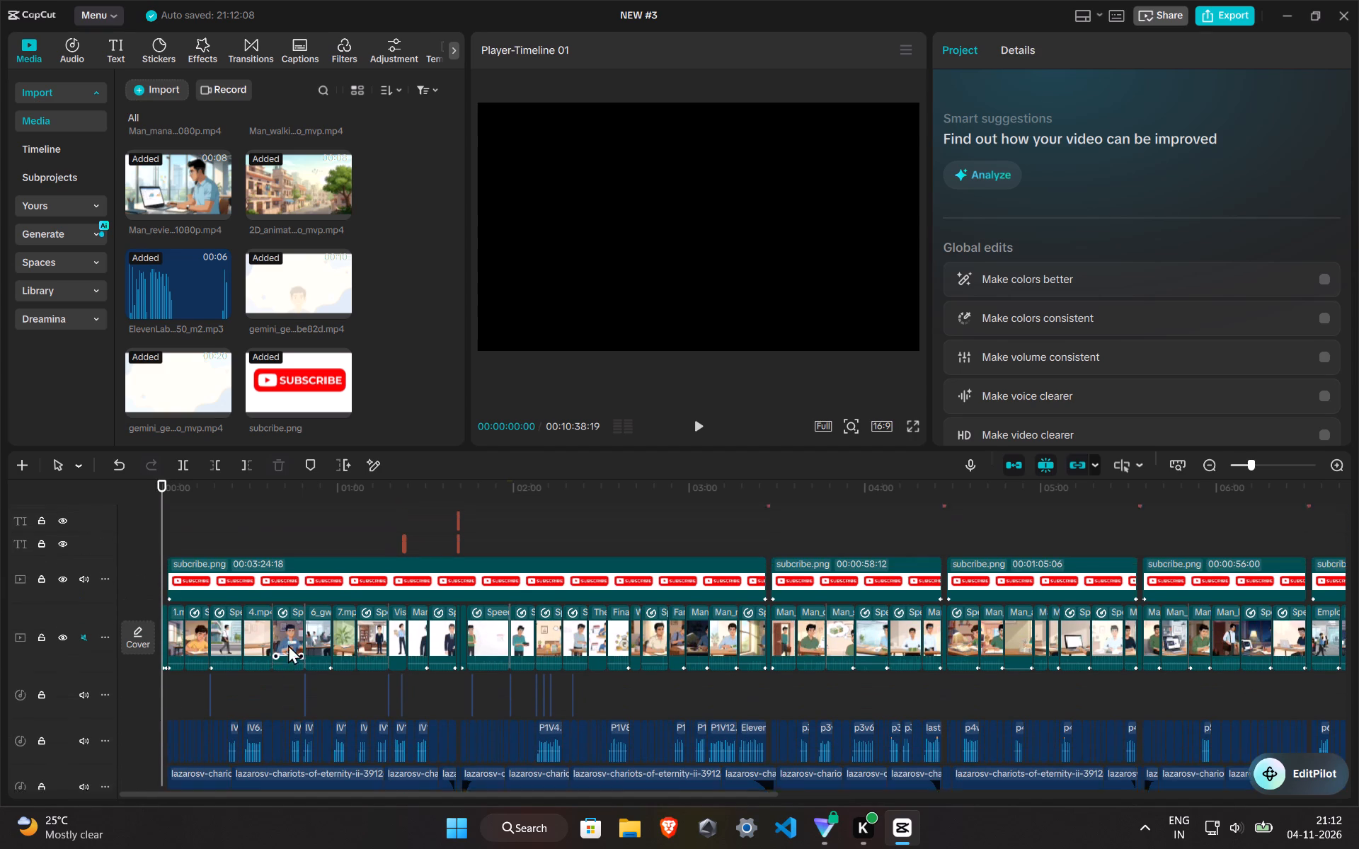
scroll(288, 645, up, 5)
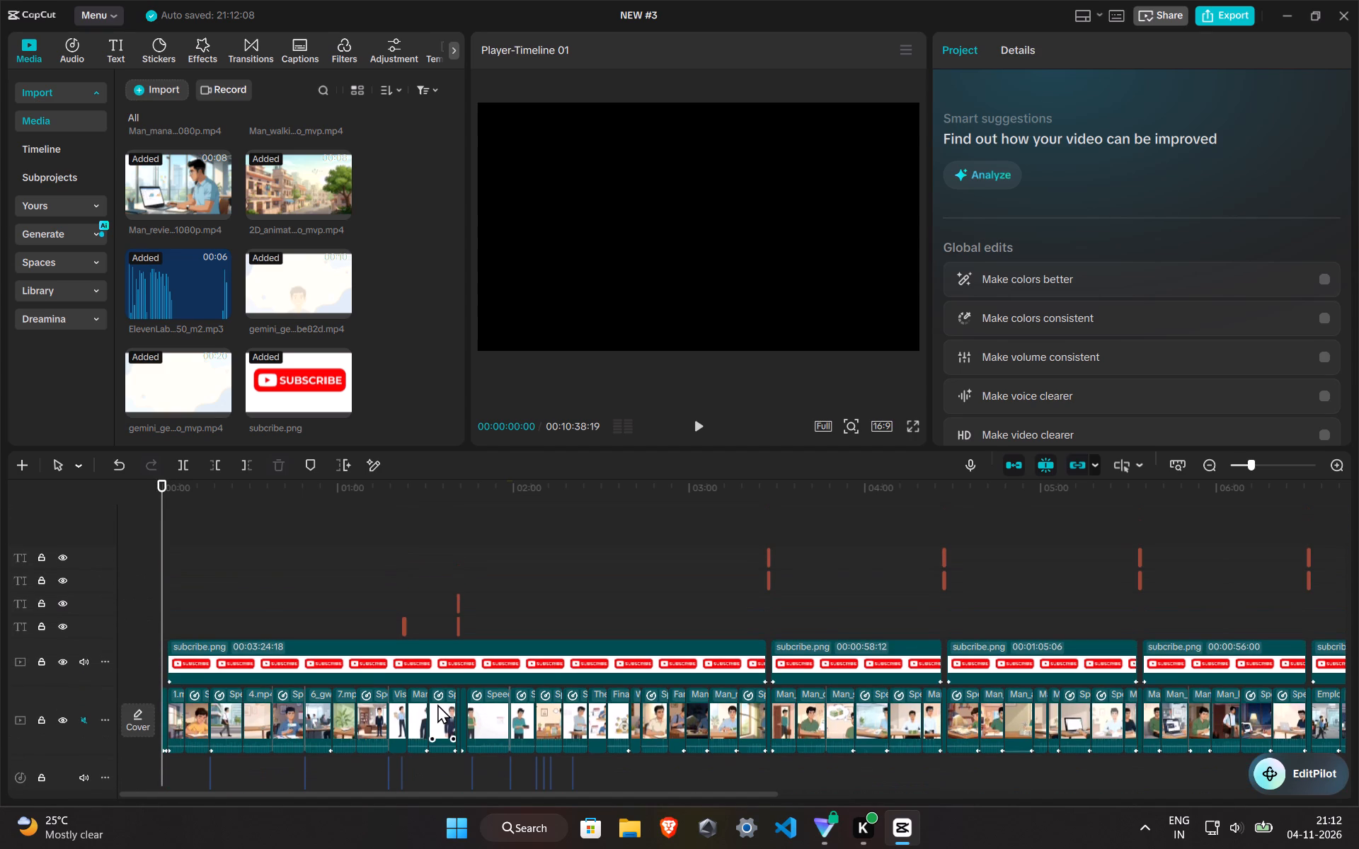
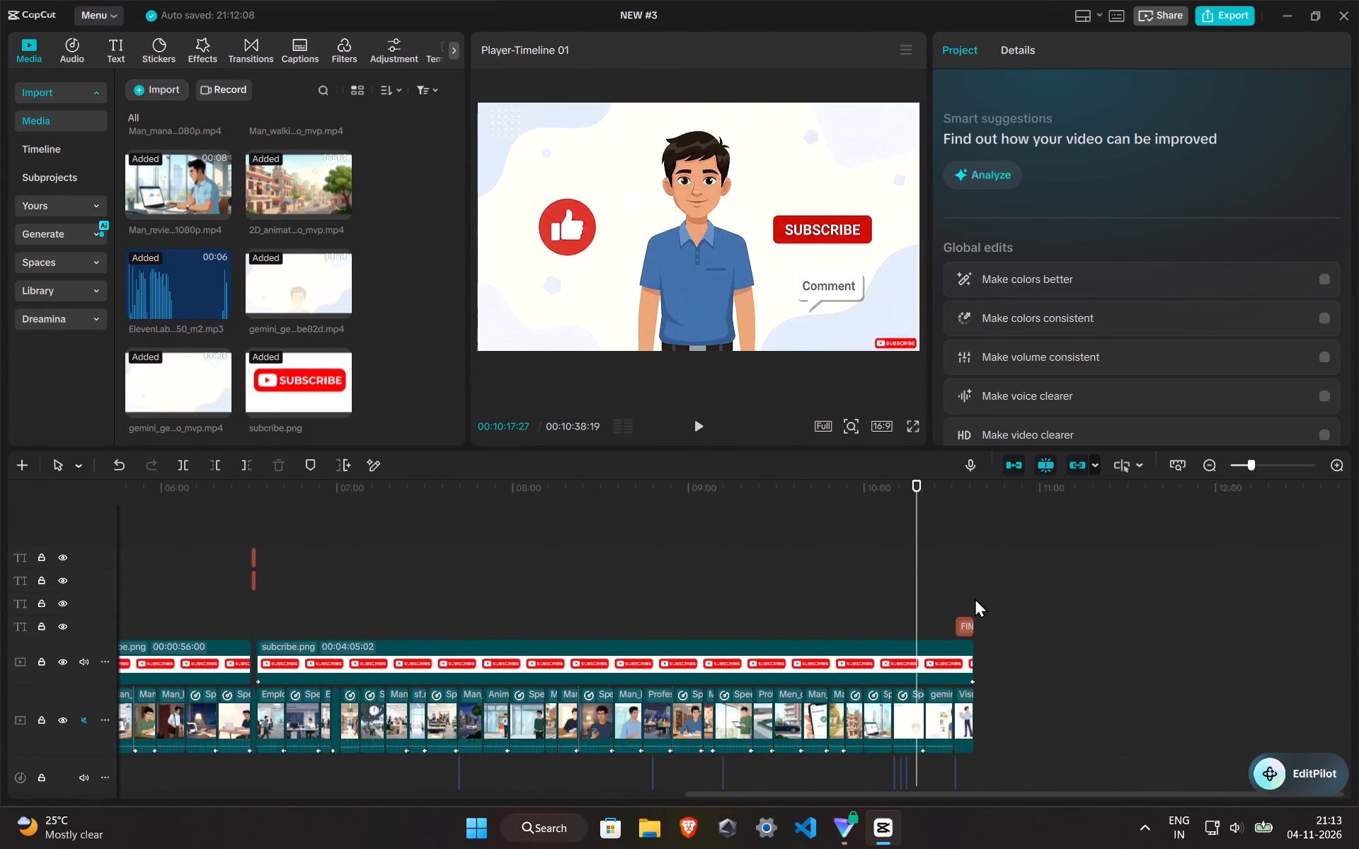
Scrub through the closing FINANCIAL FREE title and back across the whole timeline, returning the playhead to 00:00:00:00.
click(968, 587)
drag(968, 587, 958, 589)
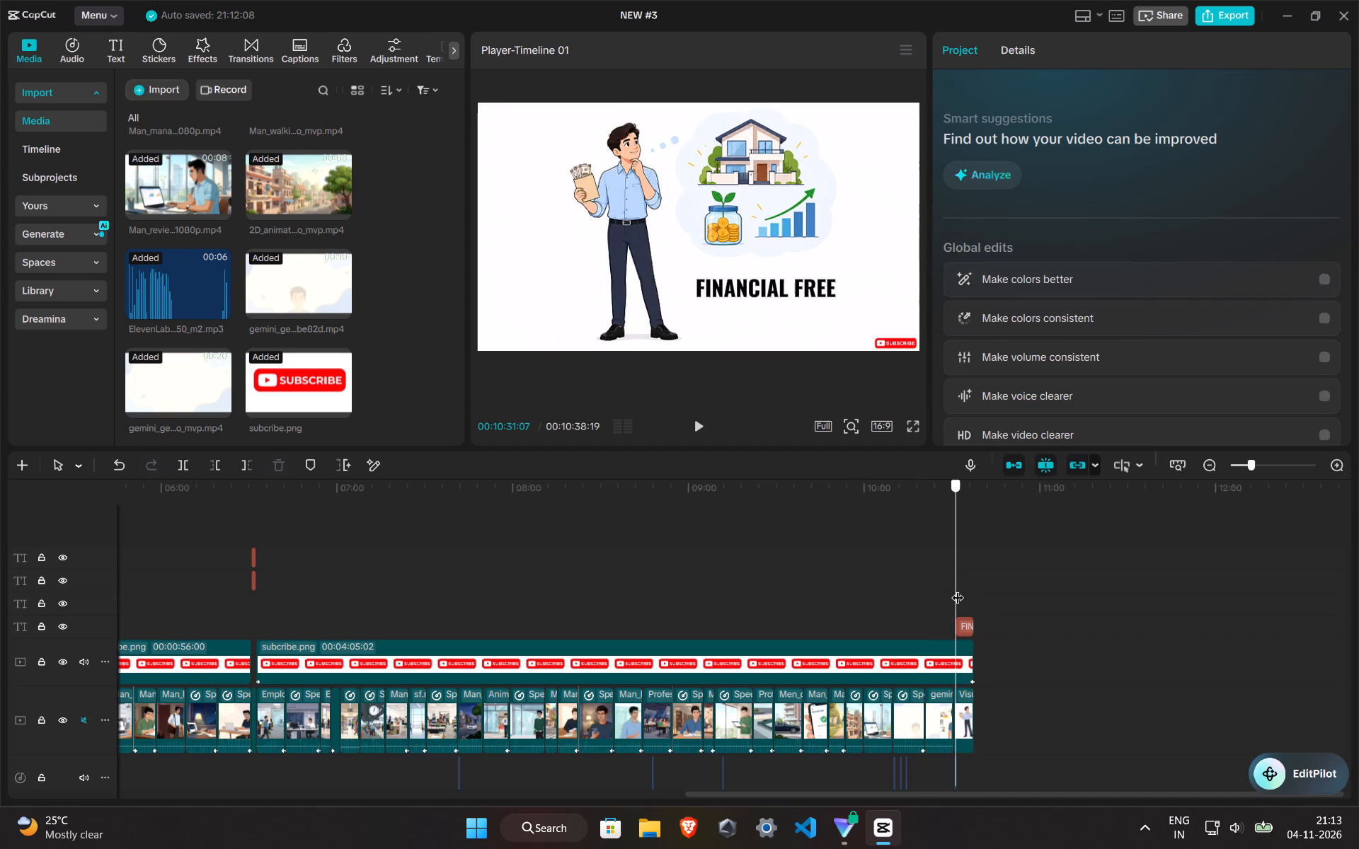
drag(958, 589, 950, 599)
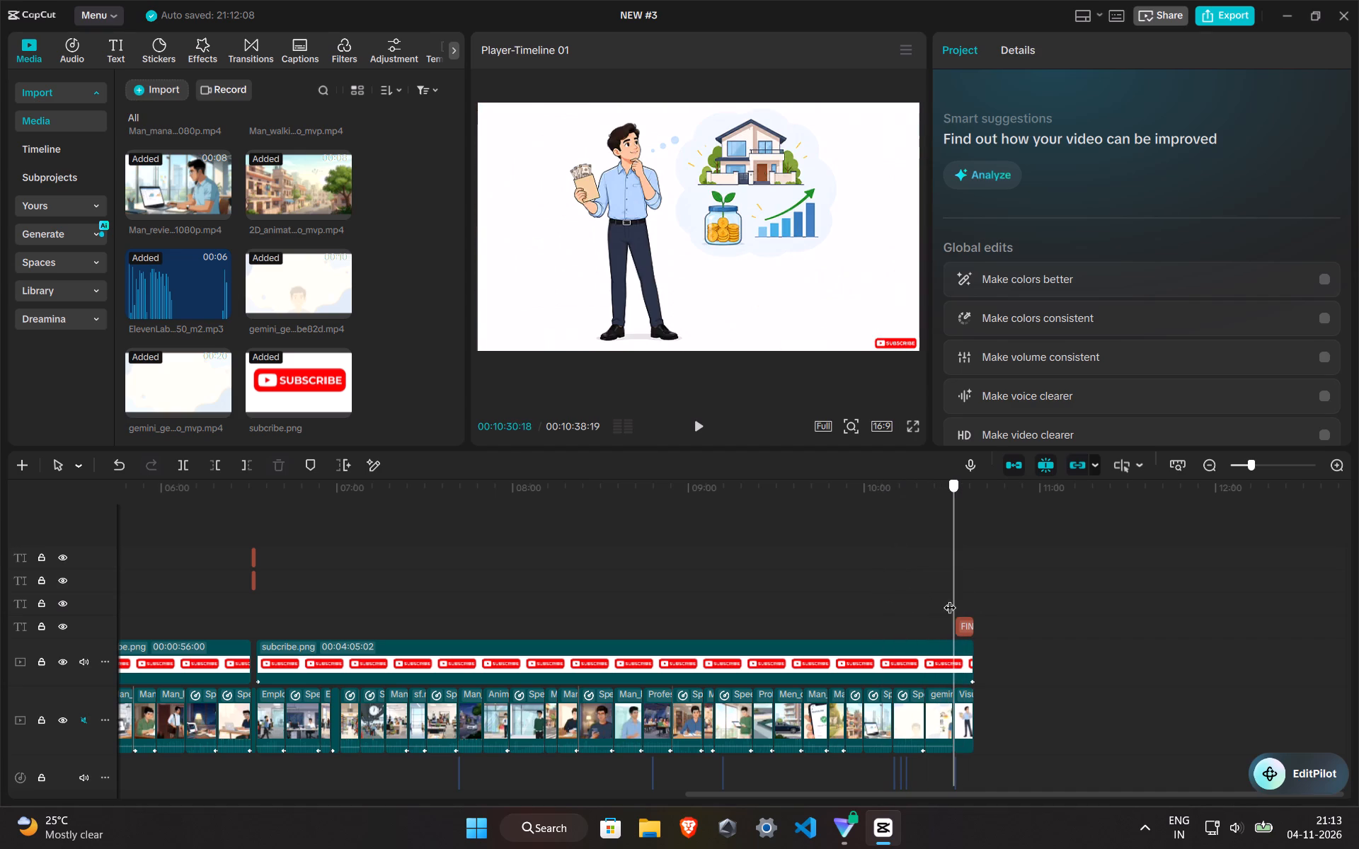
drag(950, 599, 981, 601)
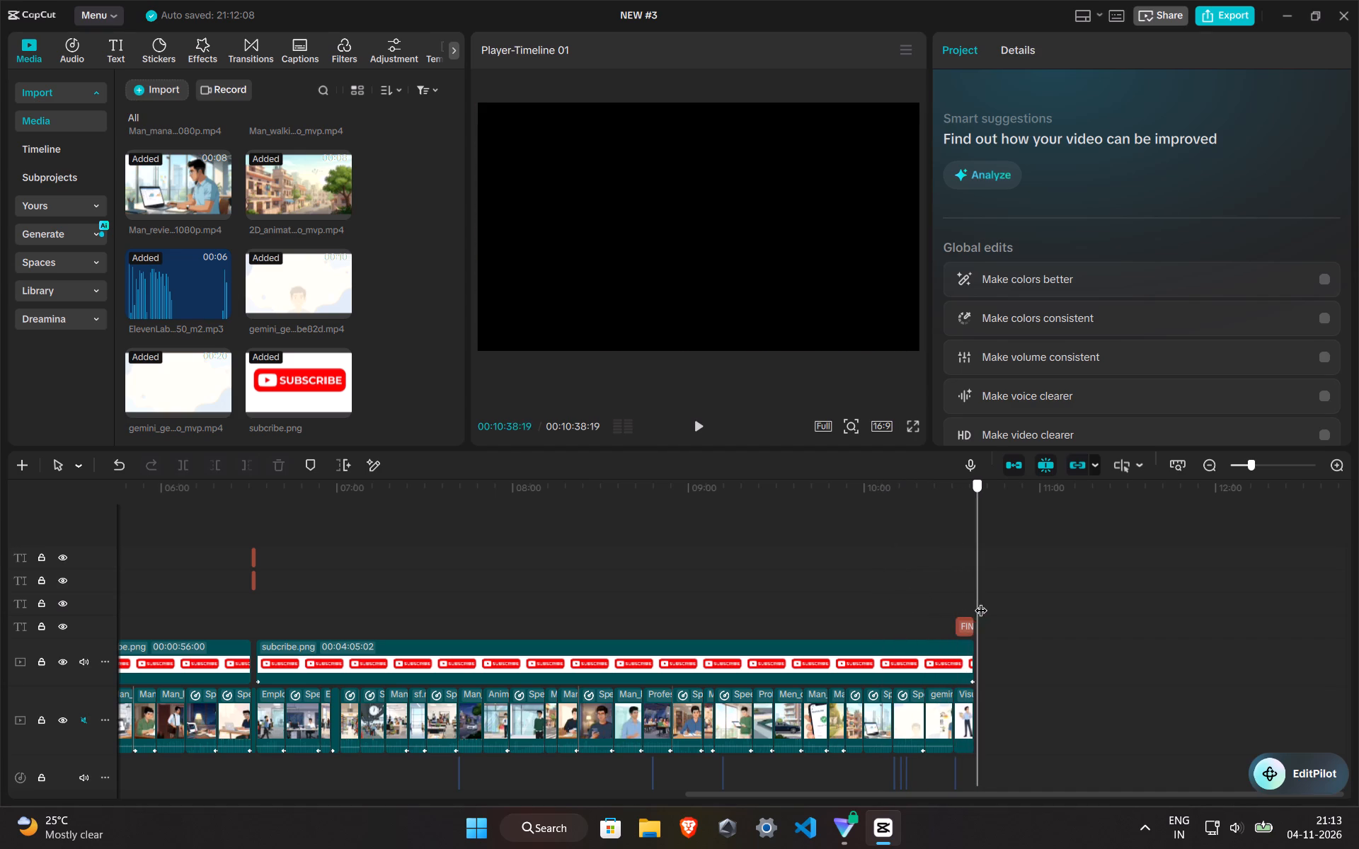
drag(981, 601, 973, 606)
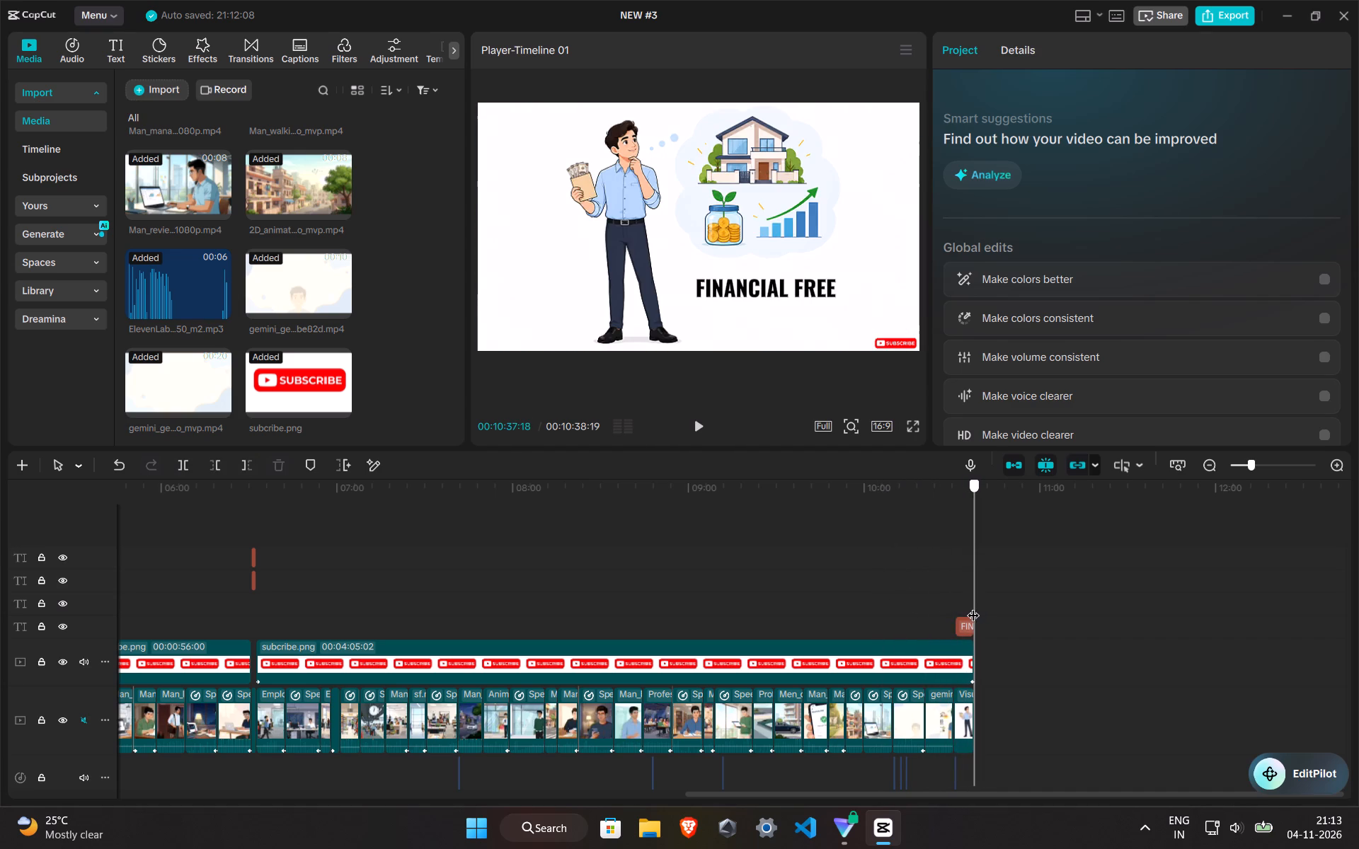
drag(973, 606, 629, 636)
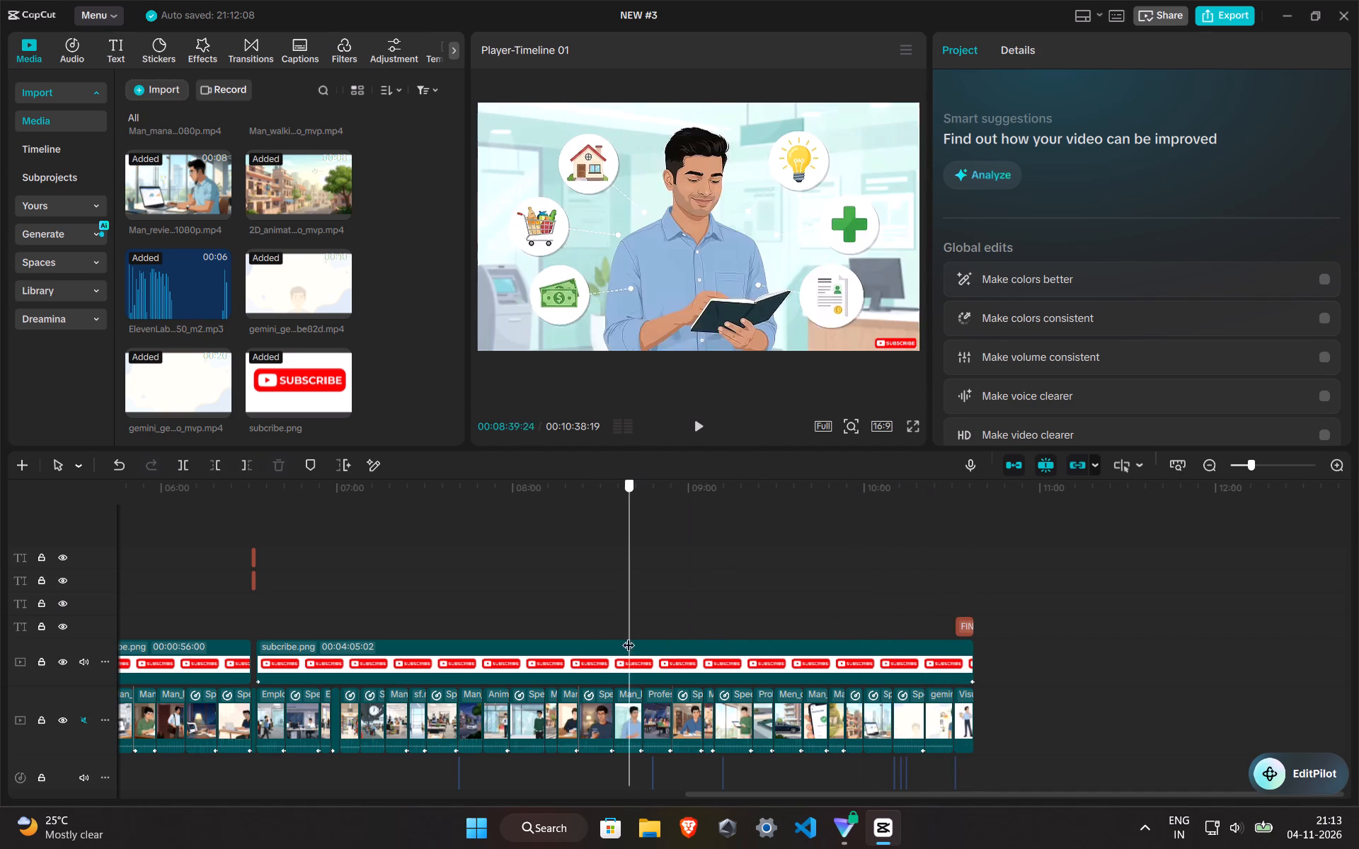
drag(629, 636, 192, 813)
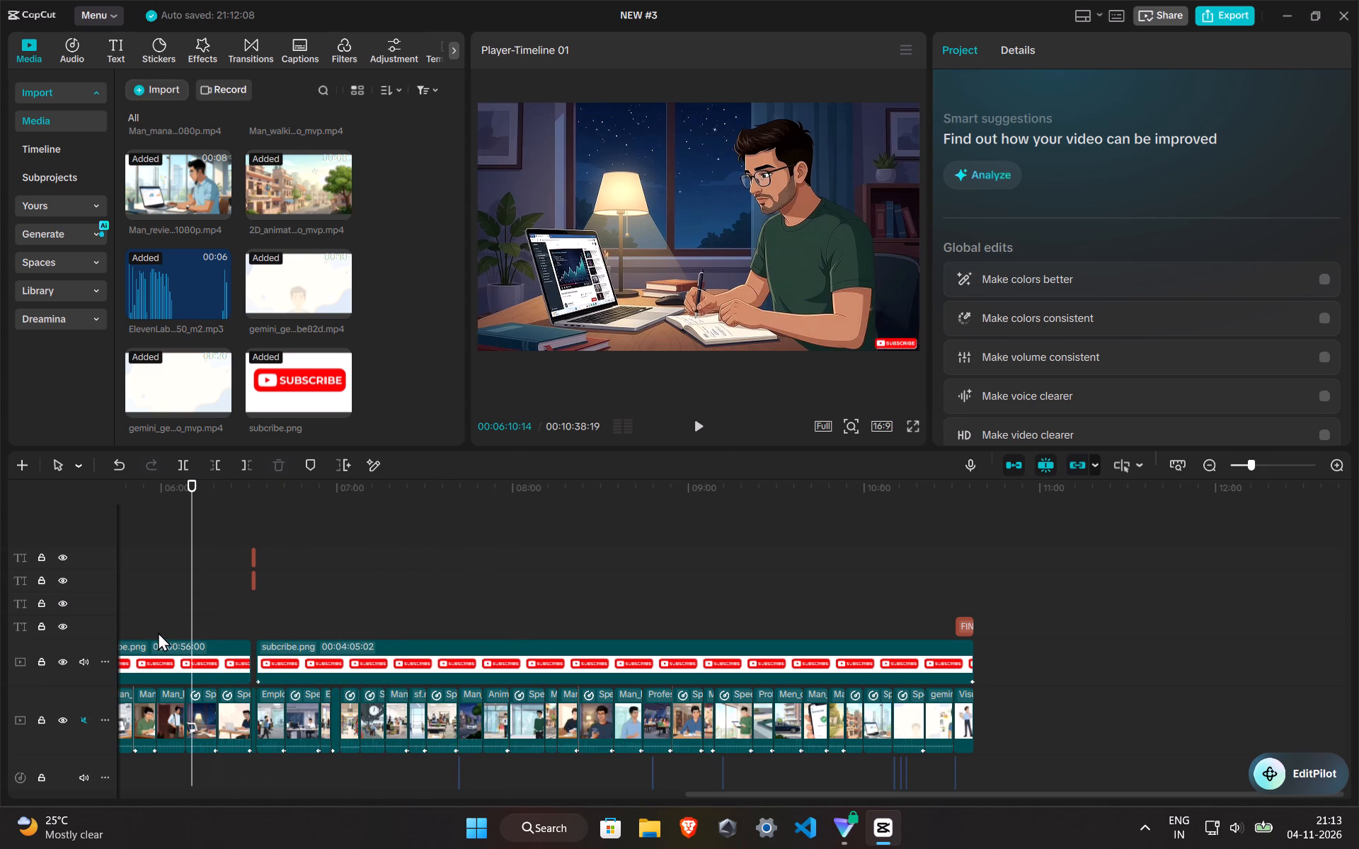
drag(195, 582, 18, 650)
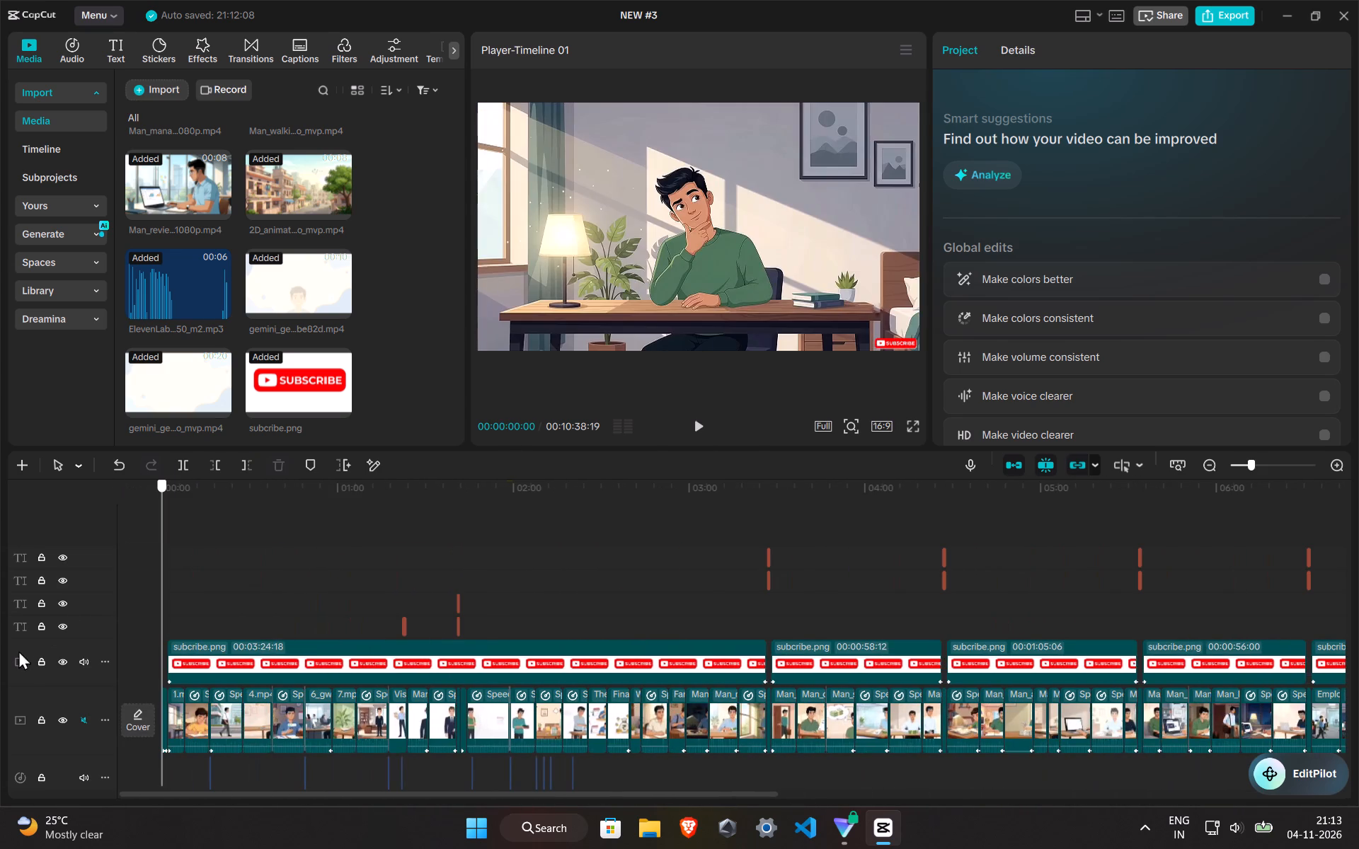
drag(18, 650, 0, 689)
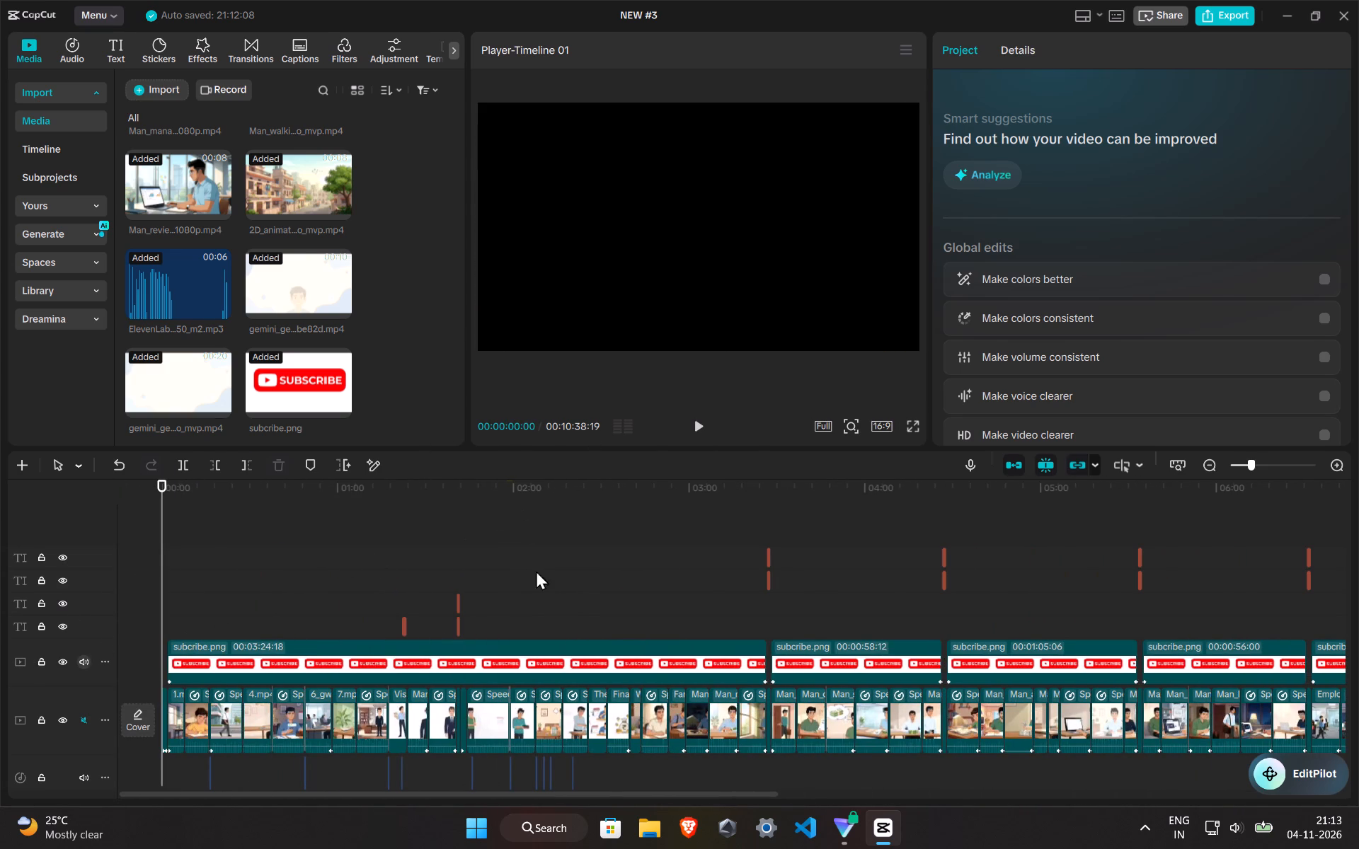
Play back the opening disclaimer twice, scrub through the first overlay, and return the playhead to 00:00:00:00.
key(space)
key(space)
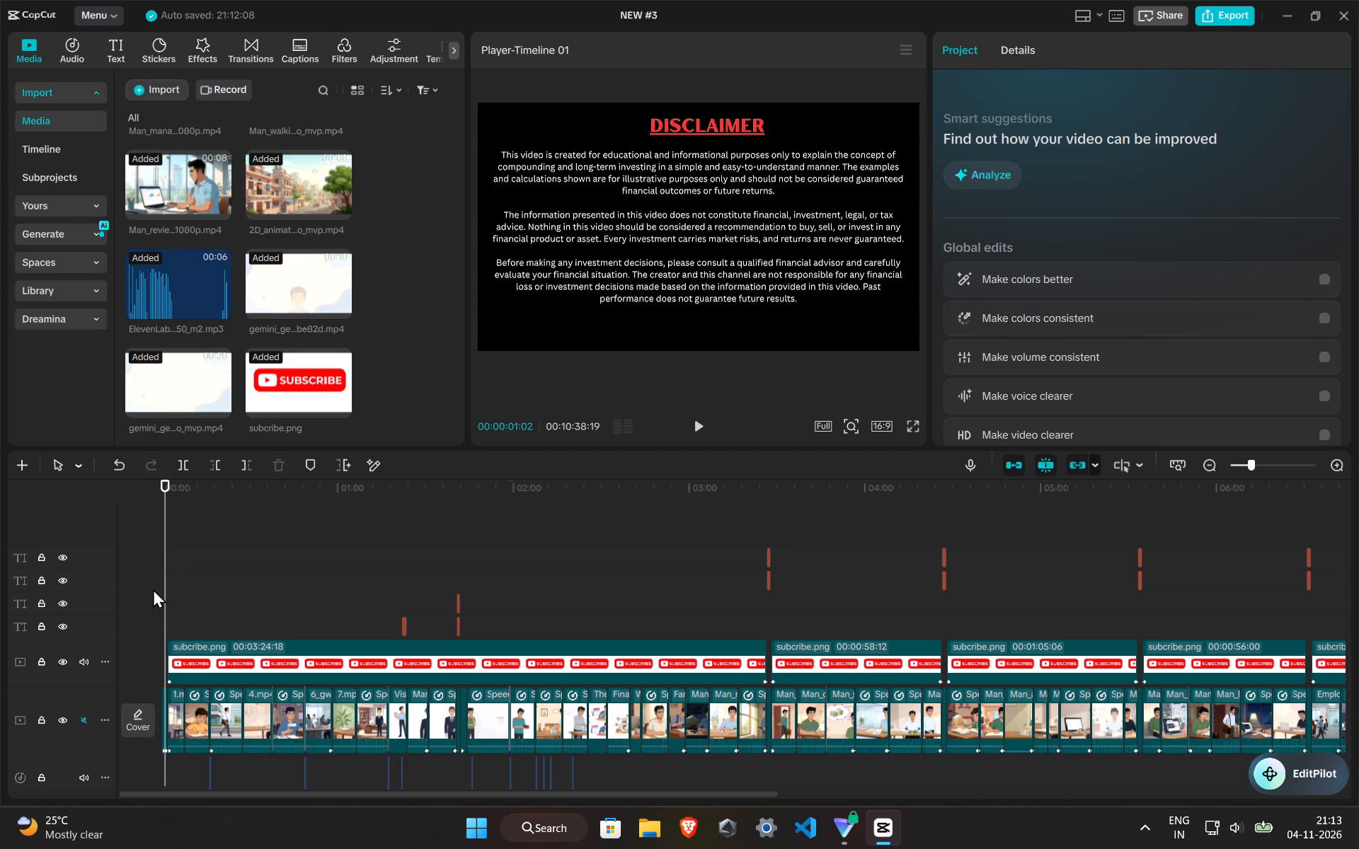
drag(166, 598, 118, 596)
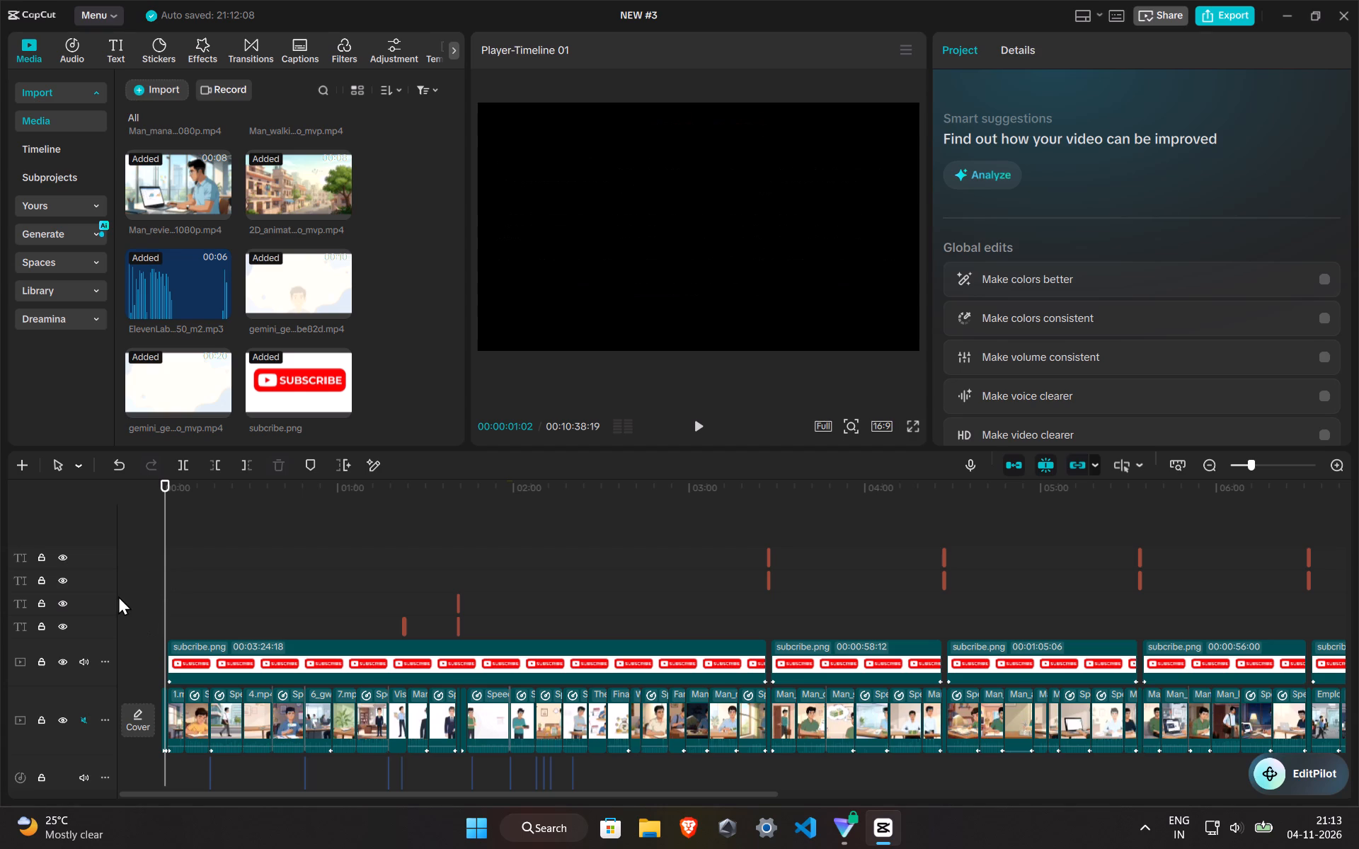
drag(118, 596, 428, 666)
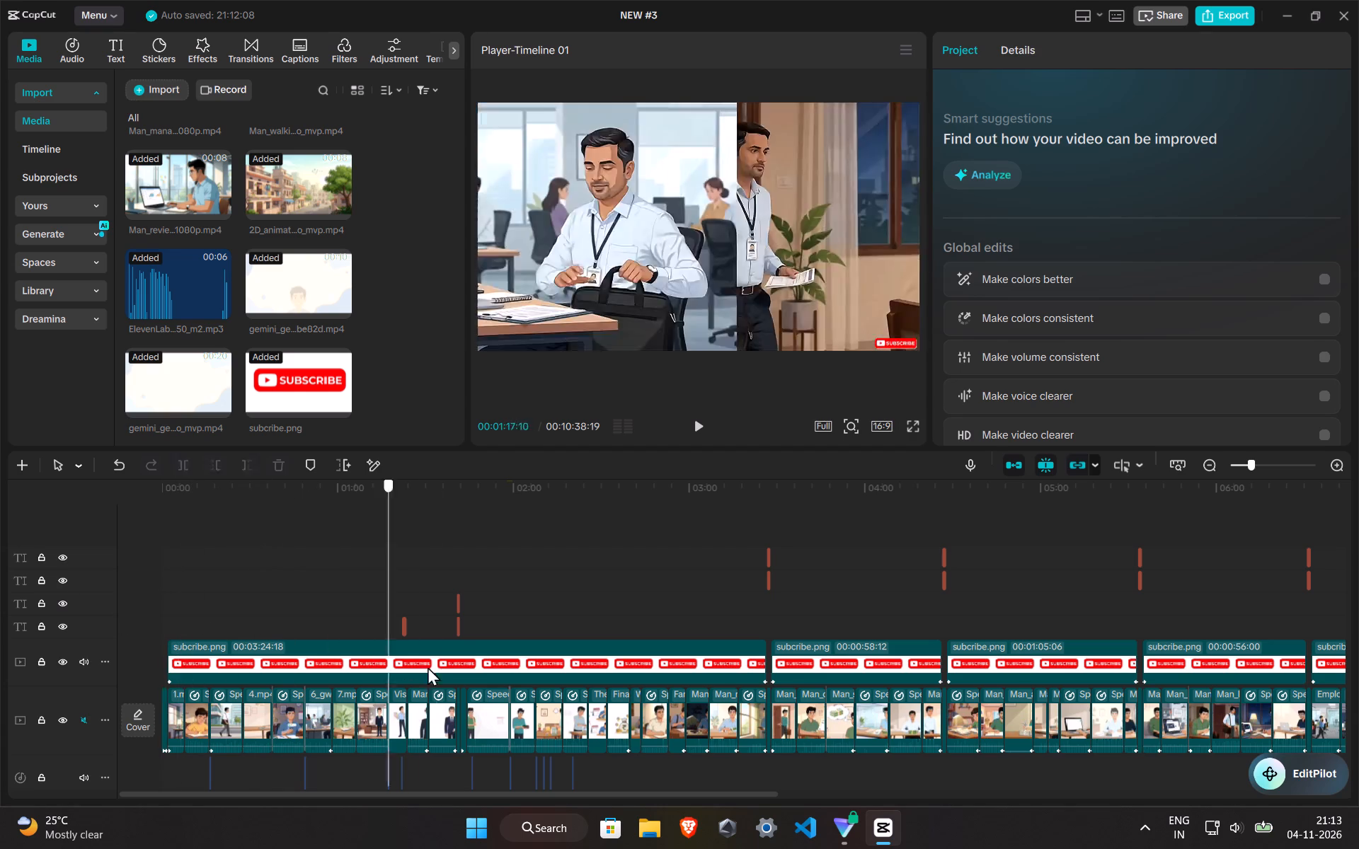
drag(428, 666, 0, 605)
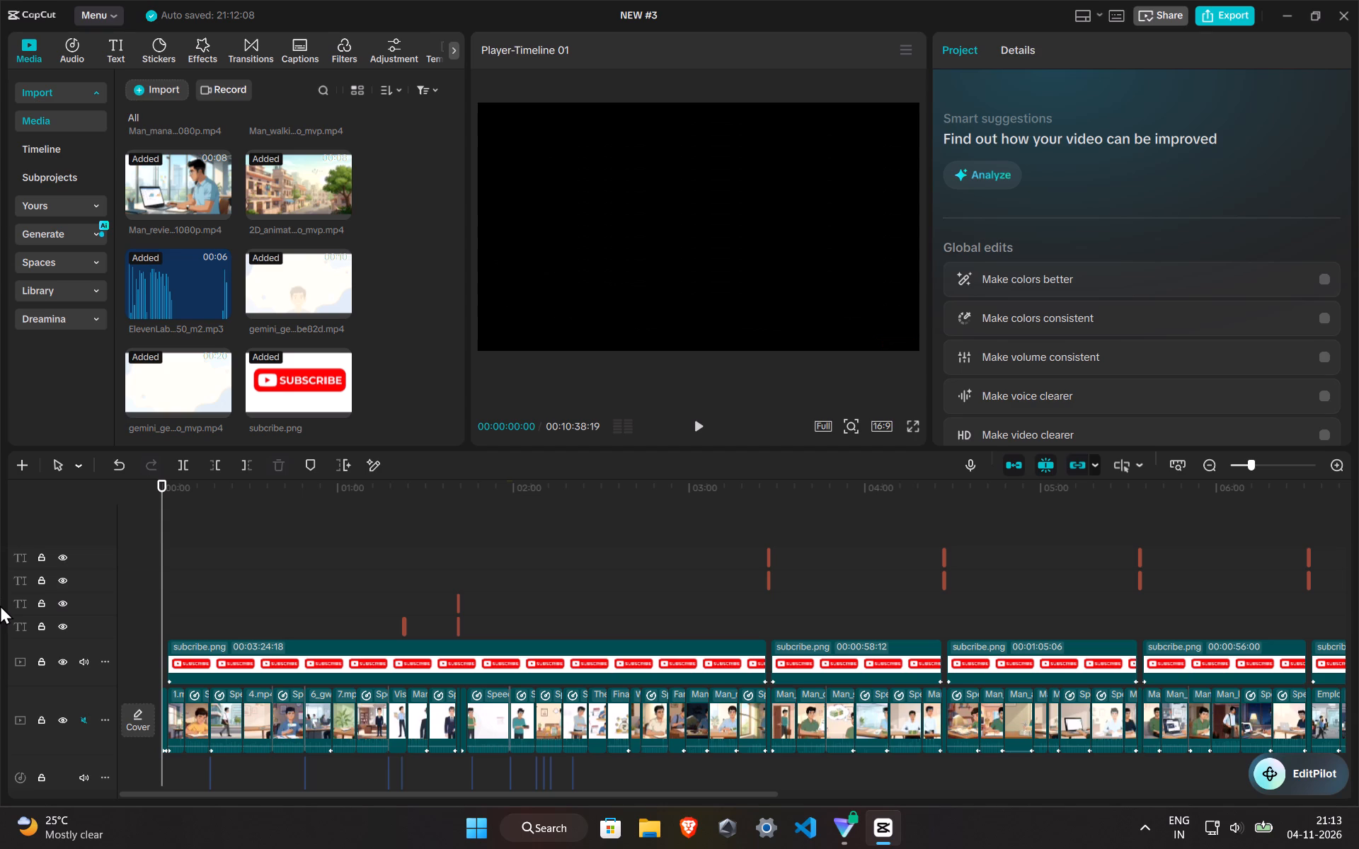
key(space)
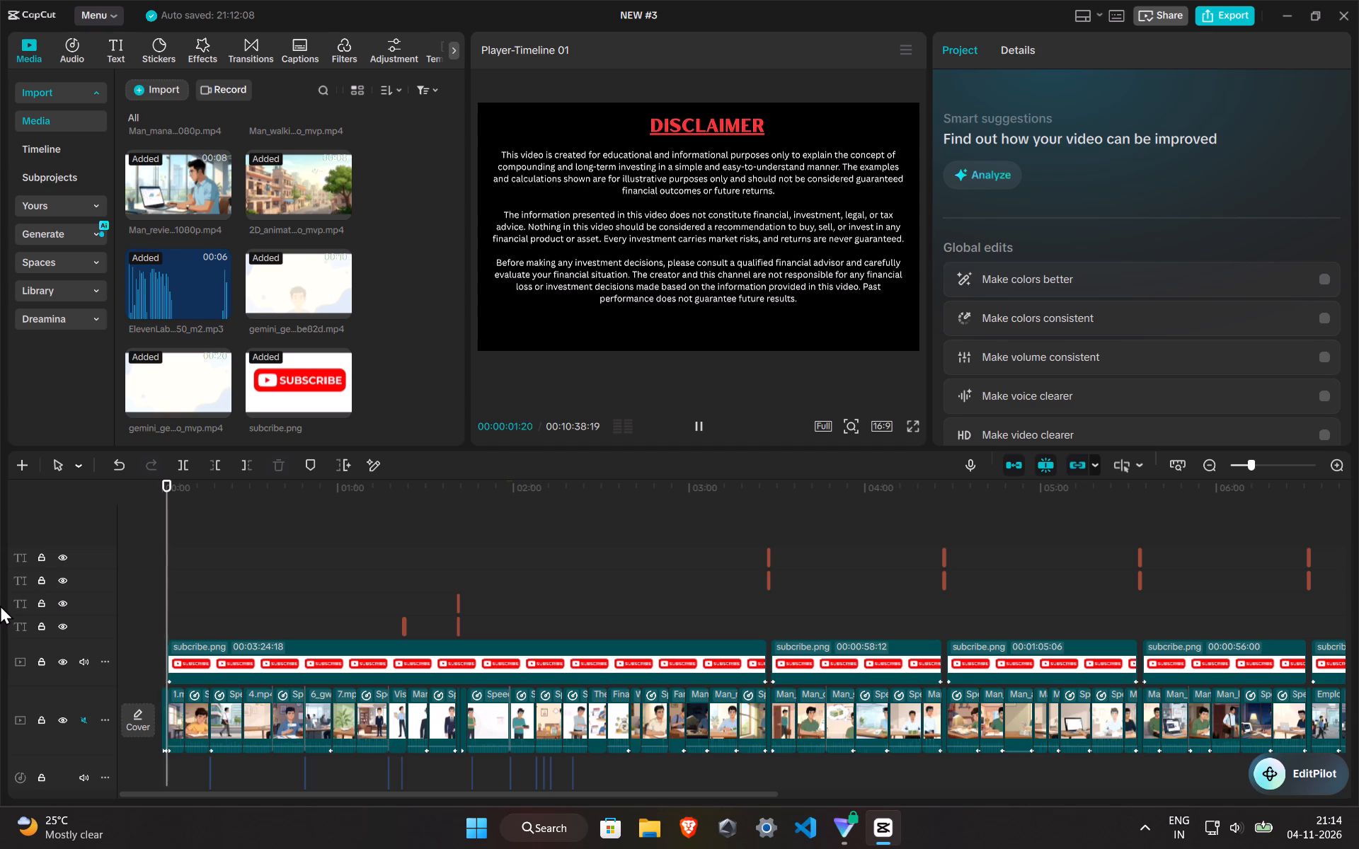
key(space)
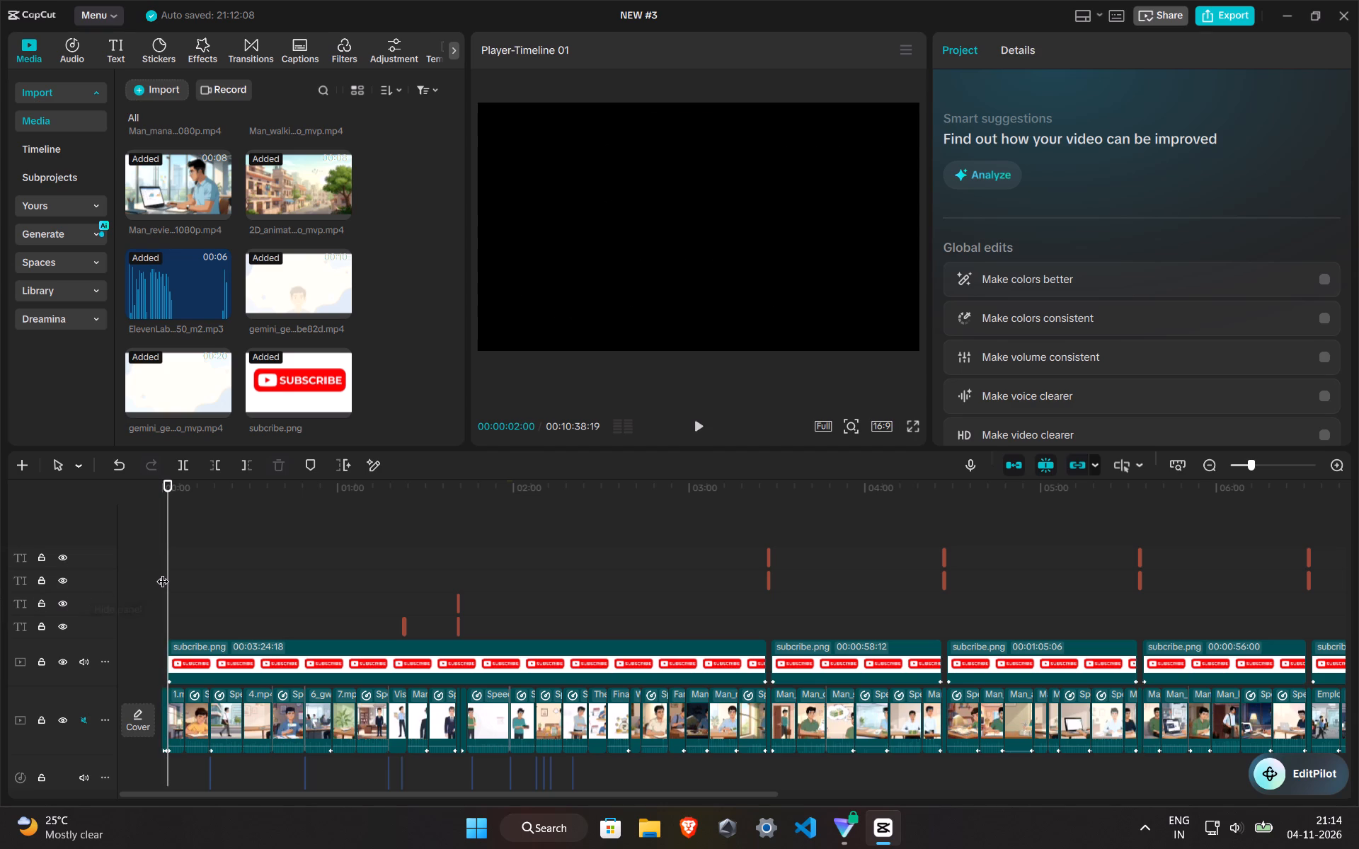
drag(163, 572, 0, 582)
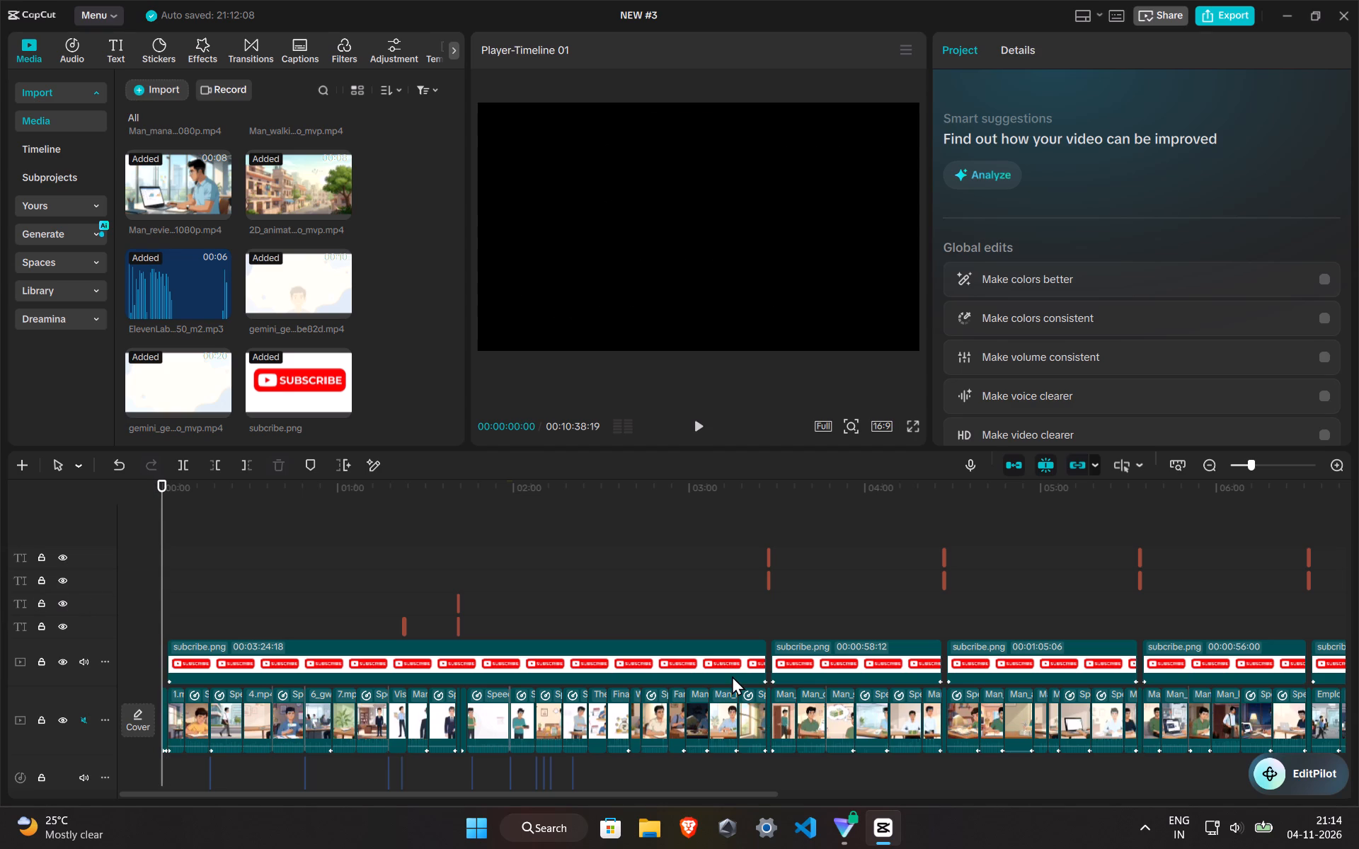
Add the white subscribe sticker with blue thumbs-up and orange bell on a new top track at the start of the video.
scroll(732, 676, left, 1)
ctrl+scroll(732, 676, down, 1)
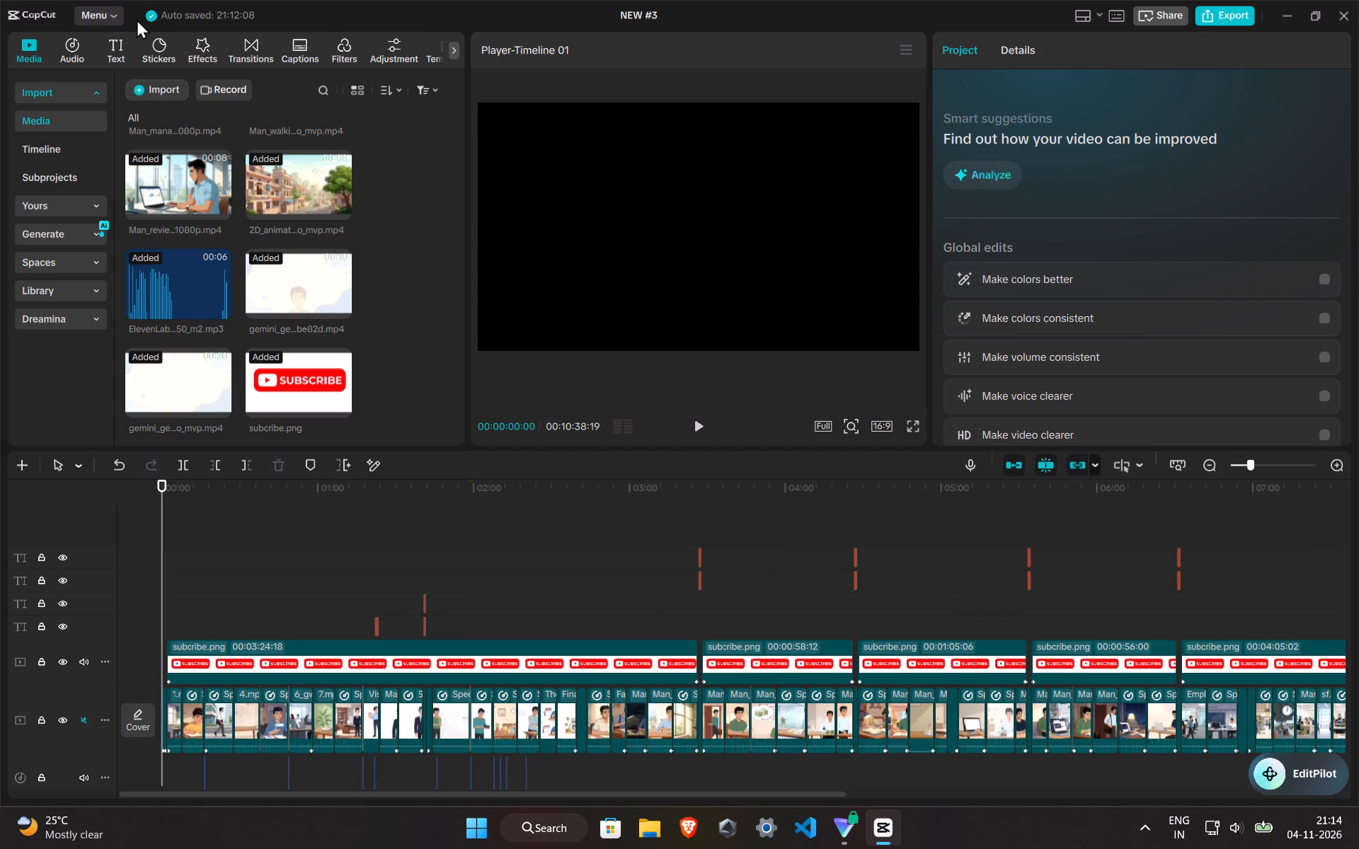
click(154, 52)
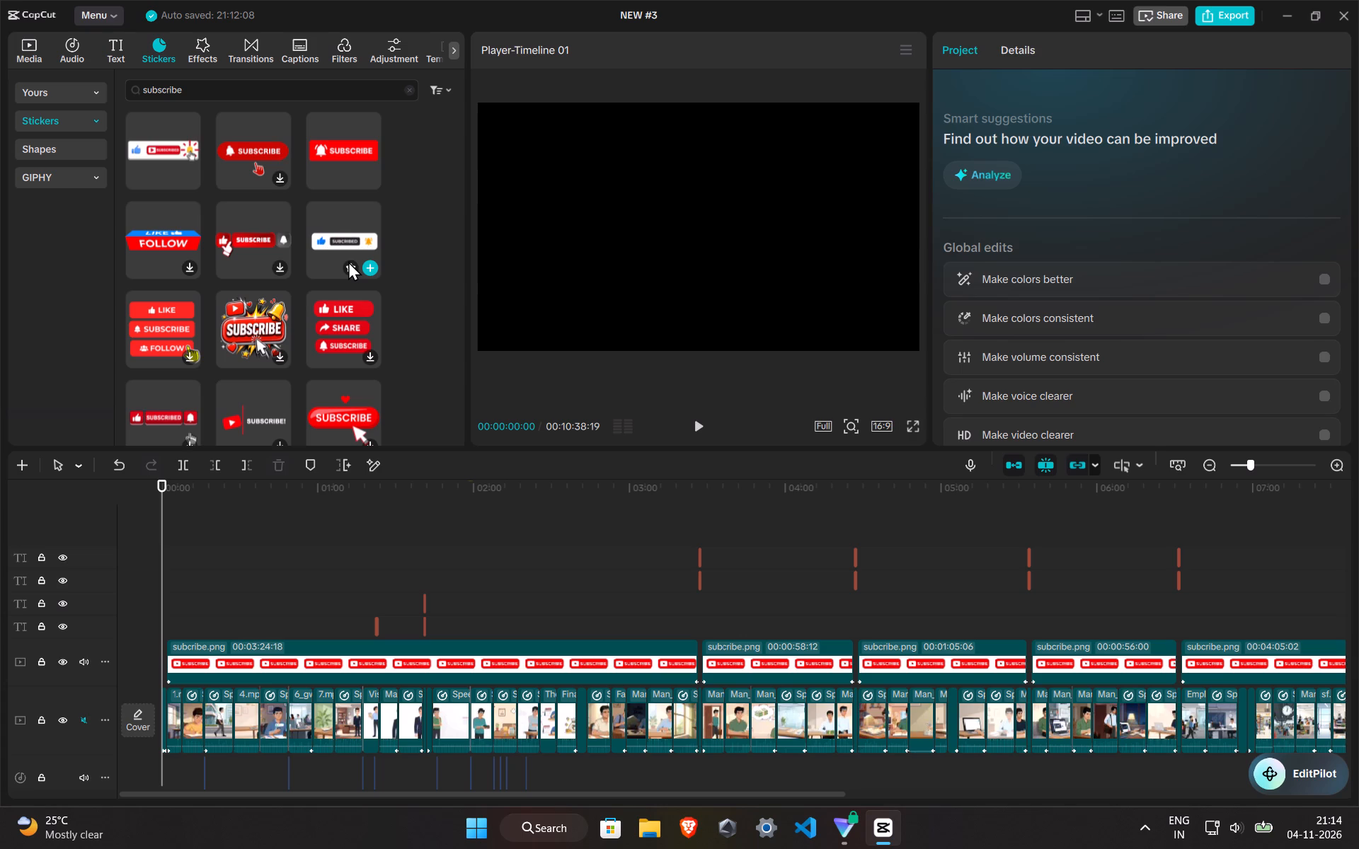
drag(350, 235, 168, 533)
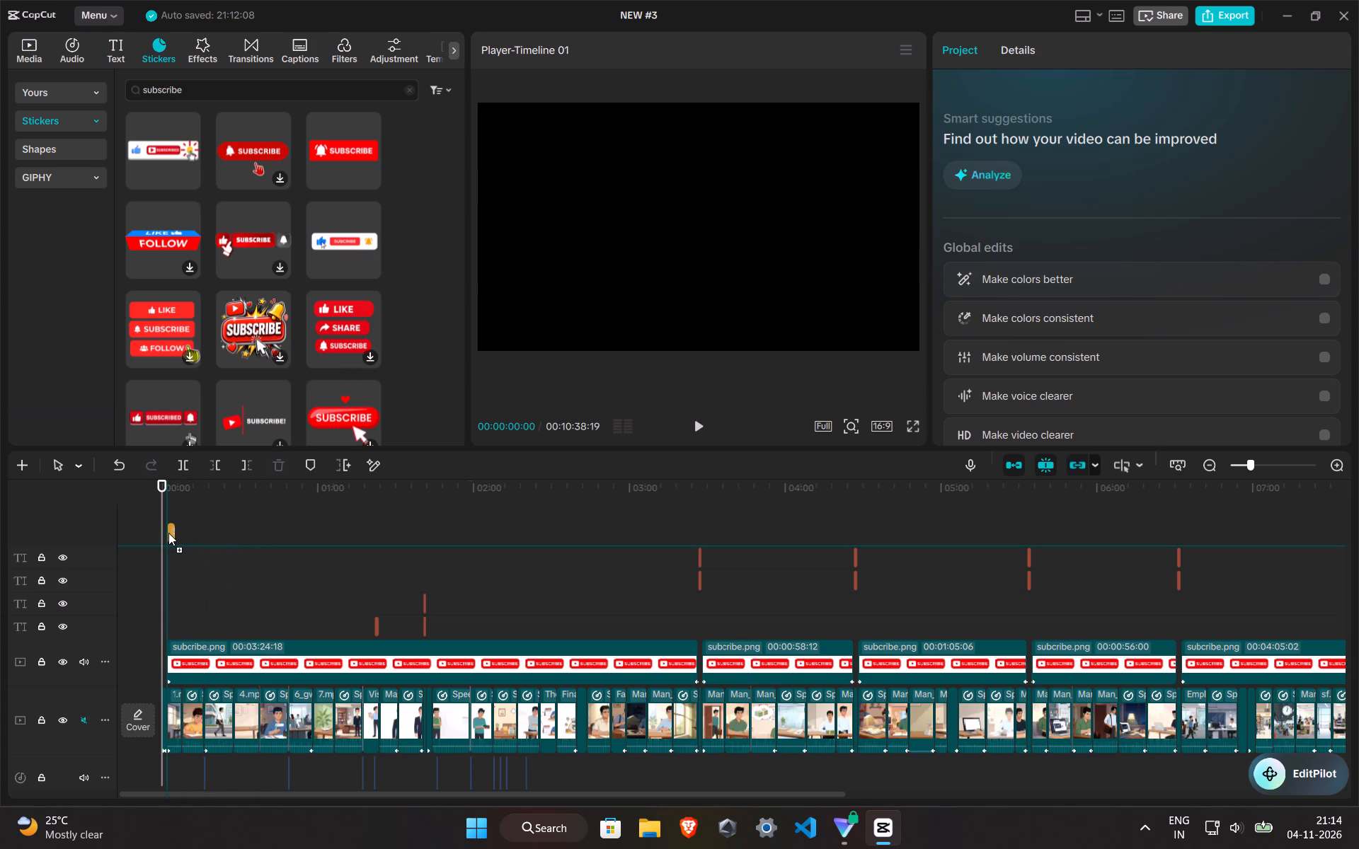
drag(168, 533, 167, 533)
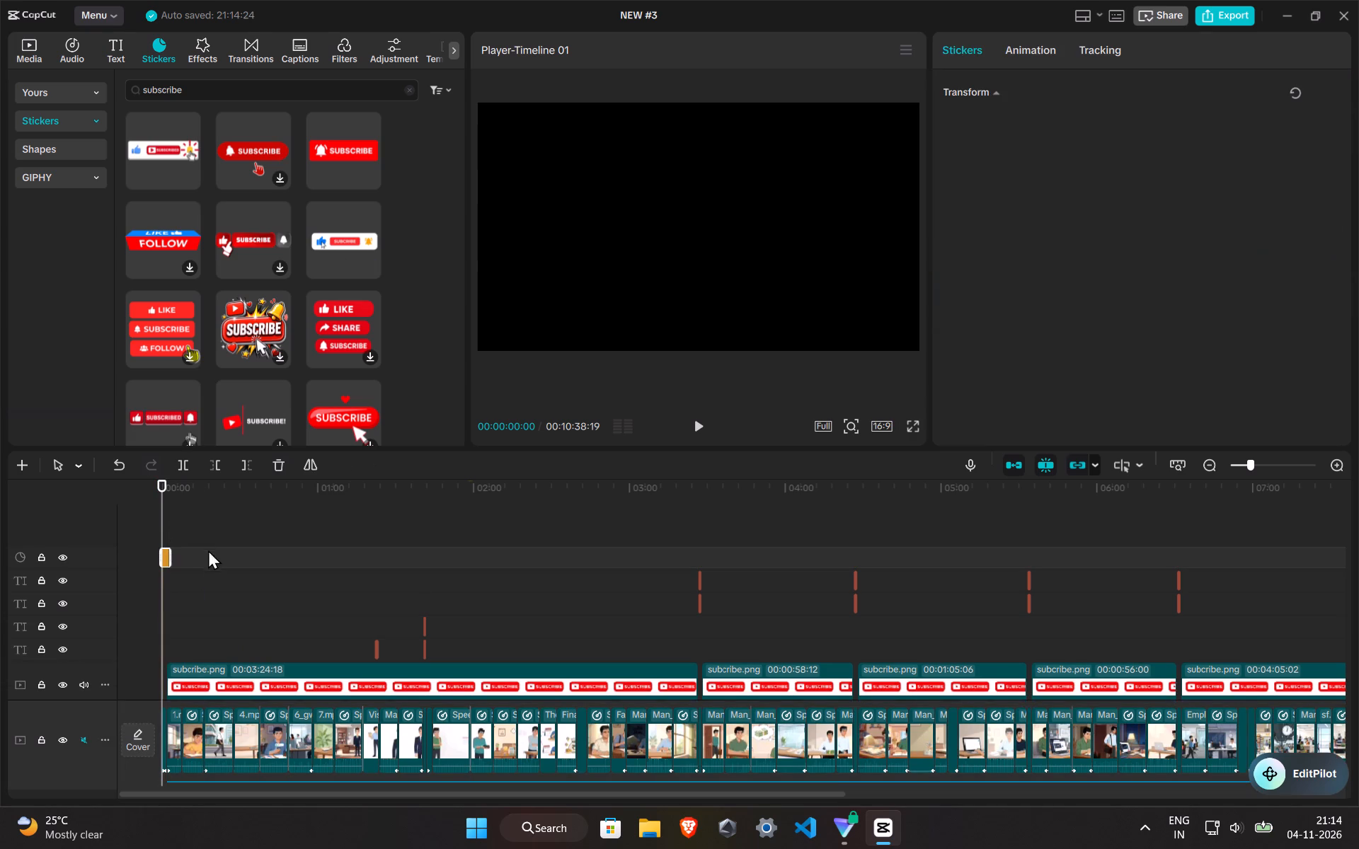
Extend the end of the new subscribe sticker so it lasts about 20 seconds from the start of the video.
drag(171, 560, 221, 555)
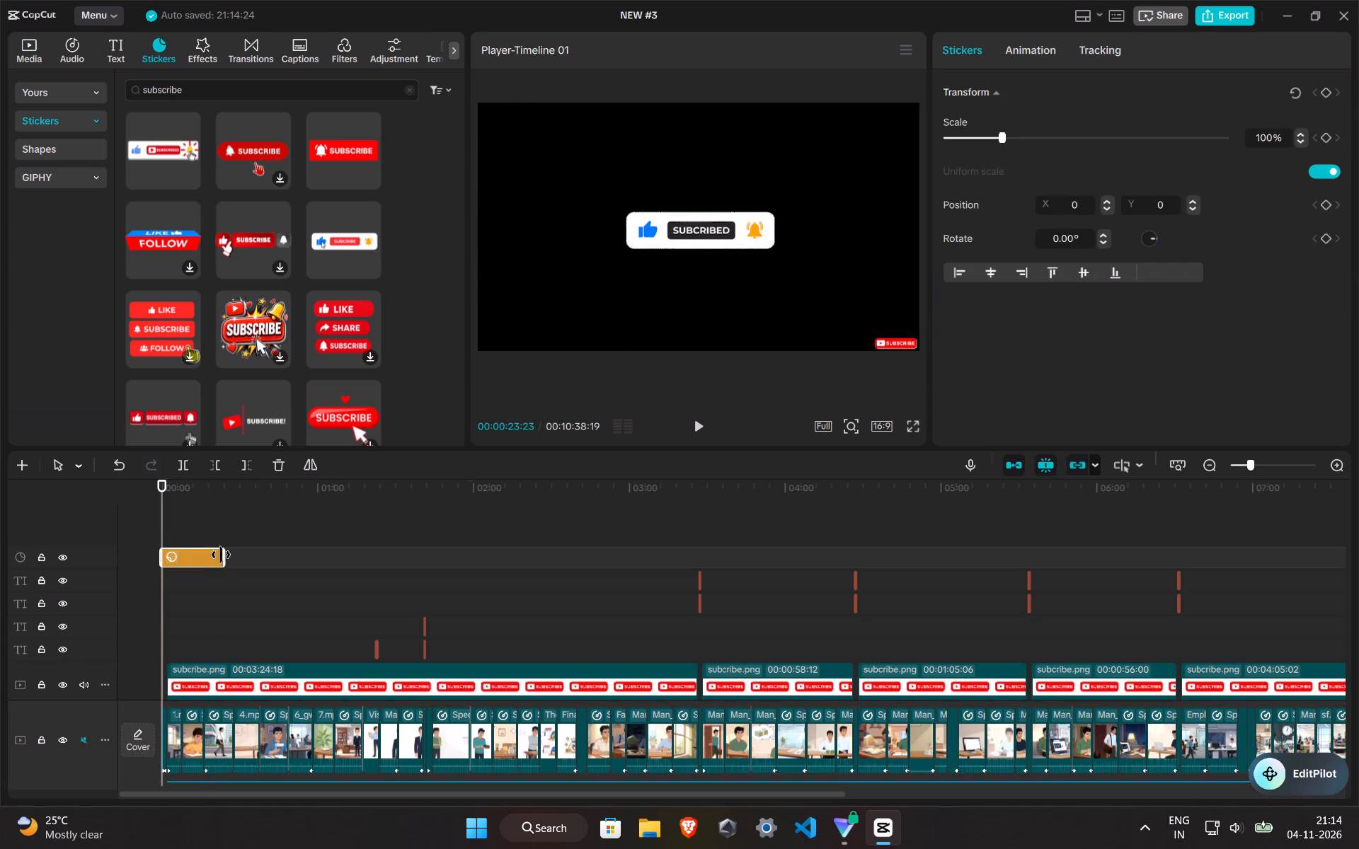
drag(221, 555, 212, 550)
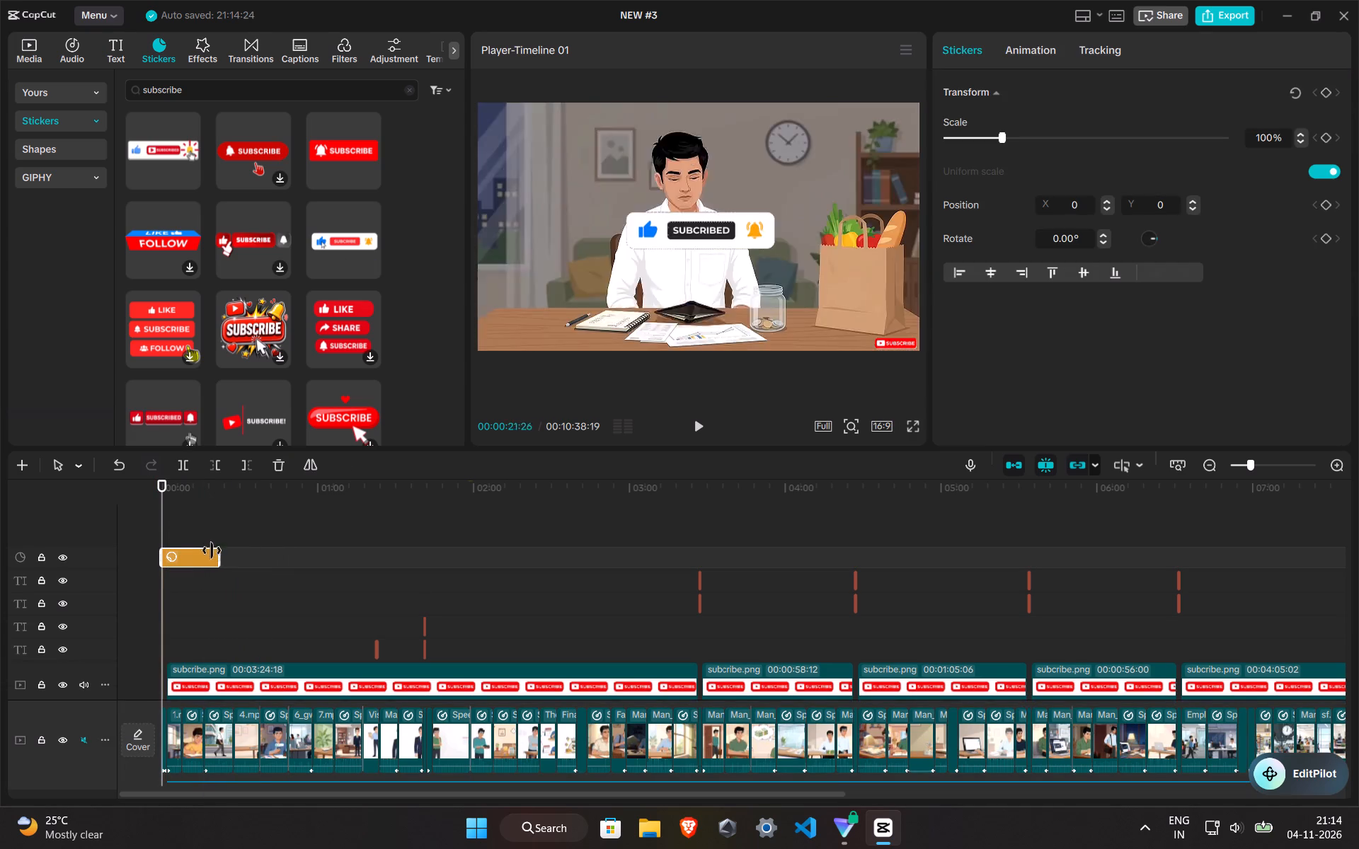
drag(212, 550, 275, 570)
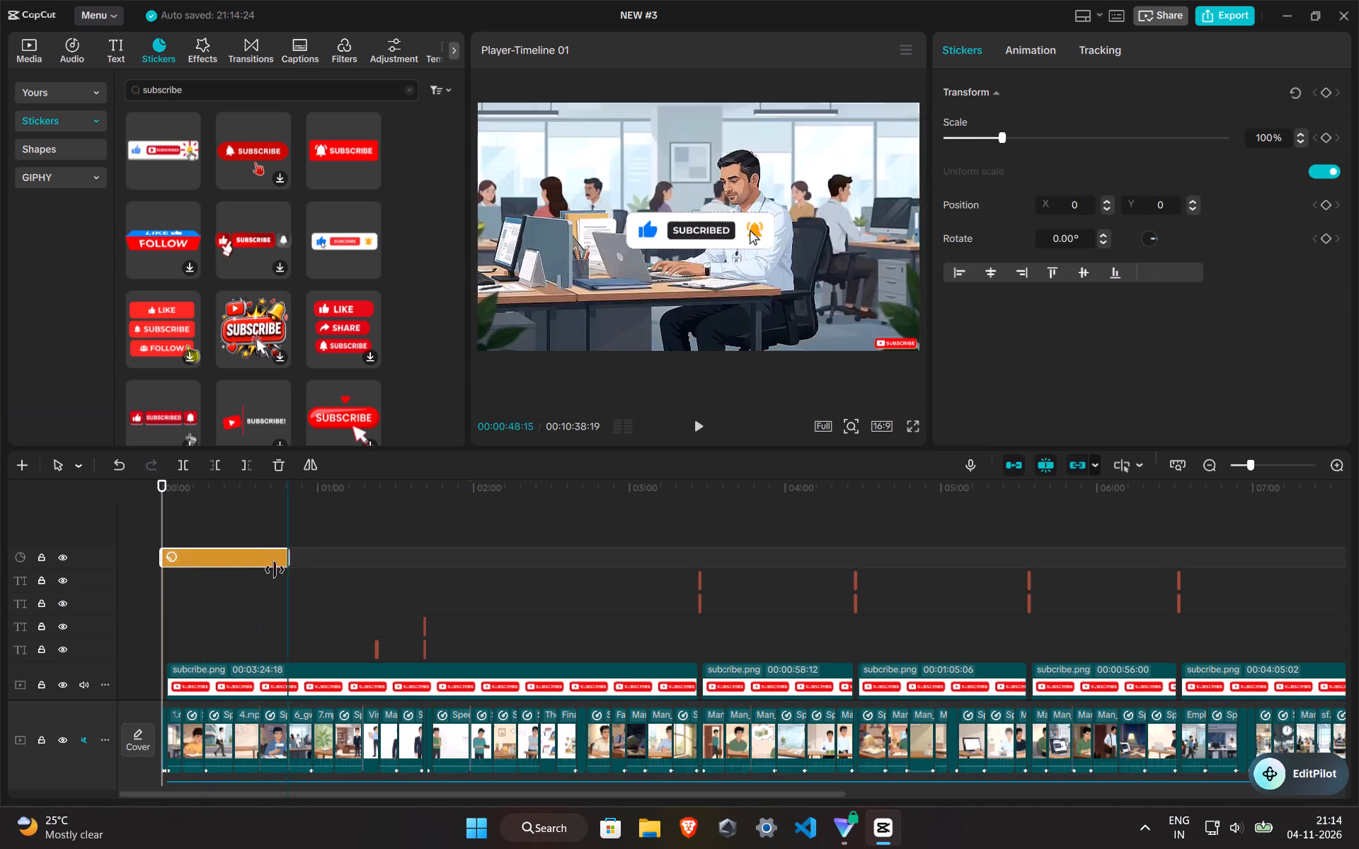
drag(275, 570, 229, 562)
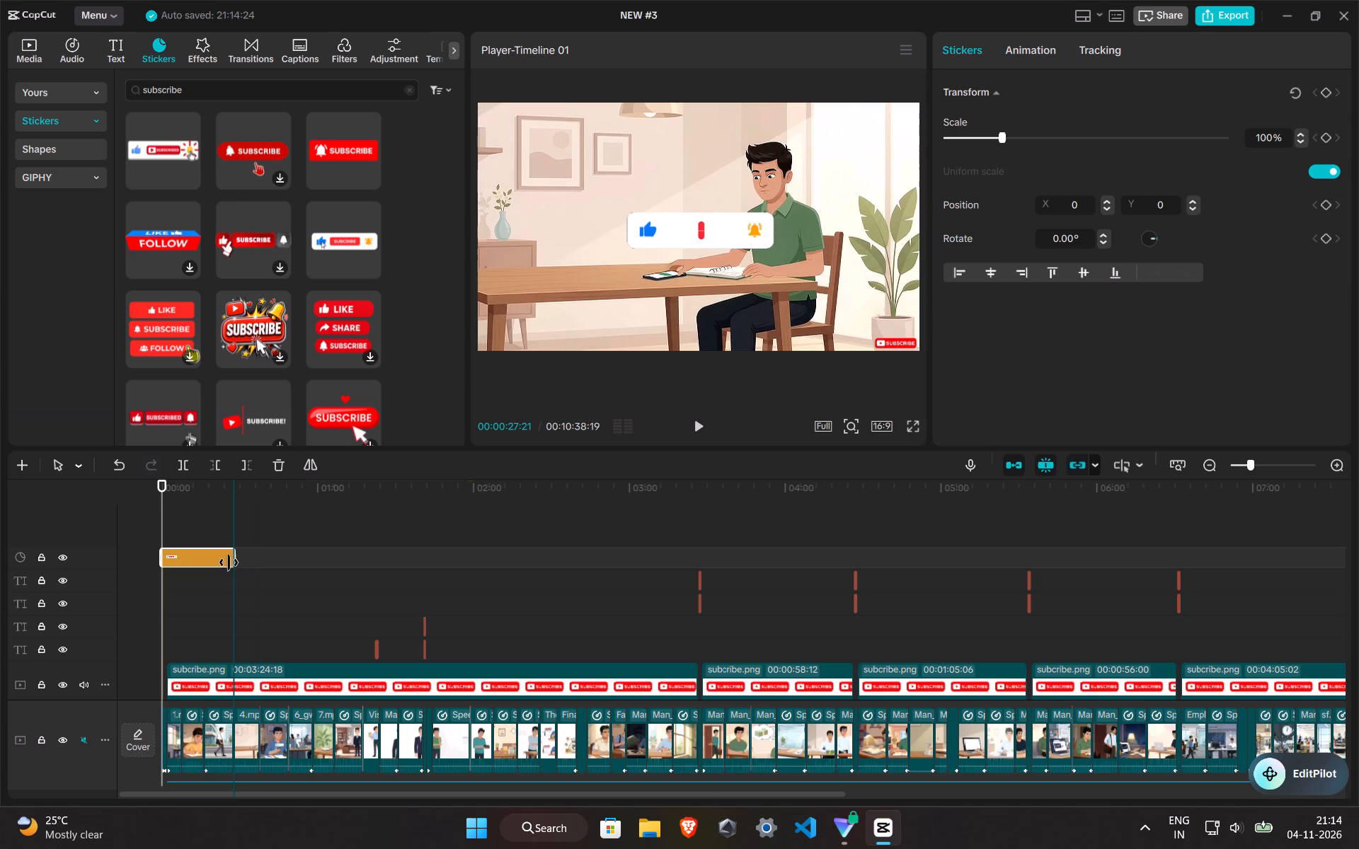
drag(229, 562, 212, 562)
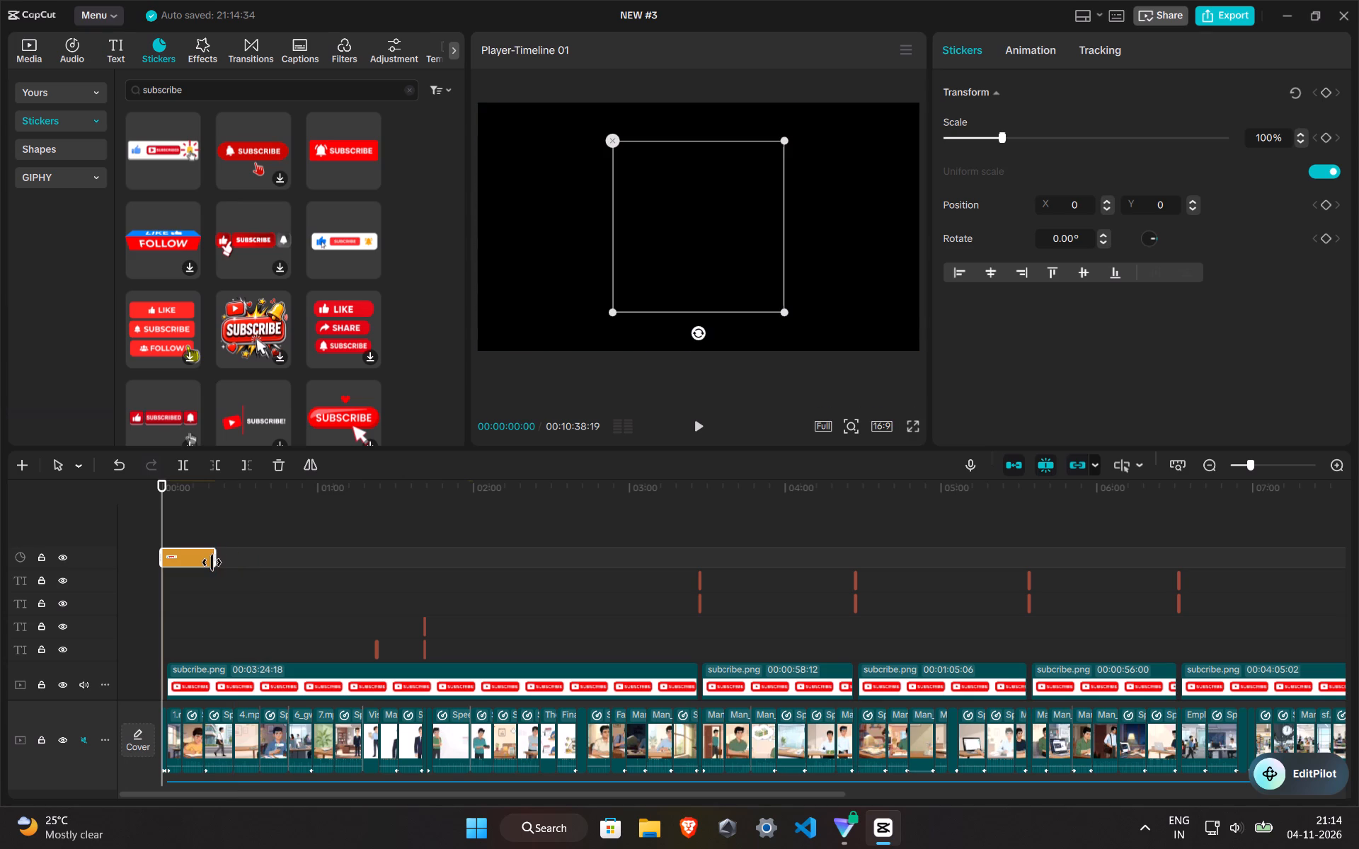
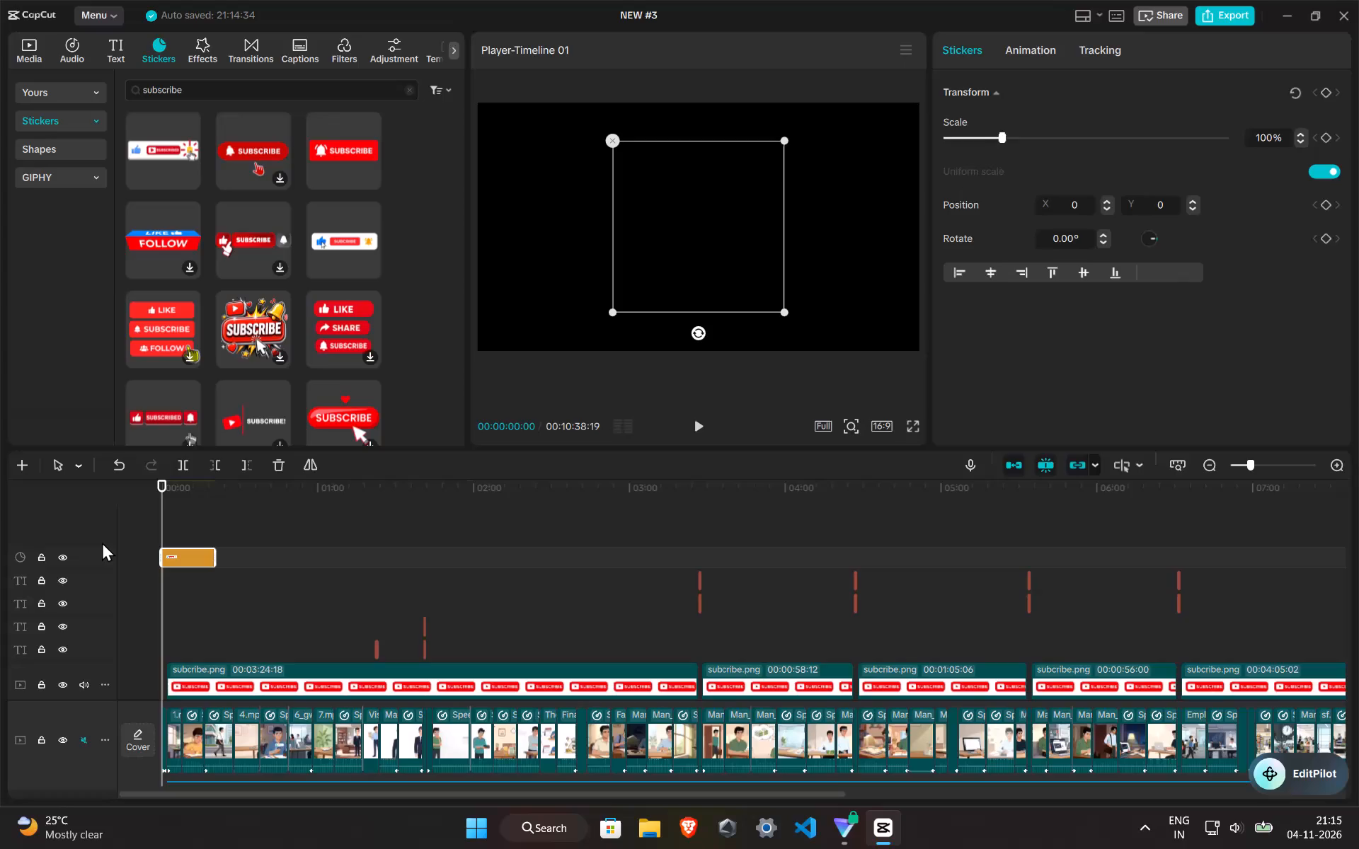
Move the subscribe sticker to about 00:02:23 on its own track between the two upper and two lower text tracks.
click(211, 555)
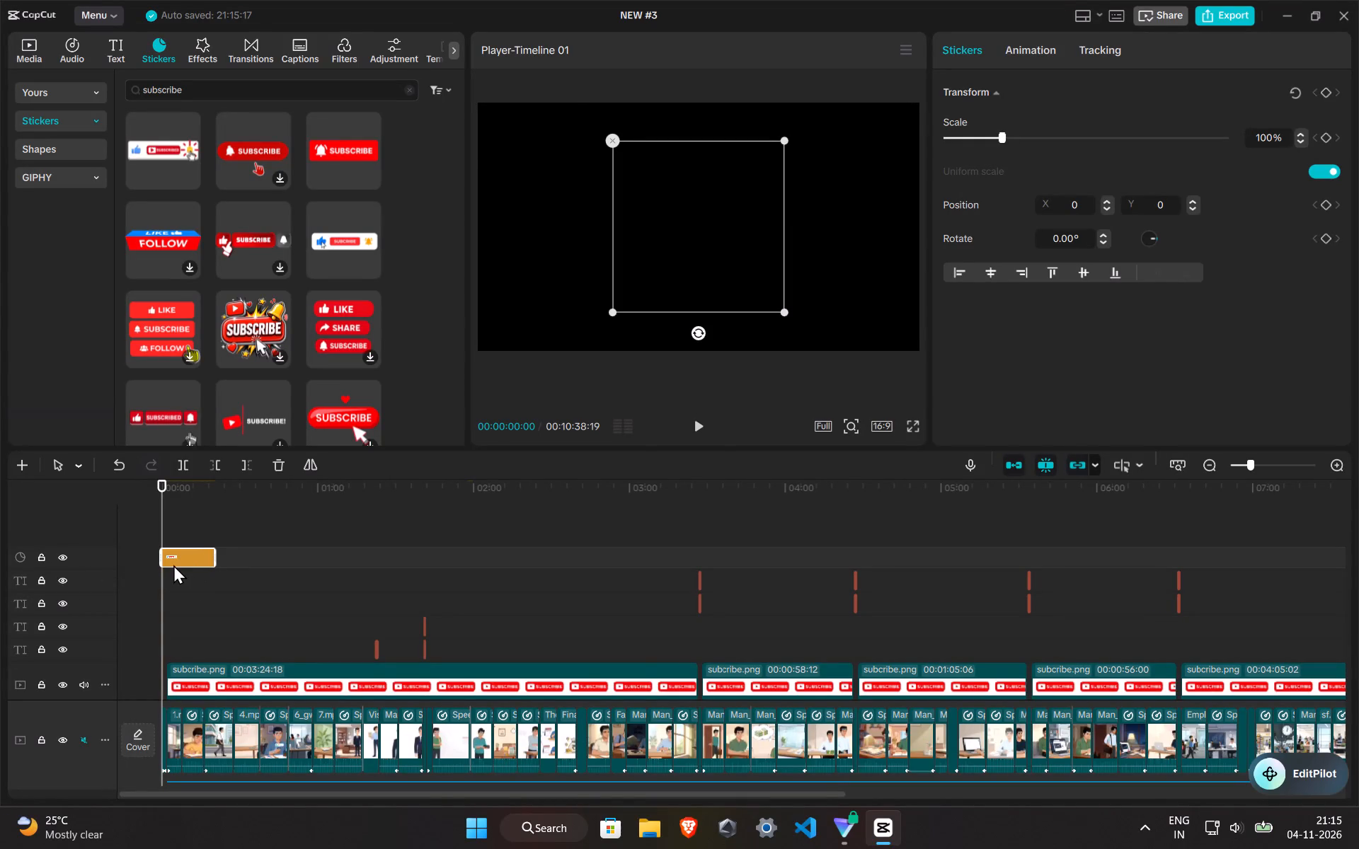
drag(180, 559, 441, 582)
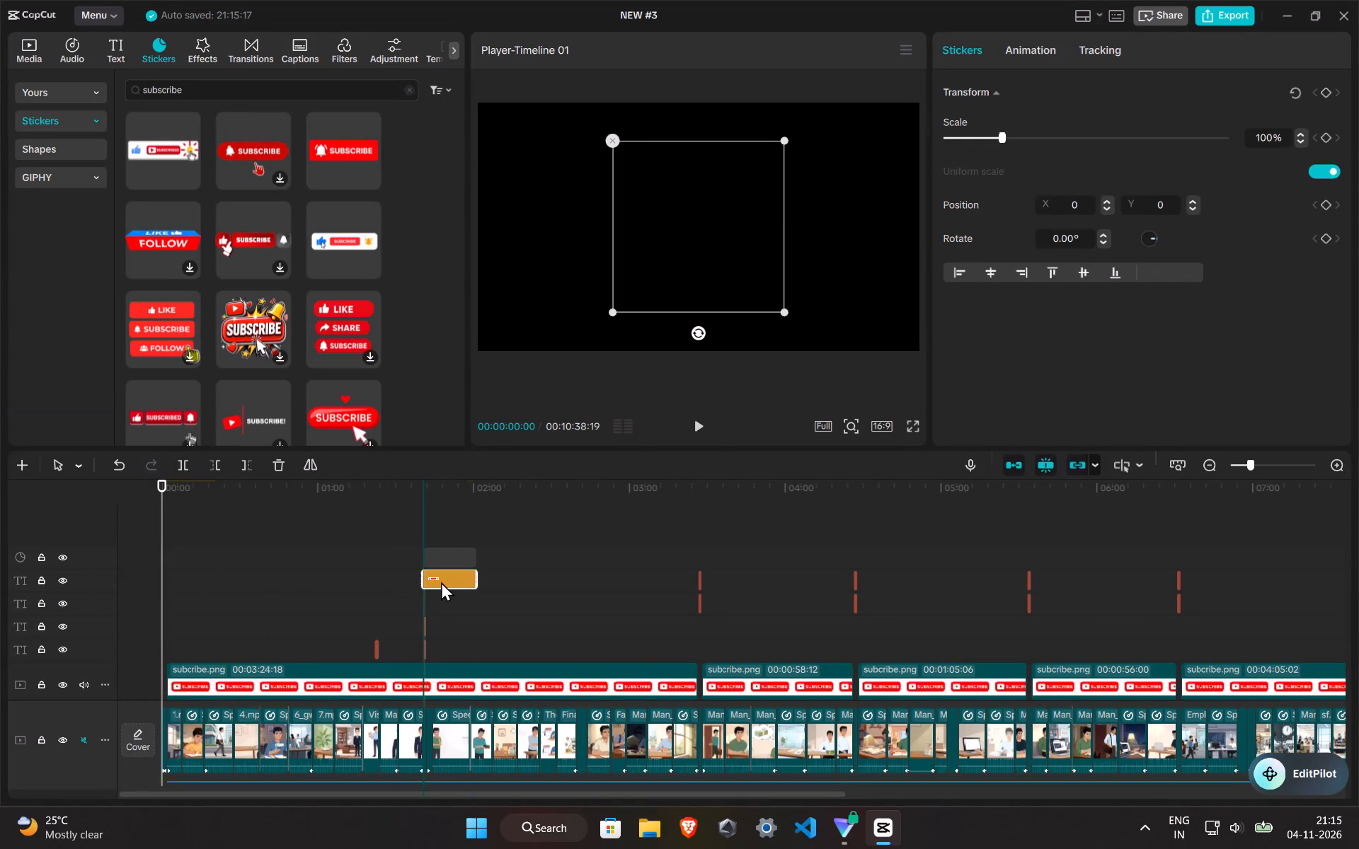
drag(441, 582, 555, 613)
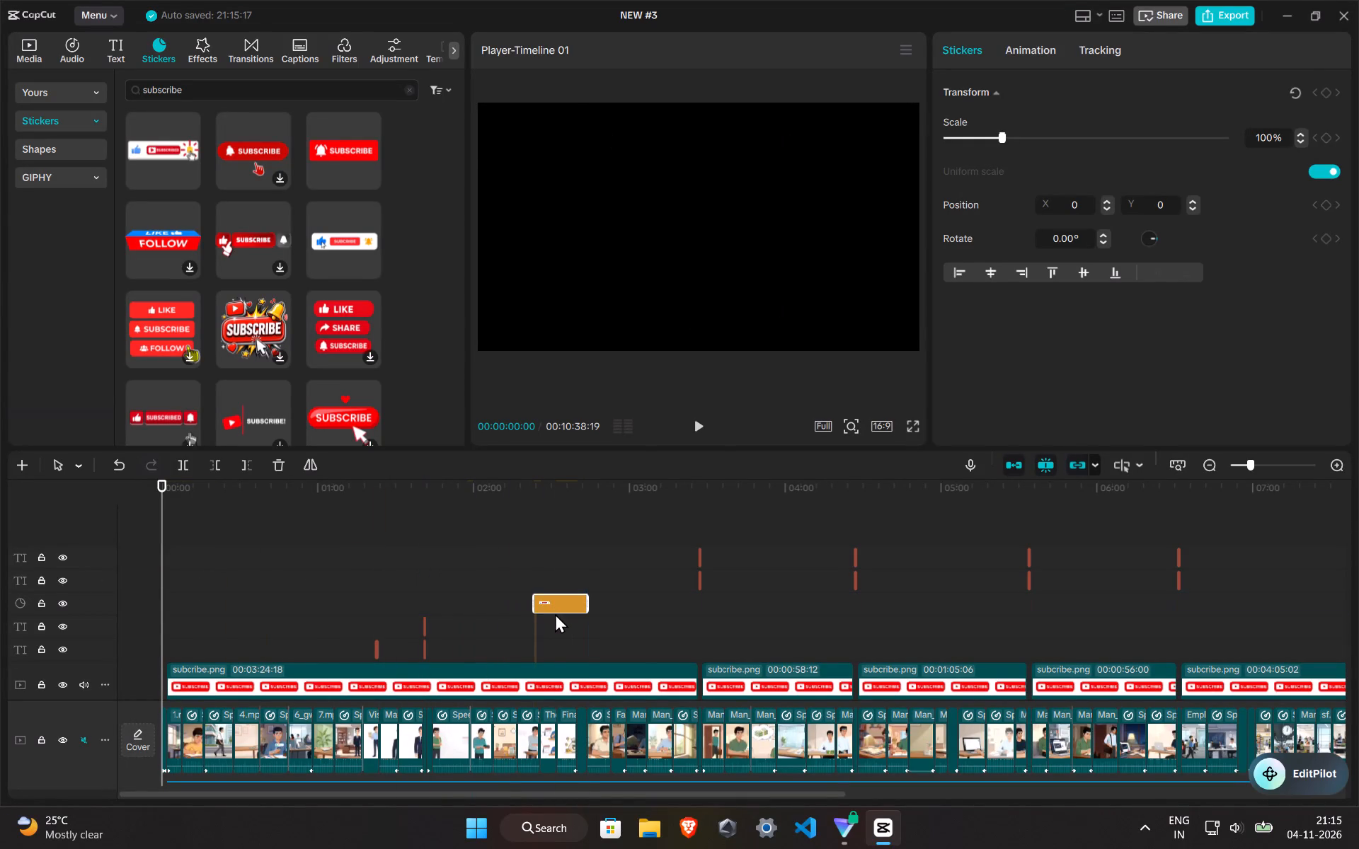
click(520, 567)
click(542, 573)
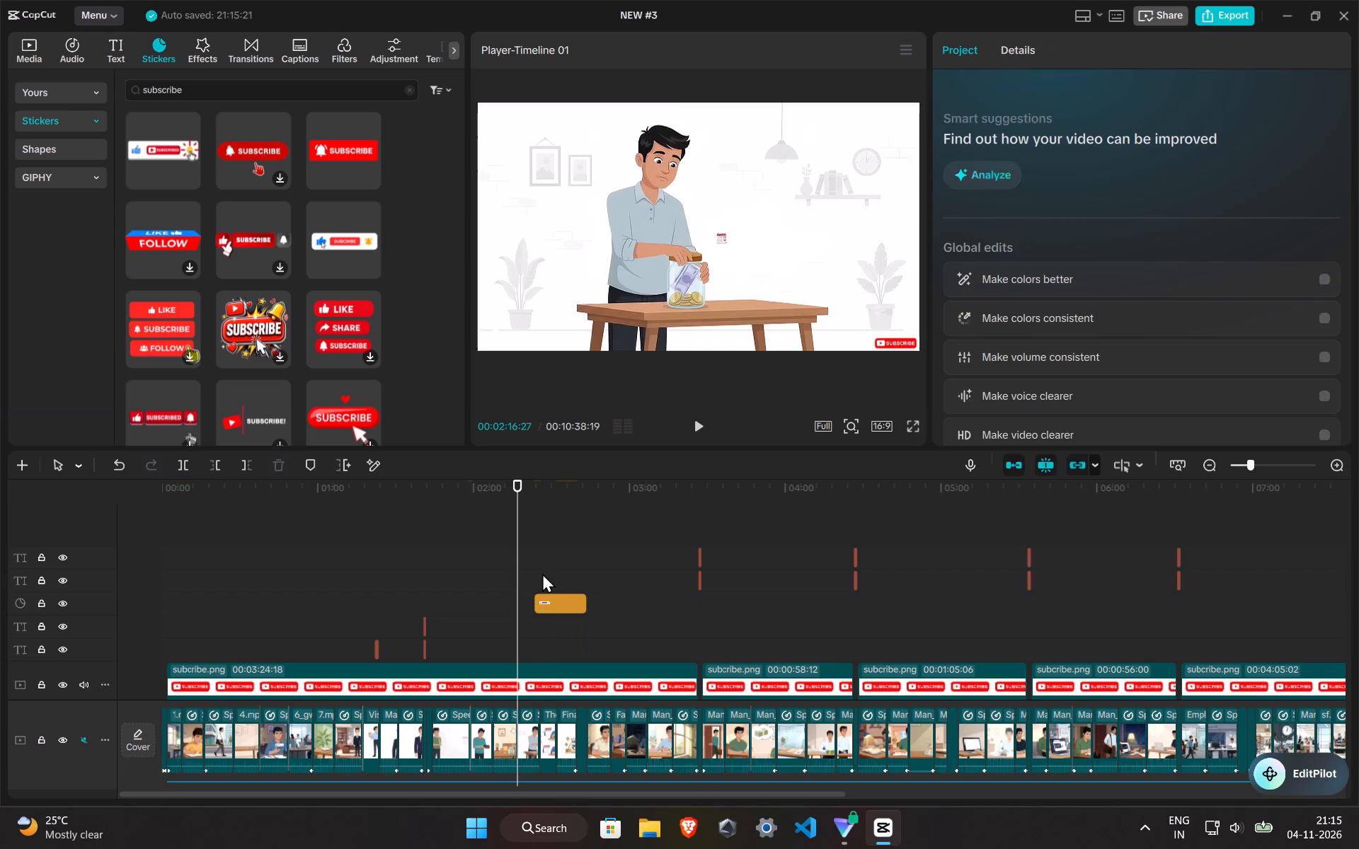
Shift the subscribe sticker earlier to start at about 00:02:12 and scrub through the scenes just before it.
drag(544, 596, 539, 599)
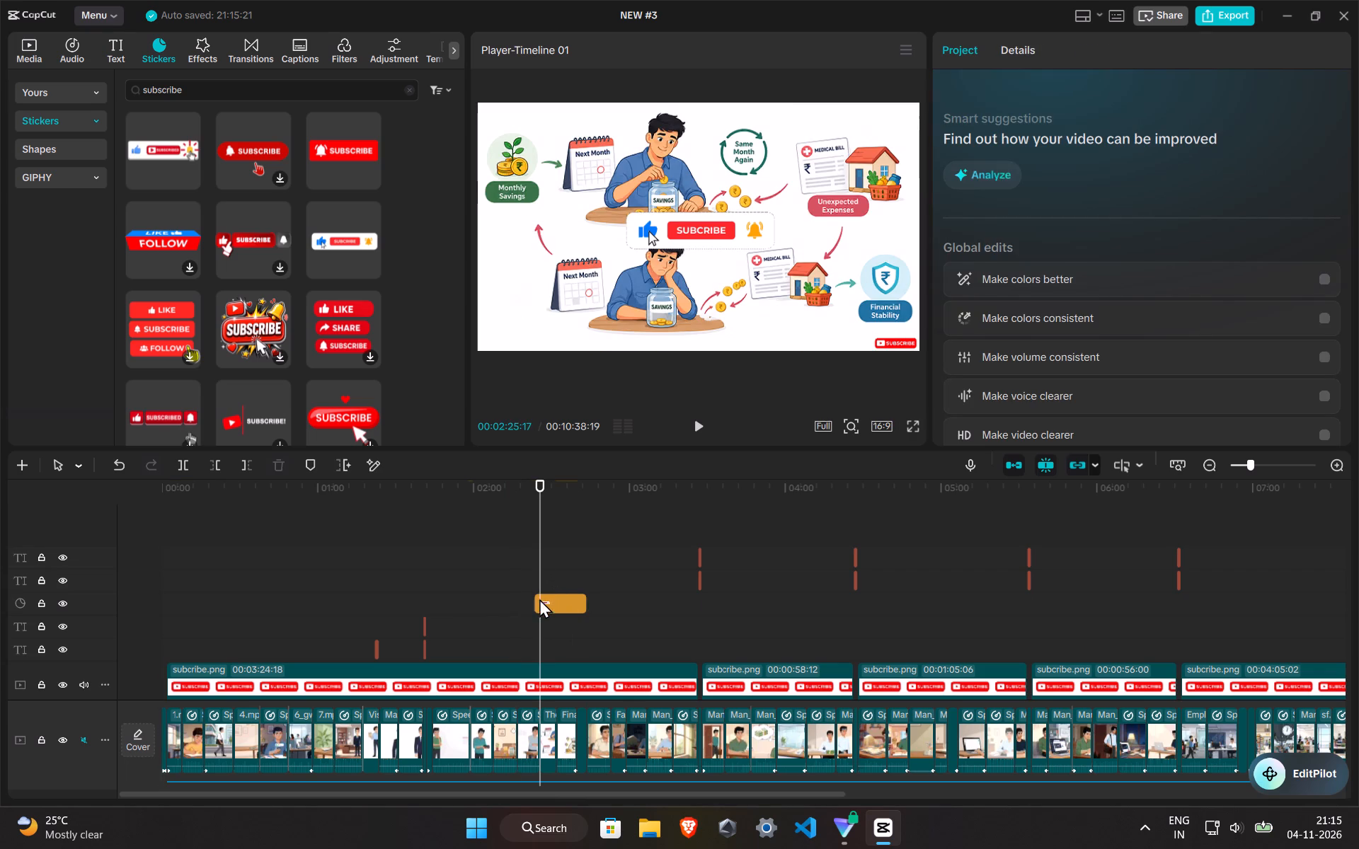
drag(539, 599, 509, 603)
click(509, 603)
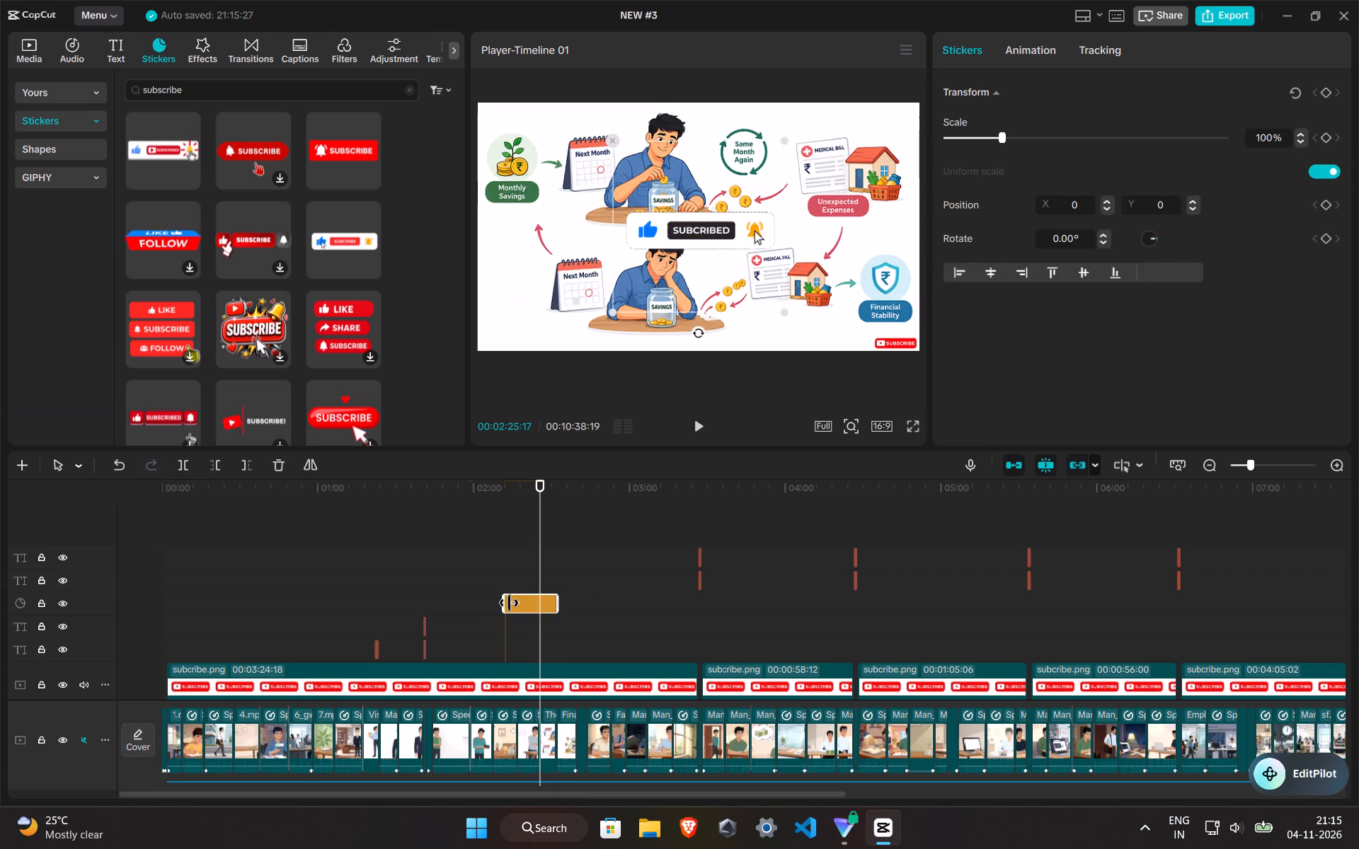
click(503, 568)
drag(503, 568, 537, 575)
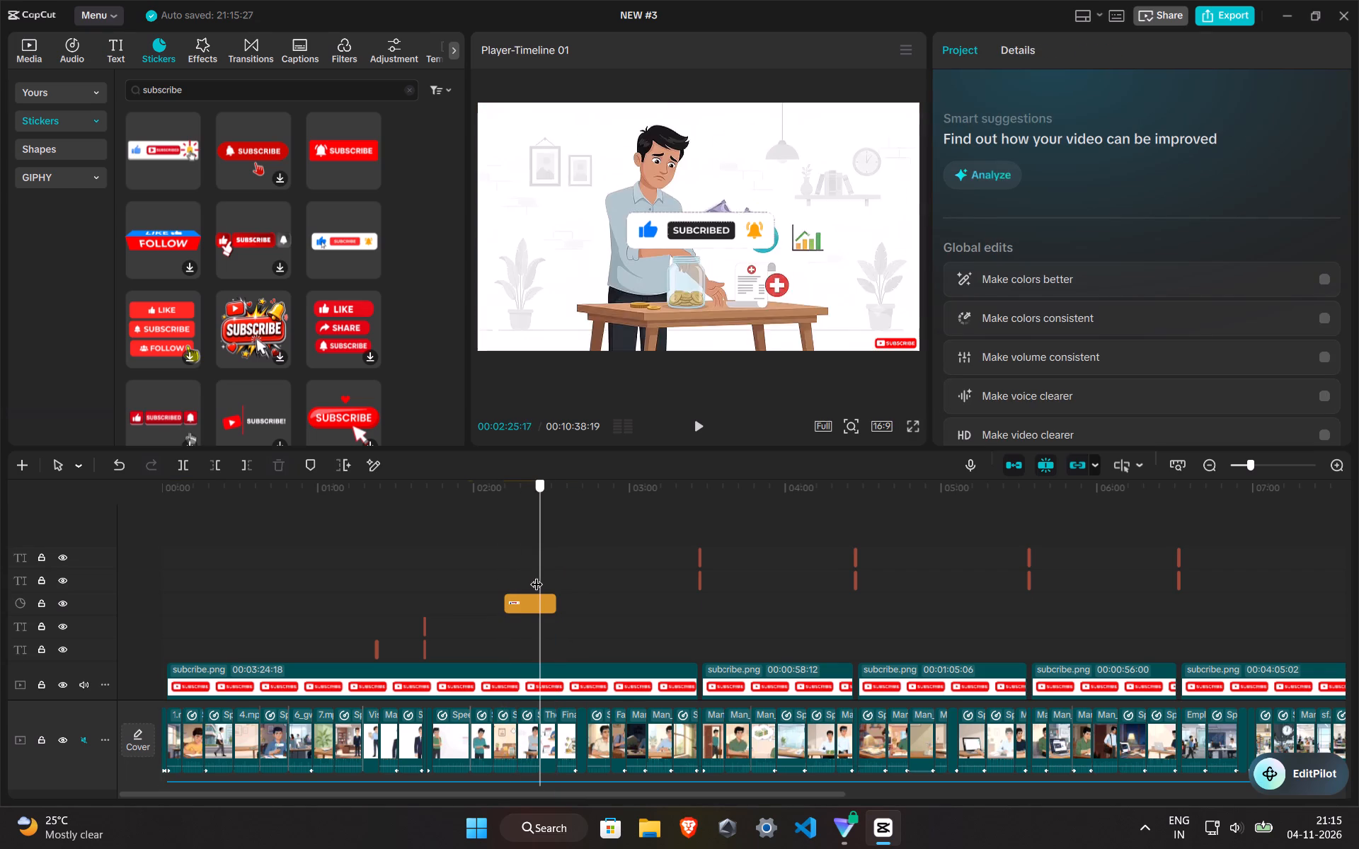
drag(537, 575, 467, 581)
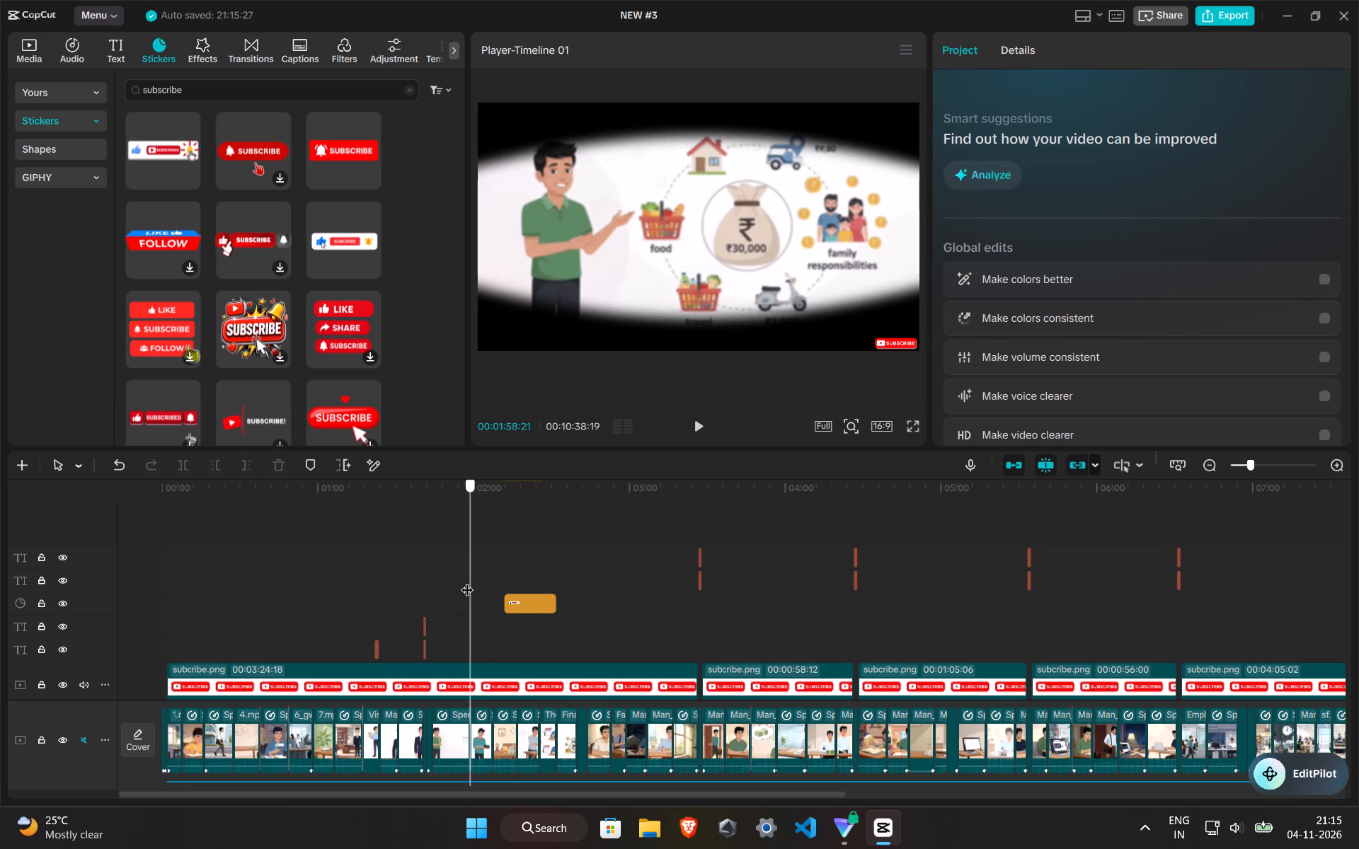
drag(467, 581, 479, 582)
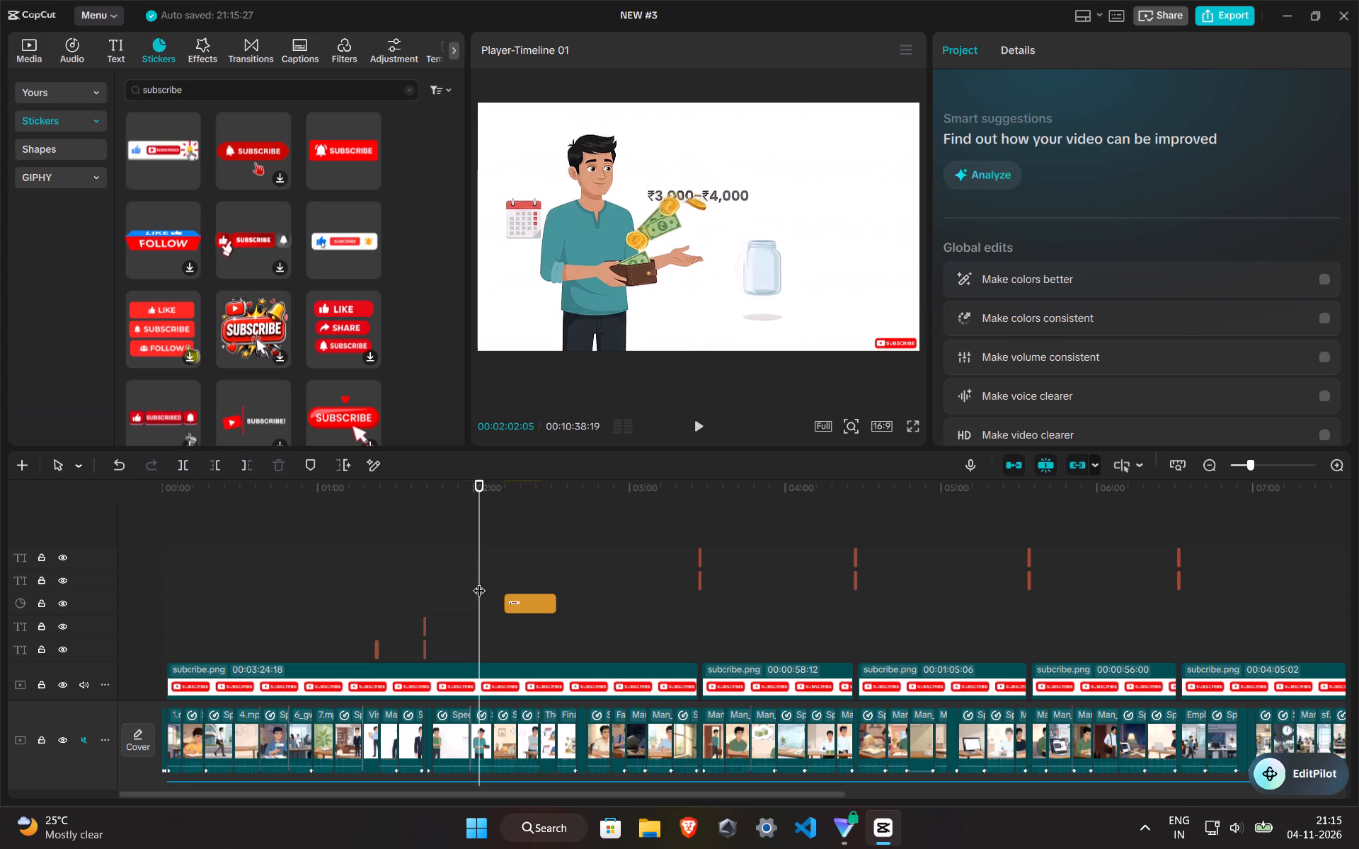
Move the subscribe sticker just above the lowest text track, starting at about 00:01:58, and scrub the scenes around its start.
drag(516, 606, 495, 628)
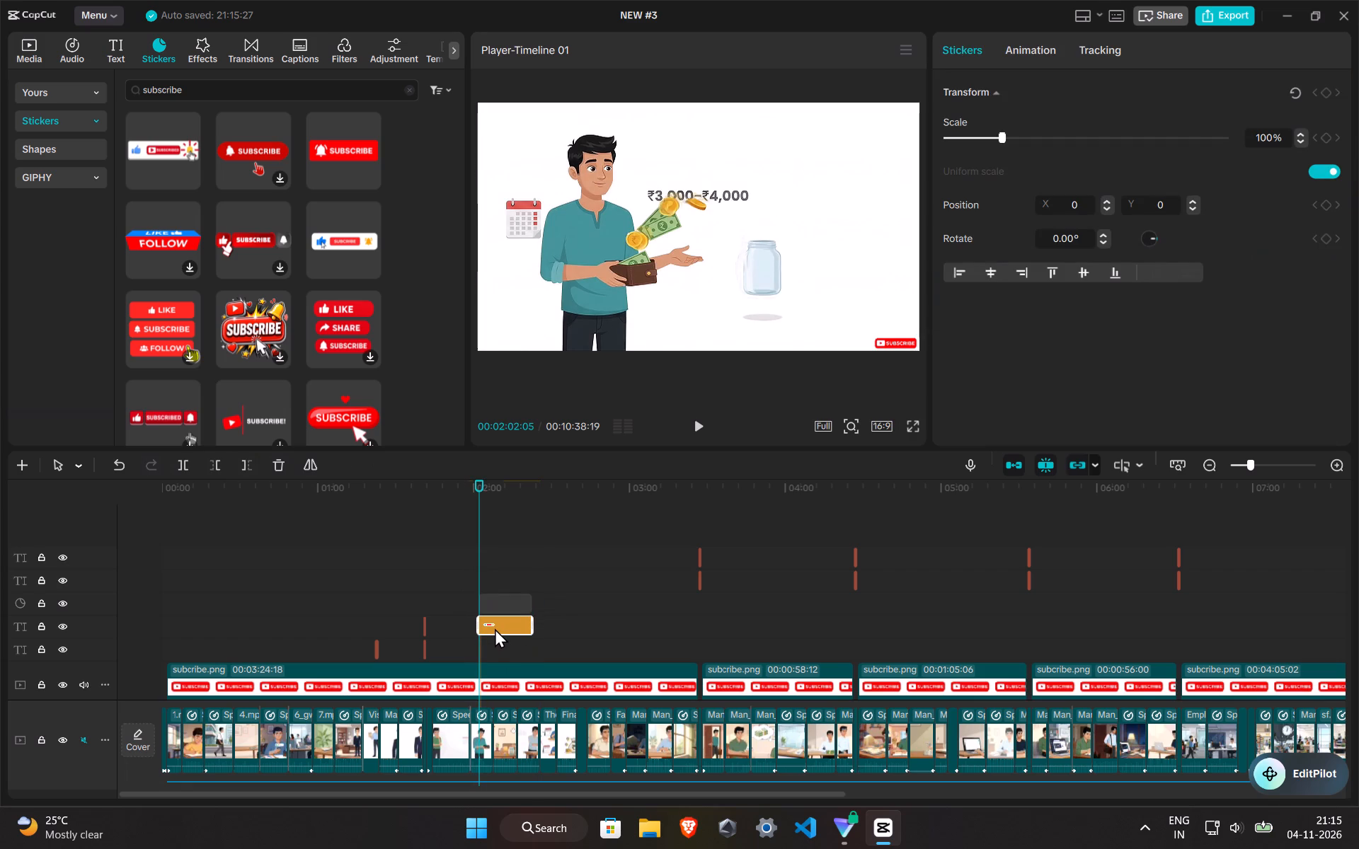
drag(495, 628, 488, 637)
drag(488, 637, 483, 640)
click(463, 577)
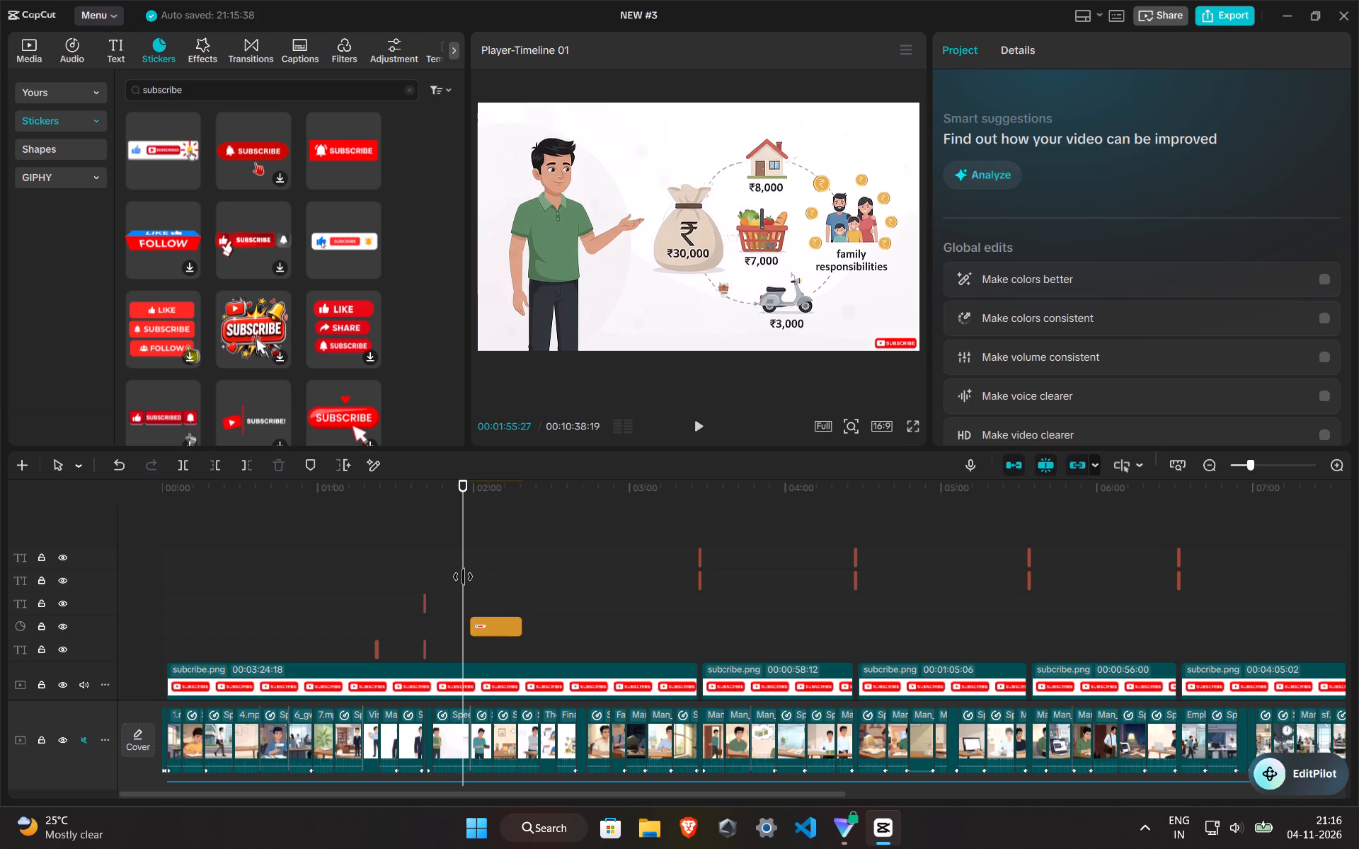
drag(454, 587, 473, 589)
drag(473, 589, 461, 593)
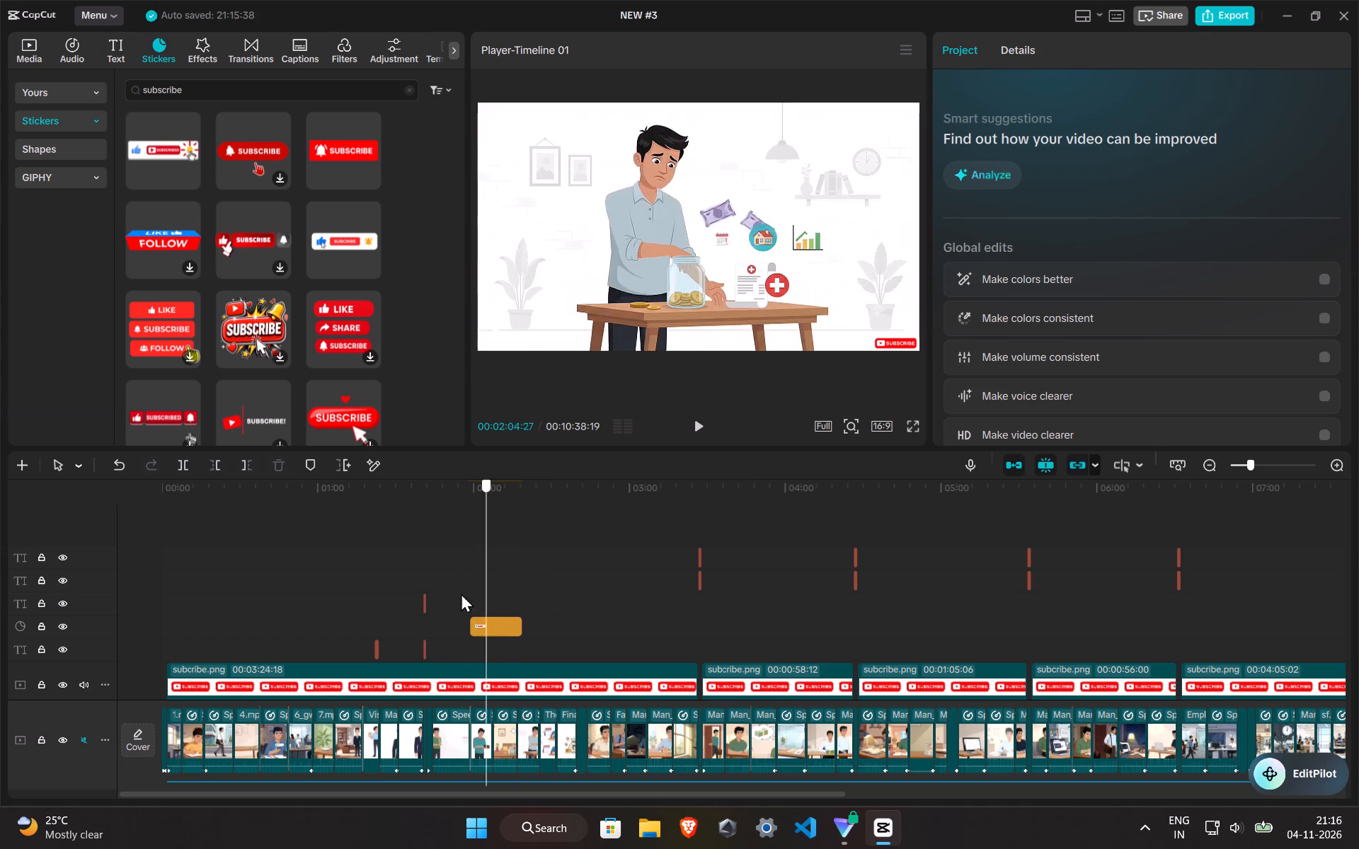
drag(461, 593, 459, 595)
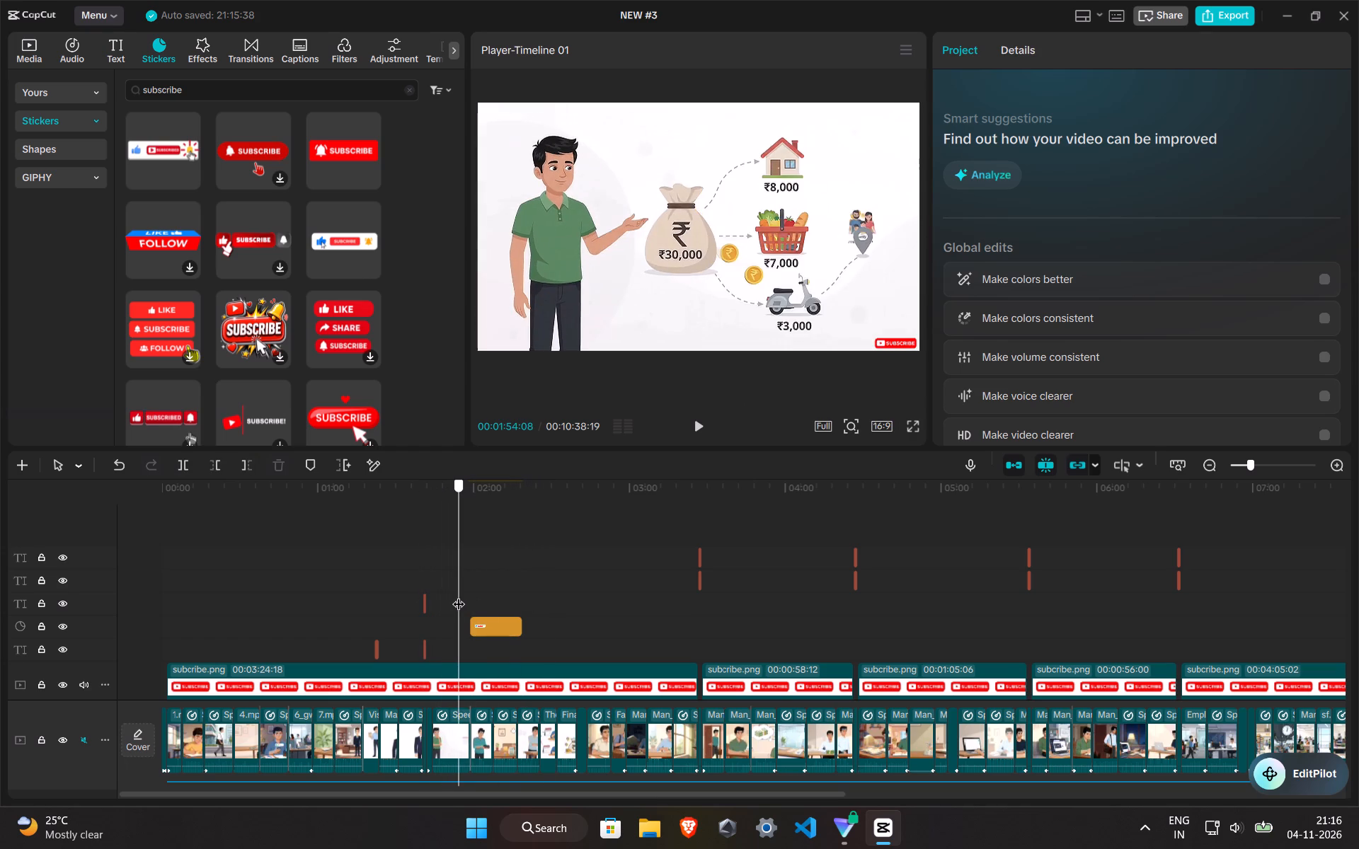
drag(459, 595, 462, 600)
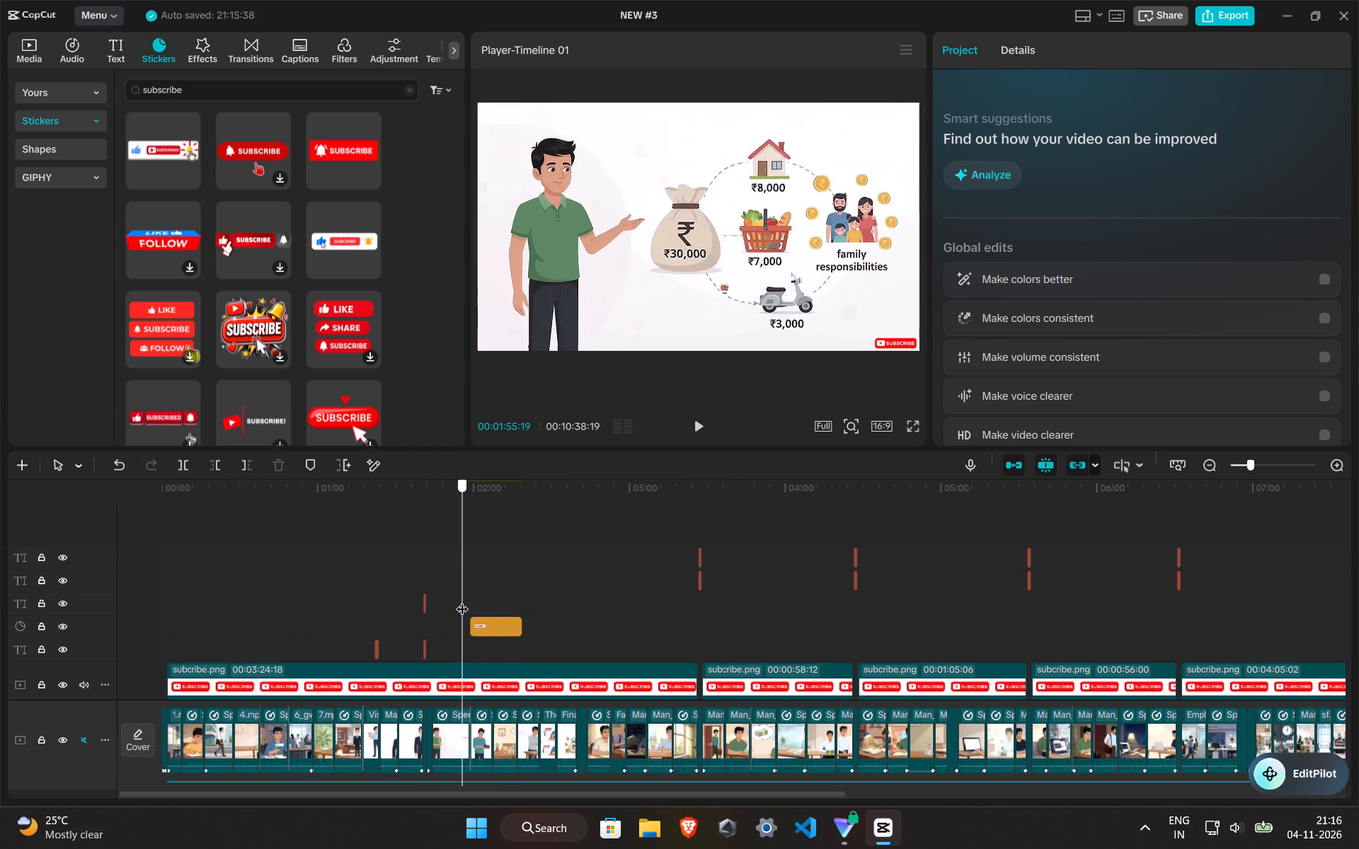
drag(462, 600, 475, 605)
Move the subscribe sticker earlier on its track to start at about 00:01:02, ending just before the first text clip.
drag(484, 616, 496, 617)
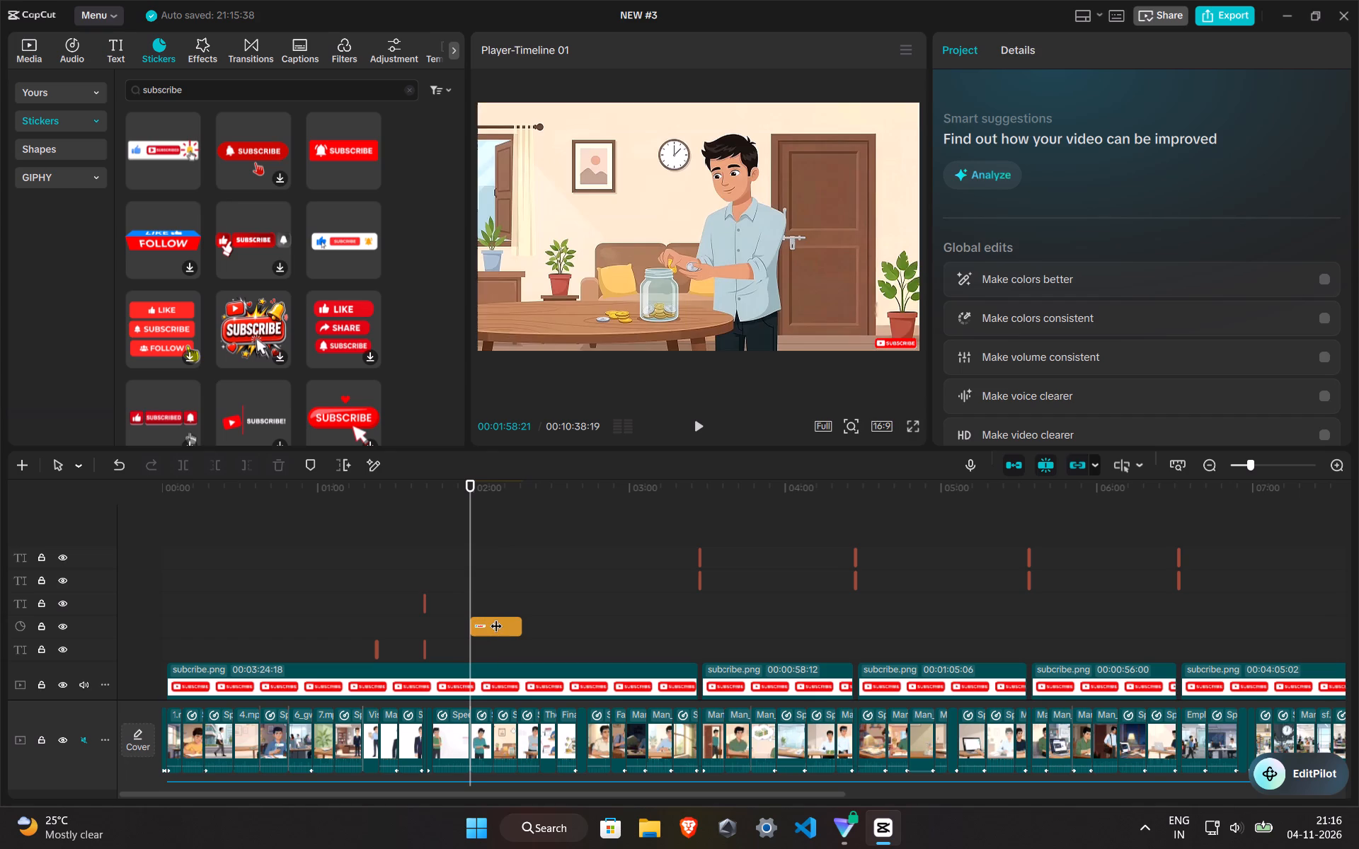
drag(495, 623, 353, 621)
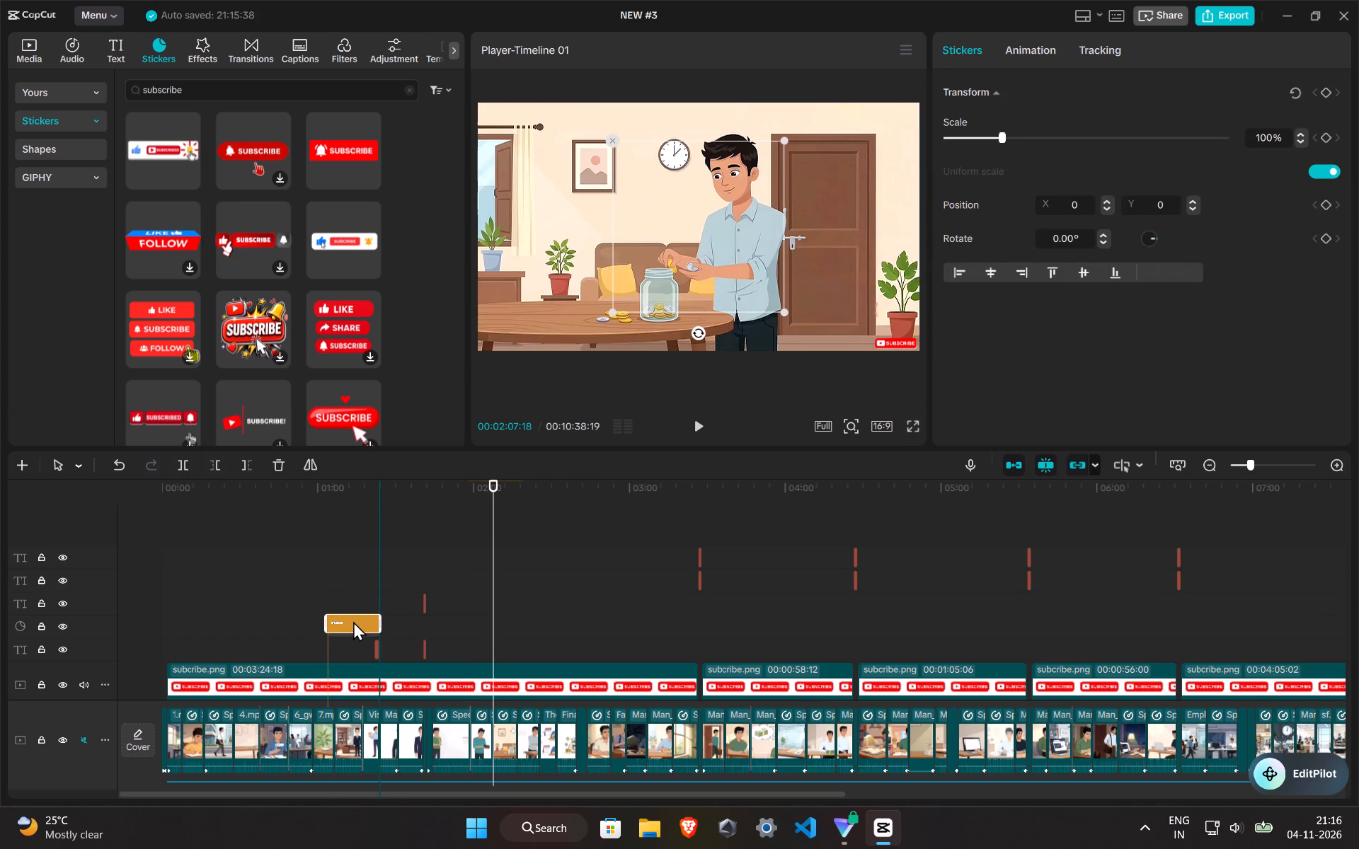
drag(353, 621, 343, 623)
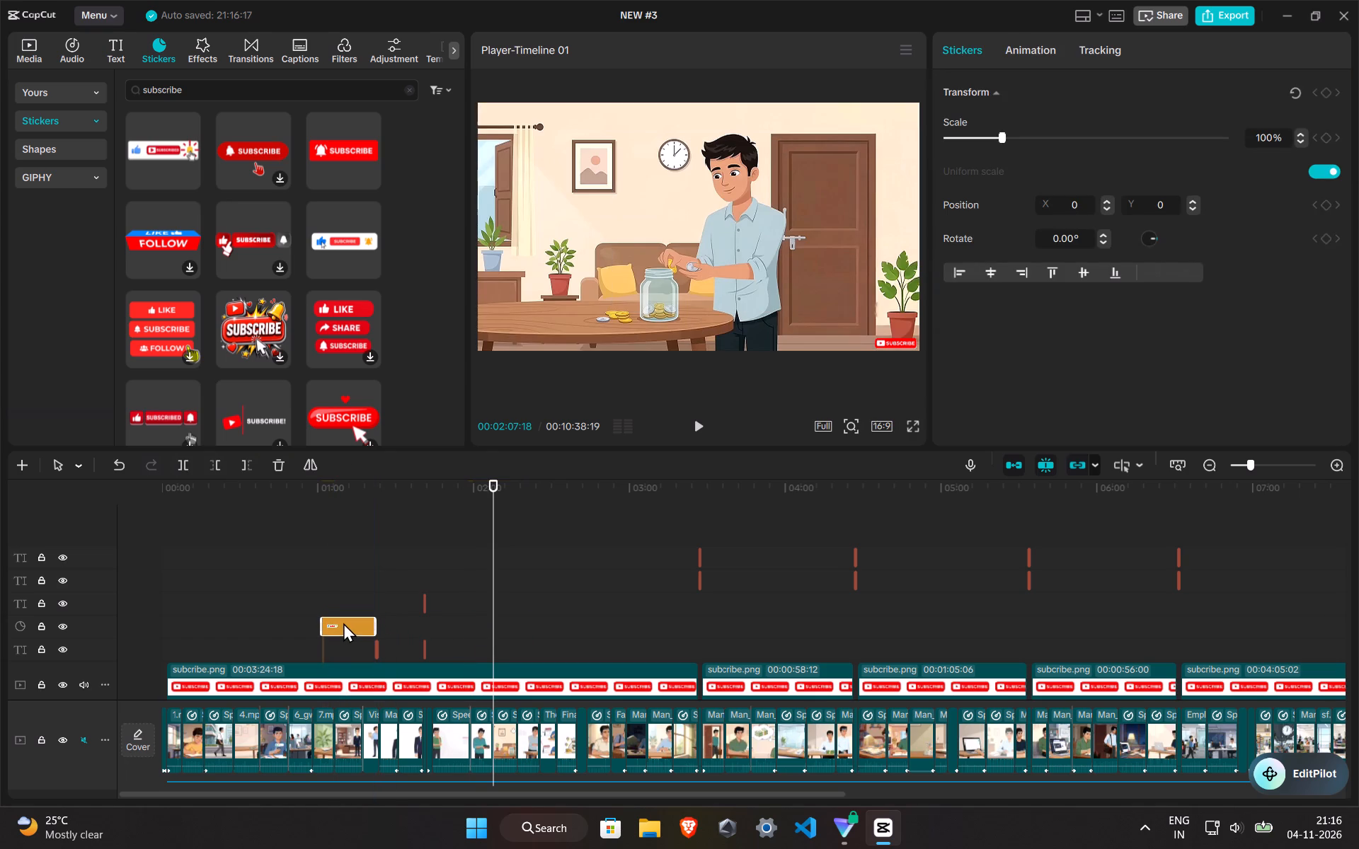
Play the office scenes from about 00:00:48 and scrub through the beginning of the subscribe sticker.
click(286, 584)
key(space)
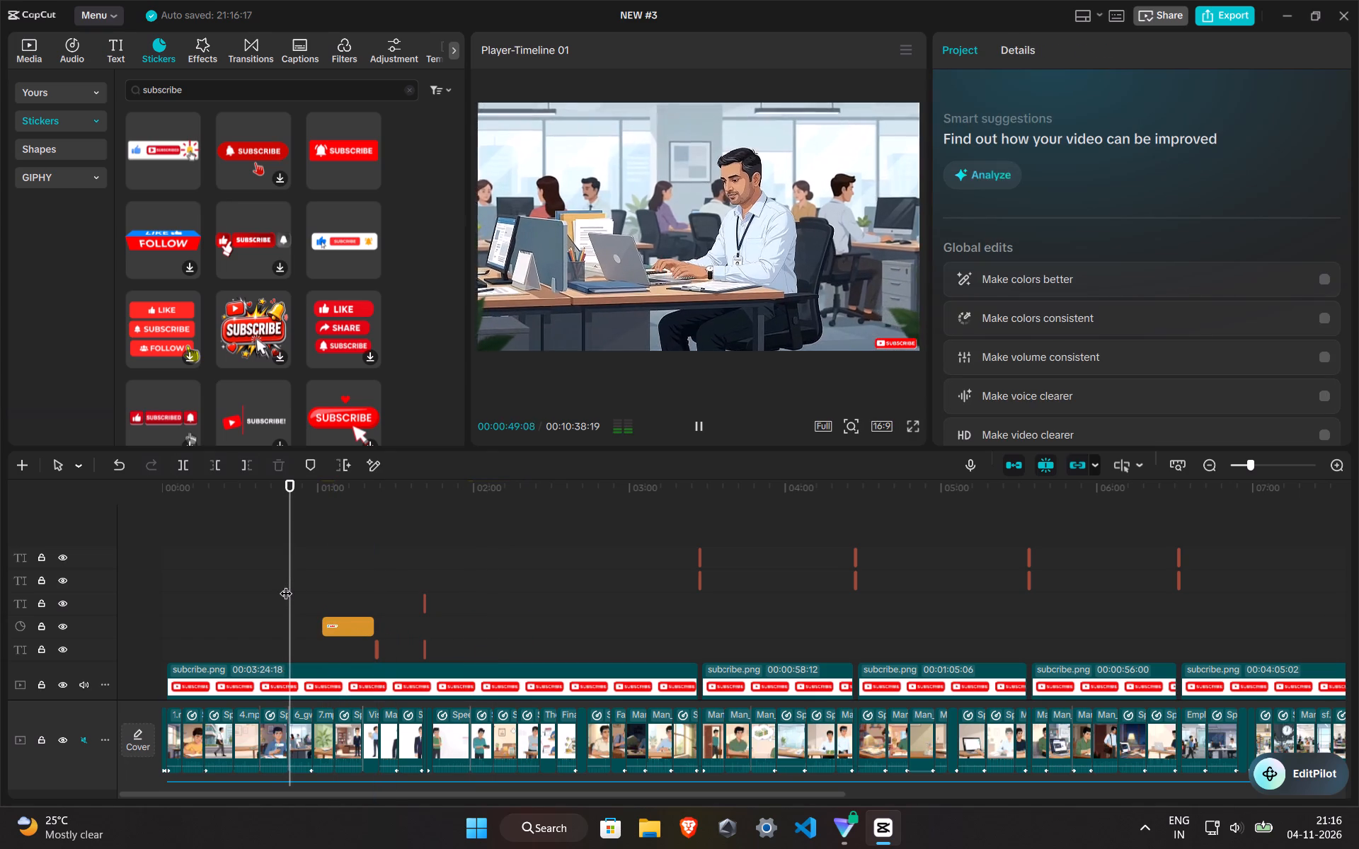
key(space)
key(space)
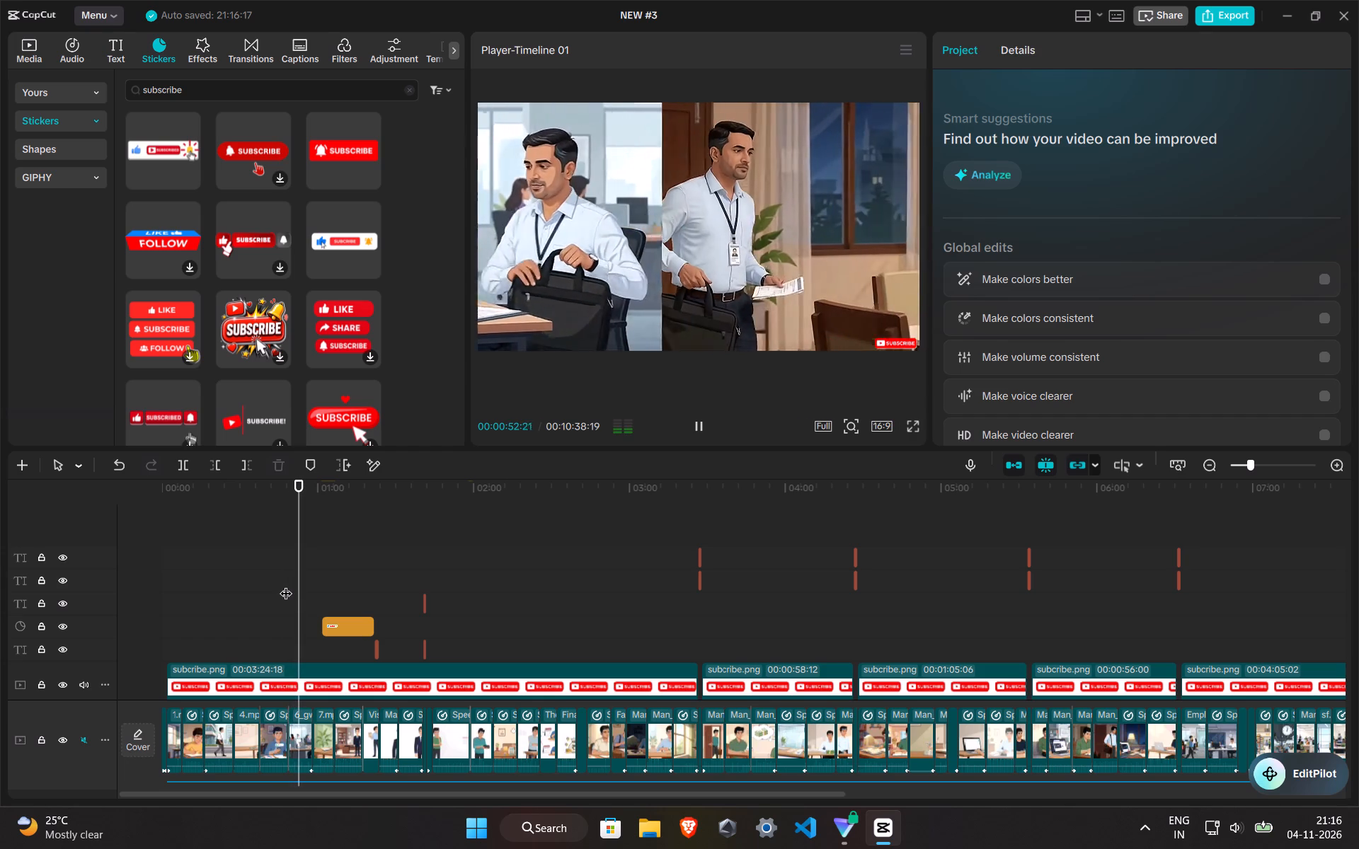
key(space)
drag(319, 588, 336, 594)
double_click(336, 594)
drag(332, 594, 331, 594)
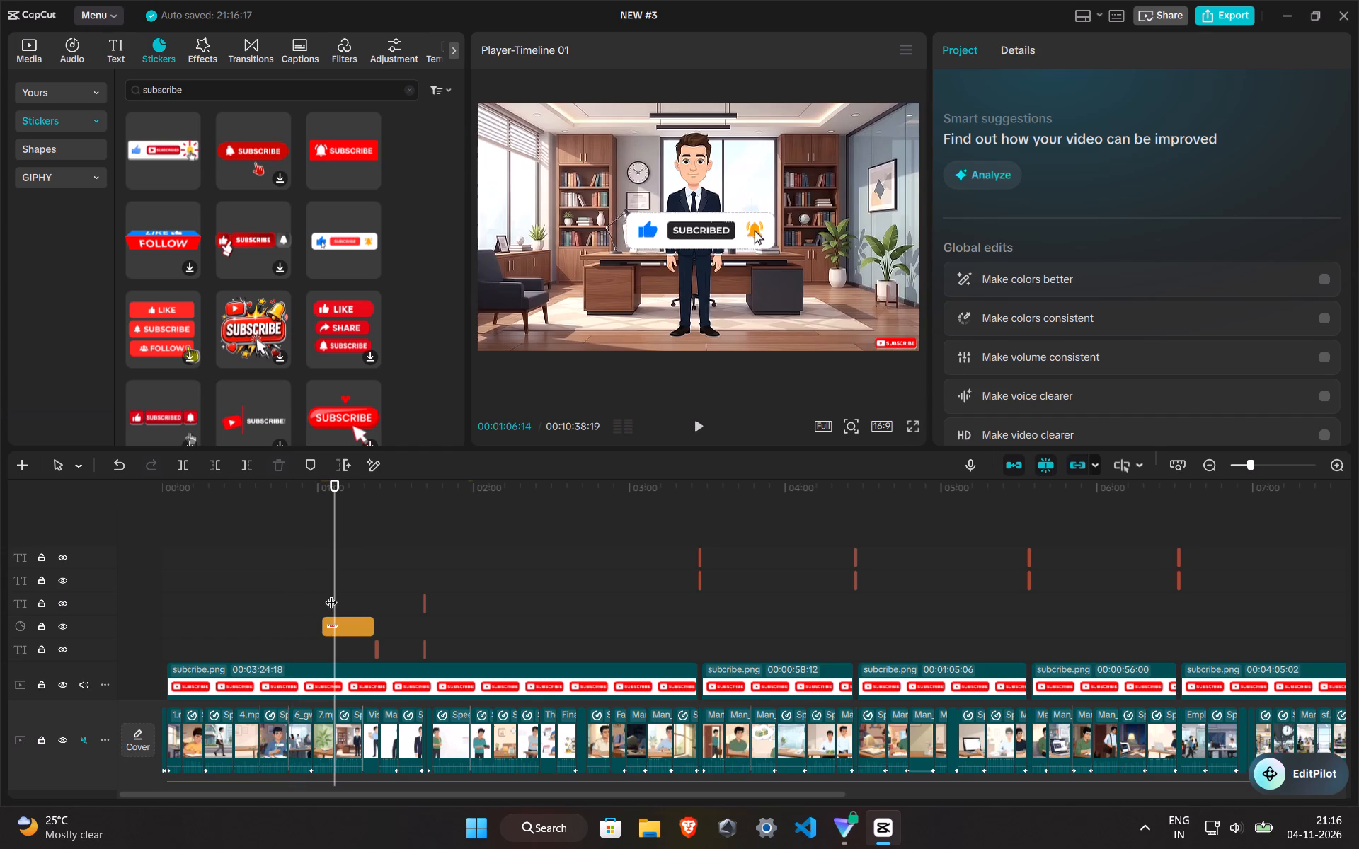
Scrub from the start of the video toward its end and return the playhead to 00:00:00:00.
drag(331, 594, 36, 535)
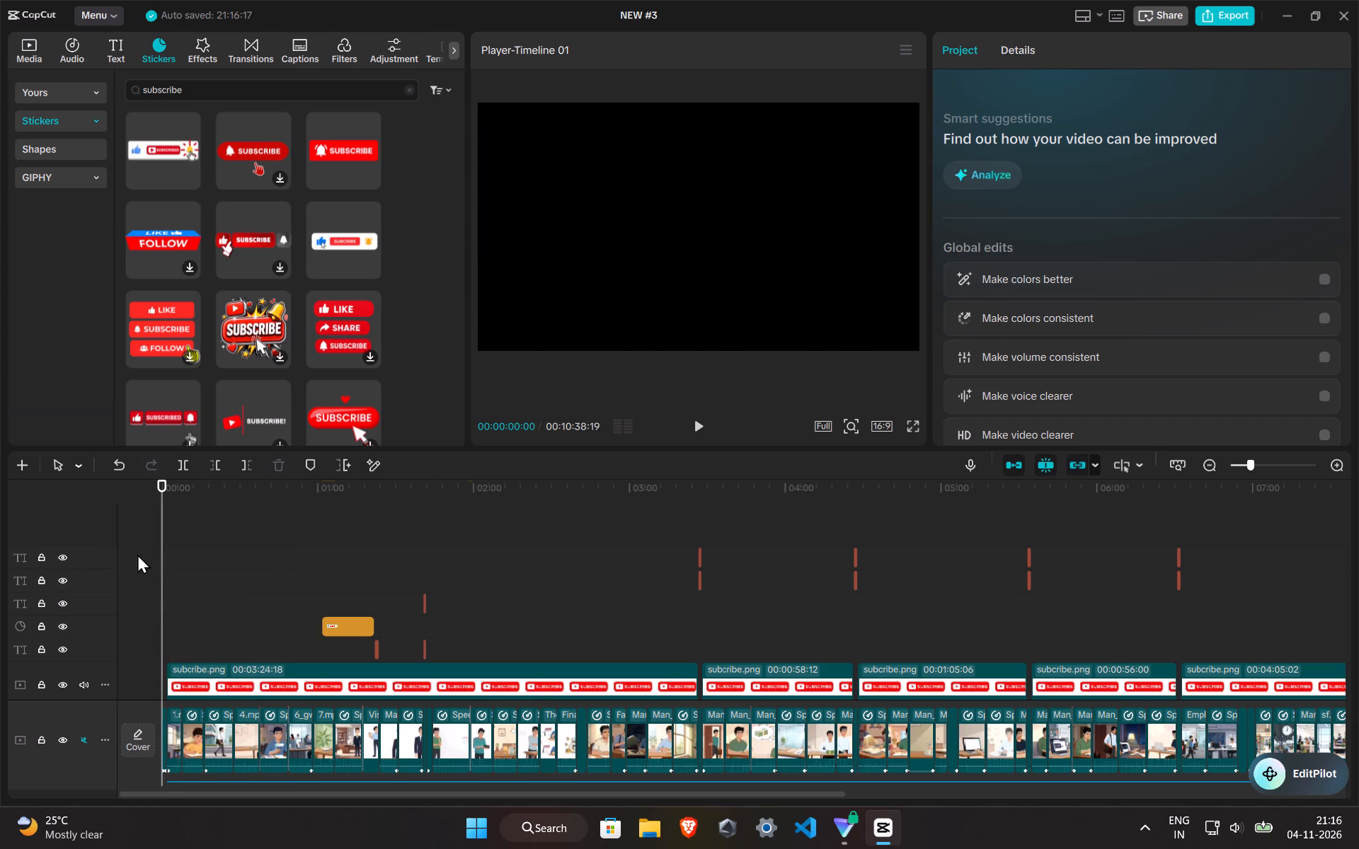
drag(163, 566, 1124, 848)
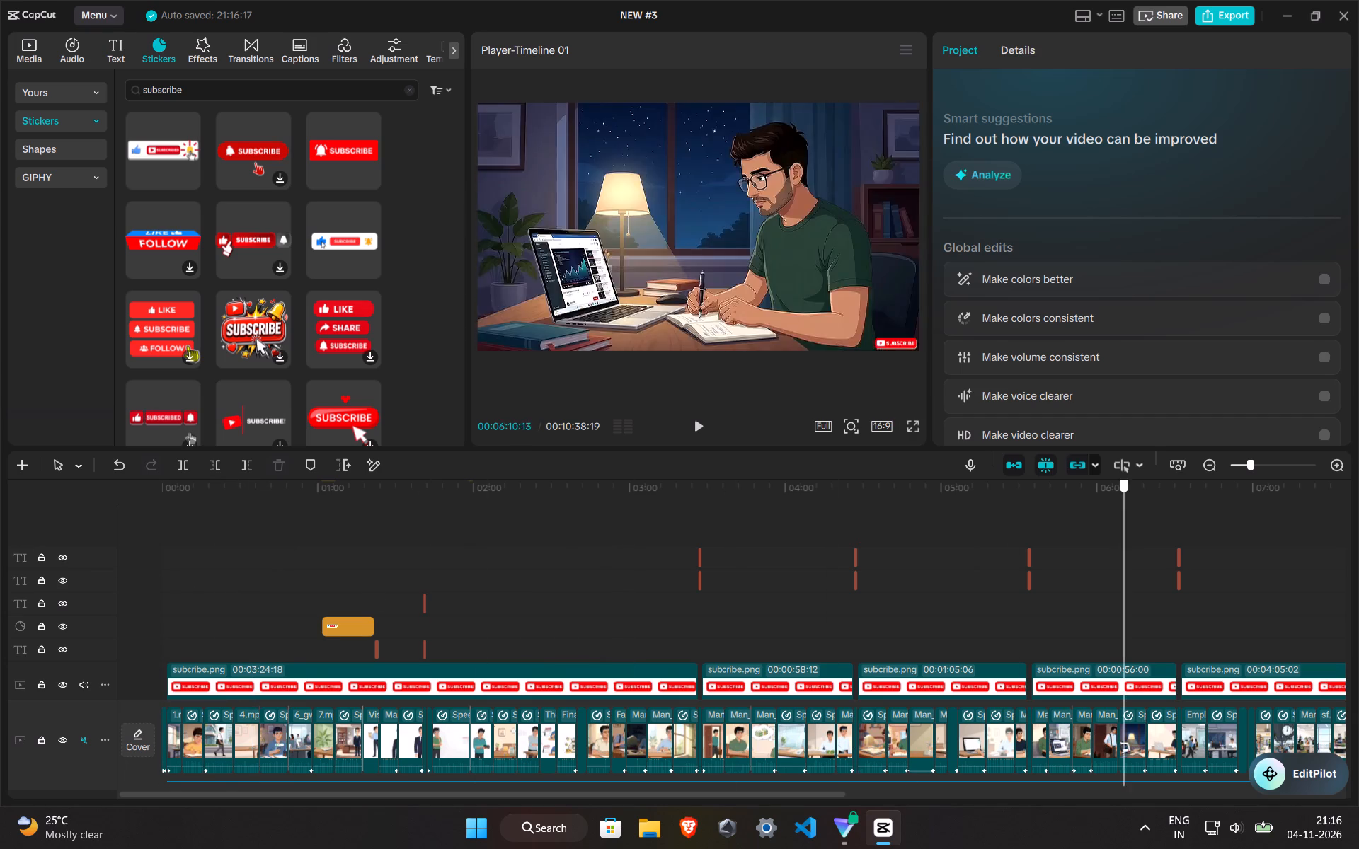
drag(1124, 848, 1345, 830)
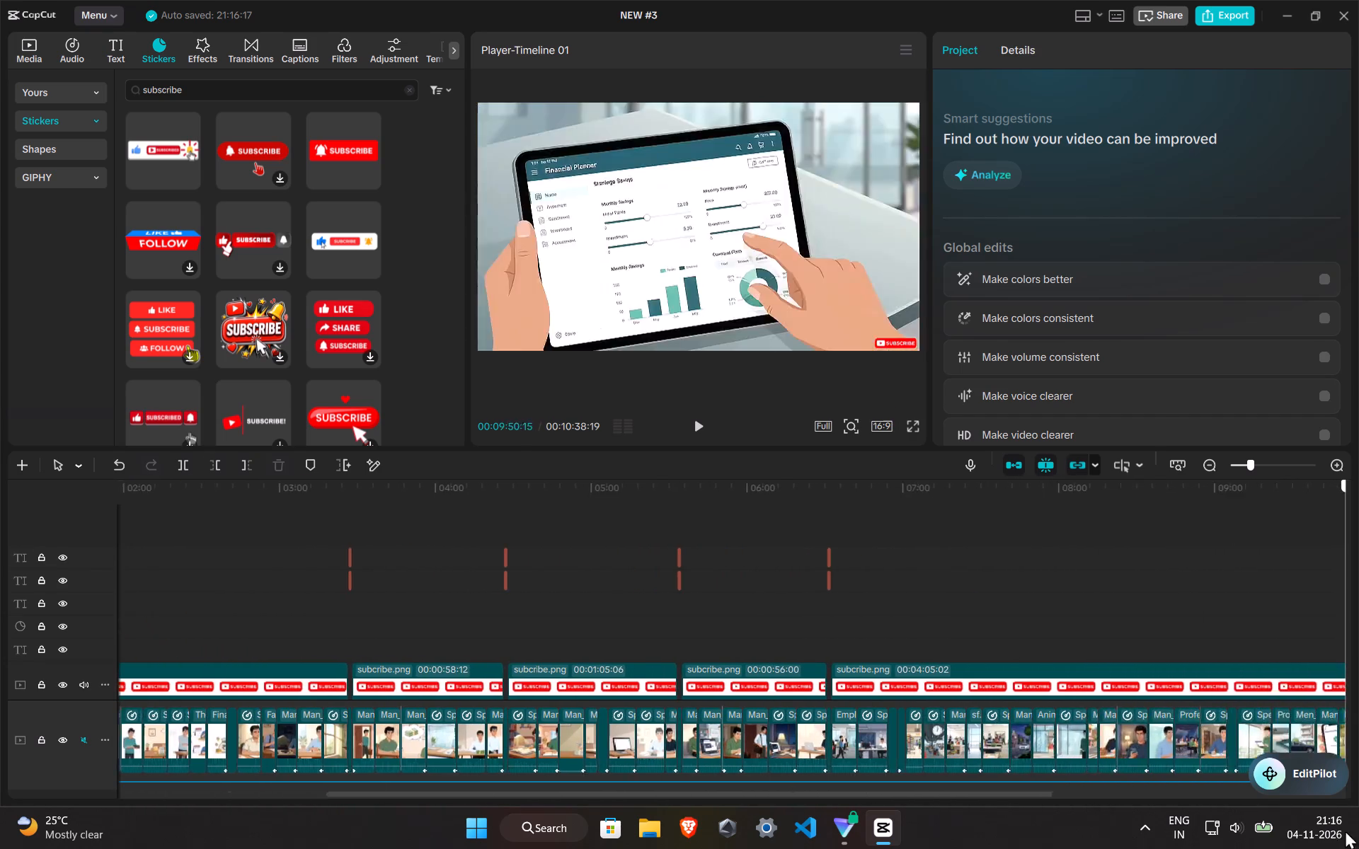
drag(1345, 830, 0, 475)
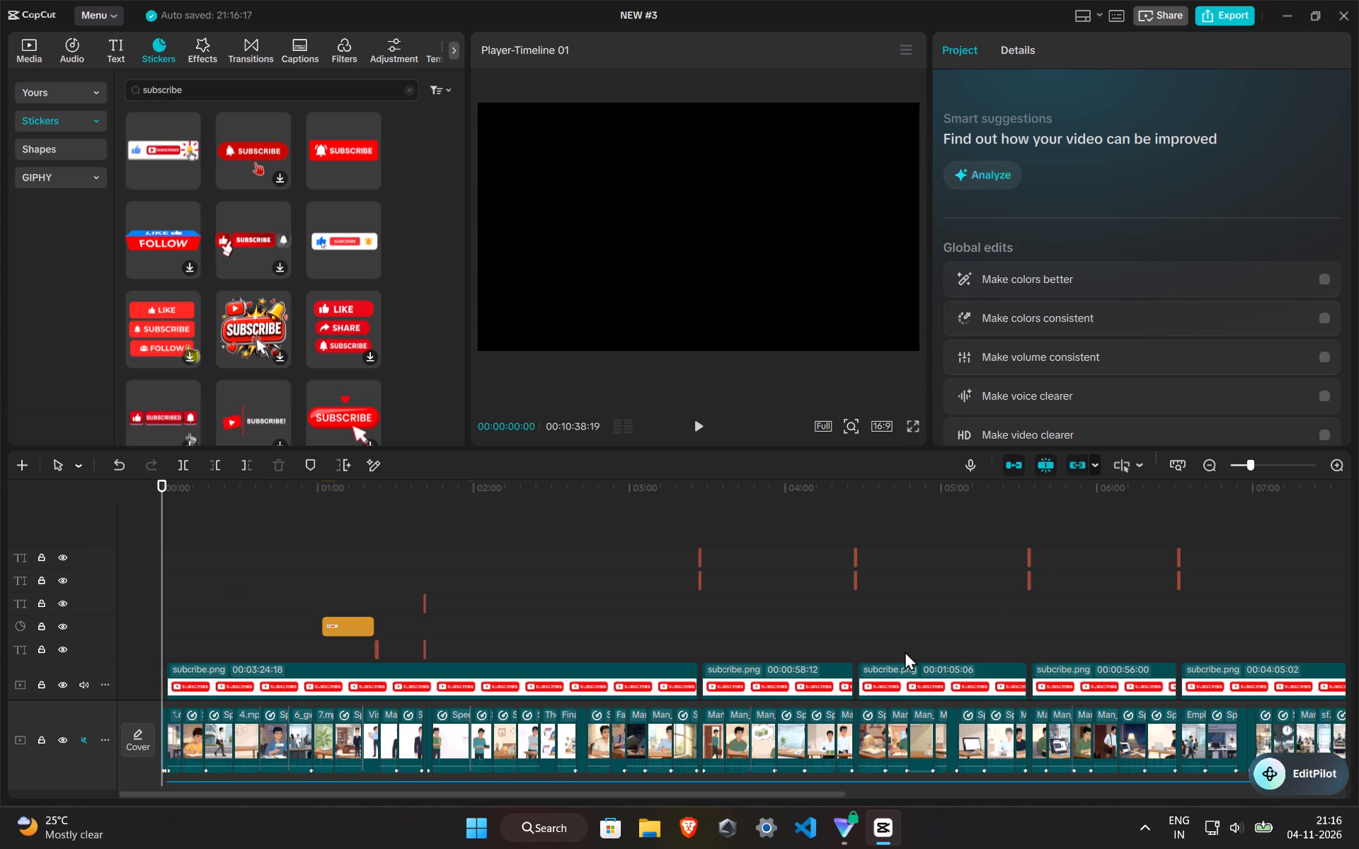
Switch to the Brave browser and search for yt studio in a new tab.
click(669, 848)
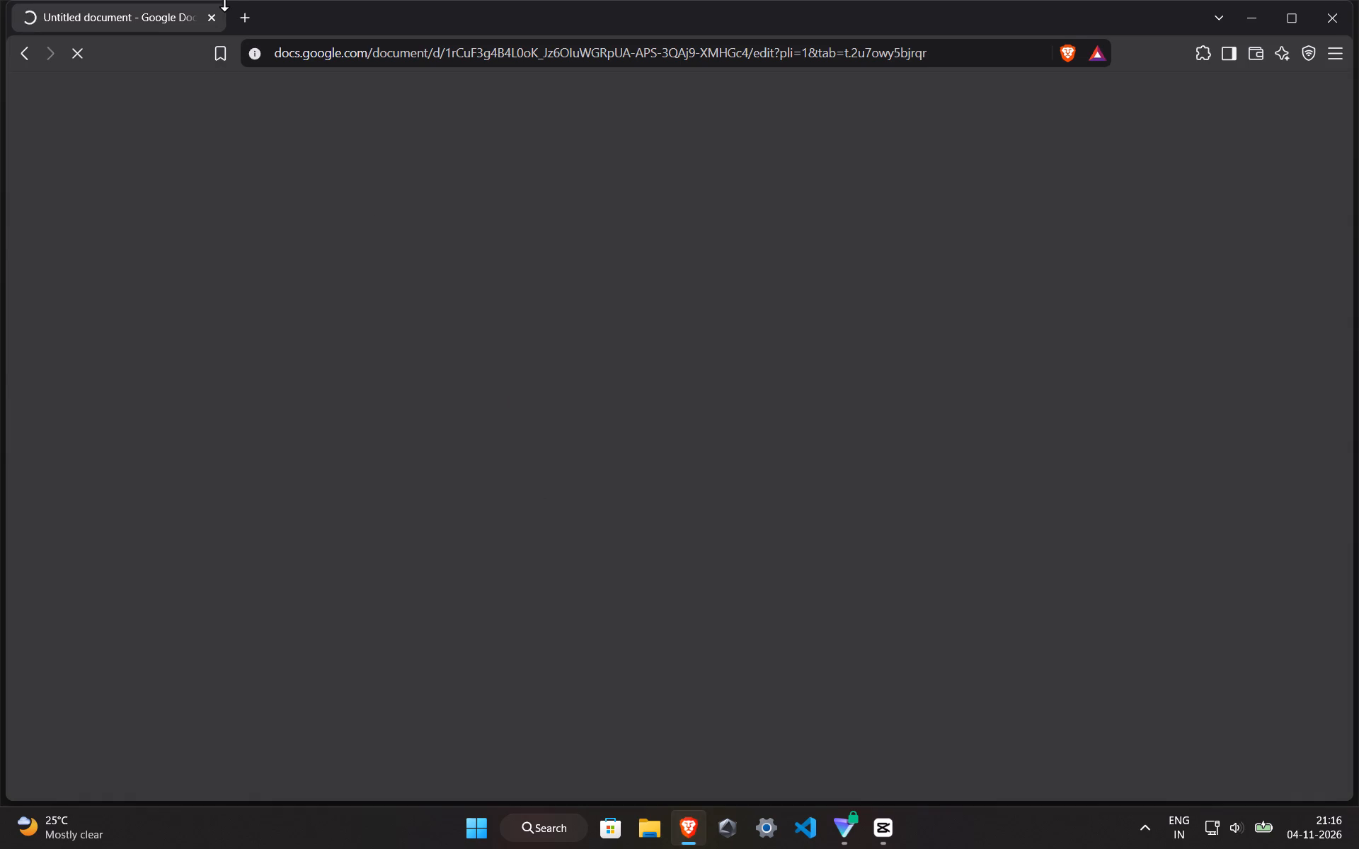
click(239, 20)
text(yt)
key(space)
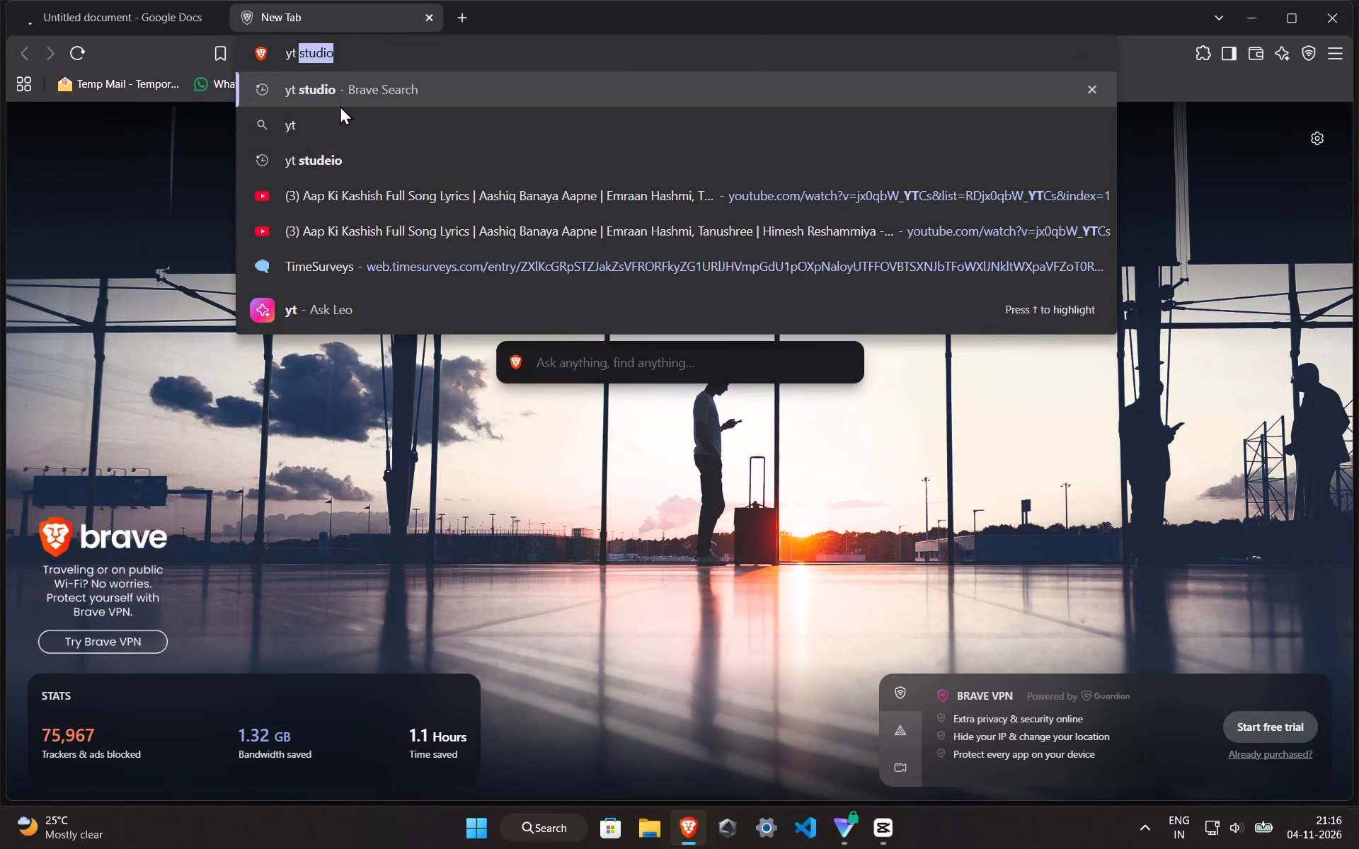
click(319, 89)
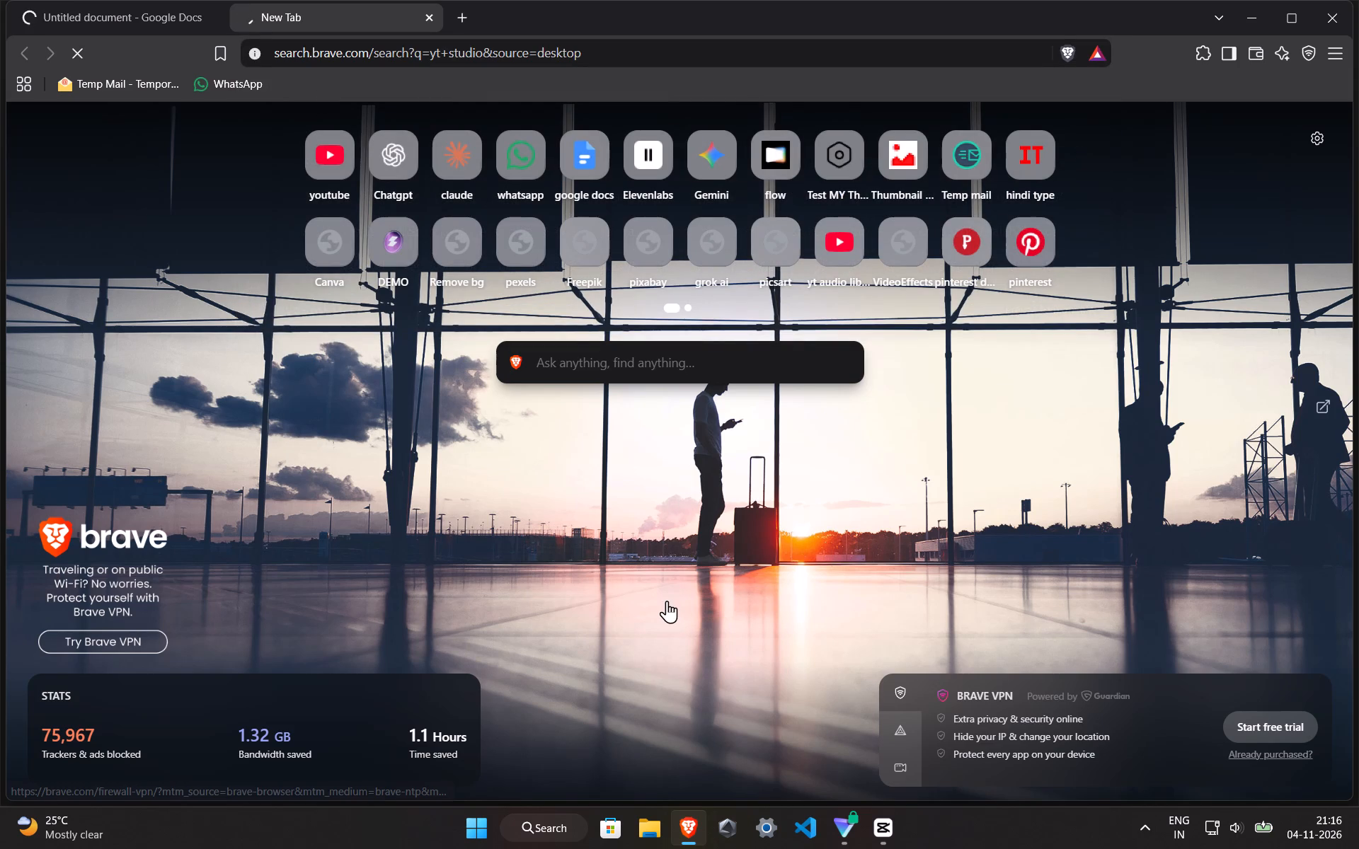
Switch to File Explorer, open the NEW folder inside Videos > Captures, and maximize the window.
click(631, 848)
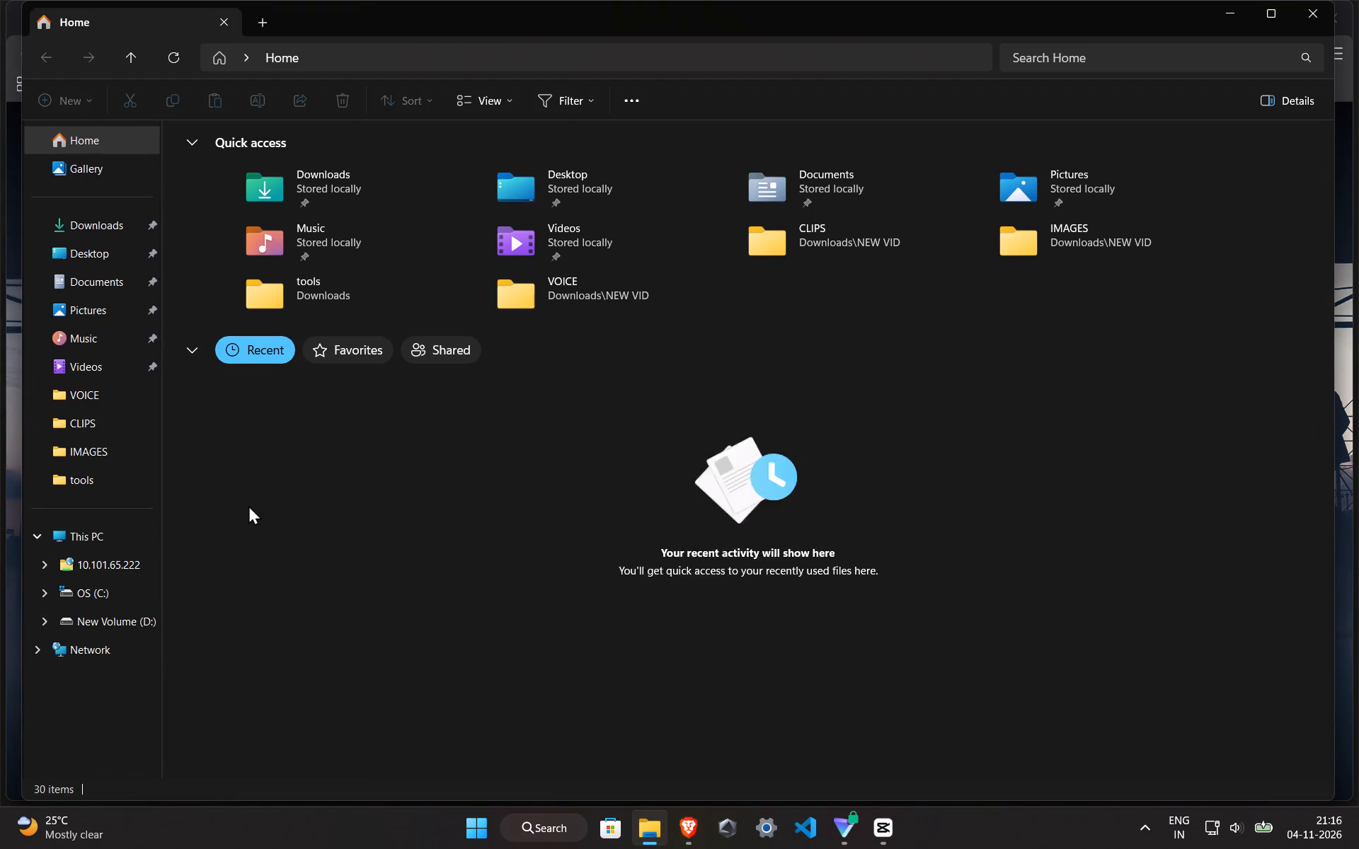
click(80, 299)
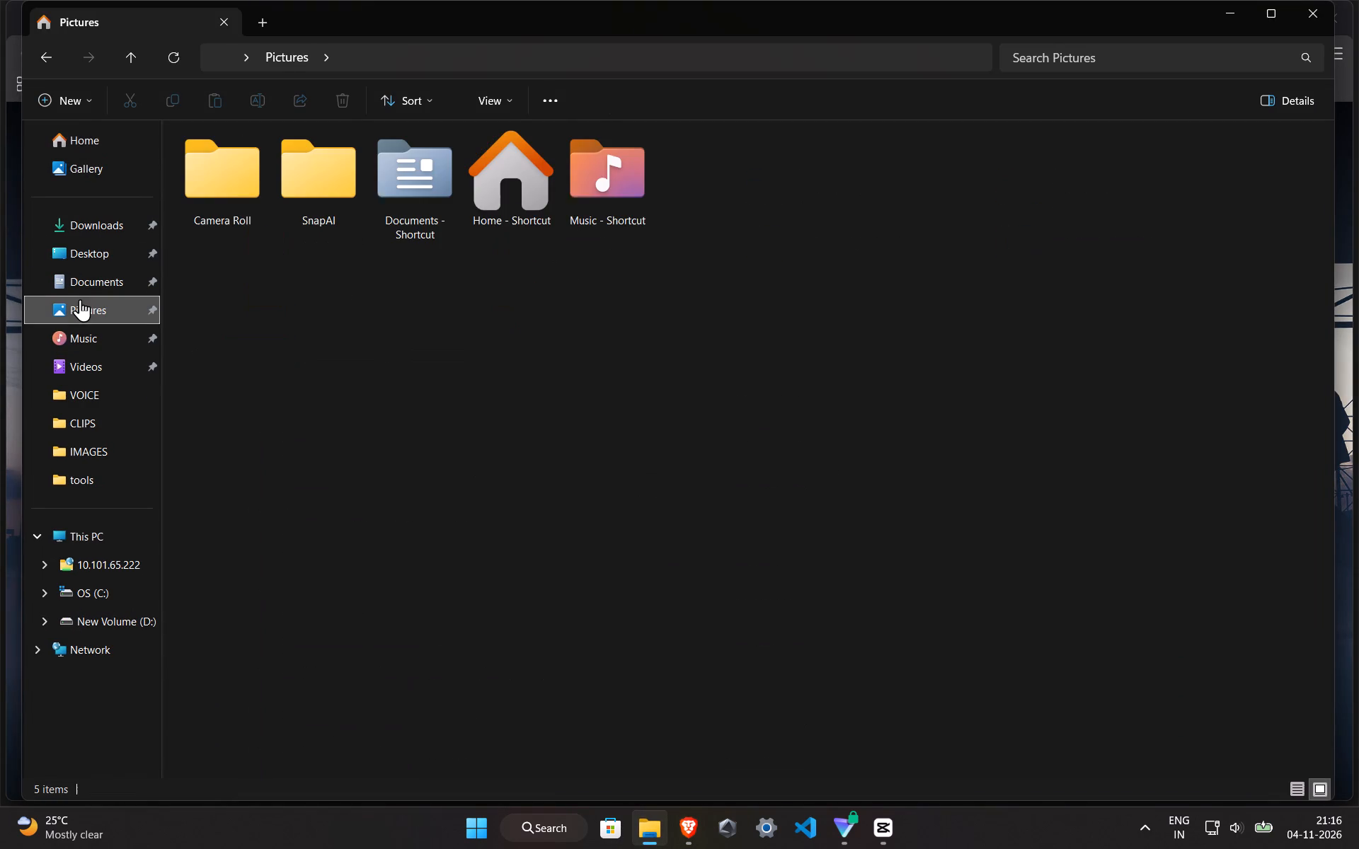
double_click(96, 355)
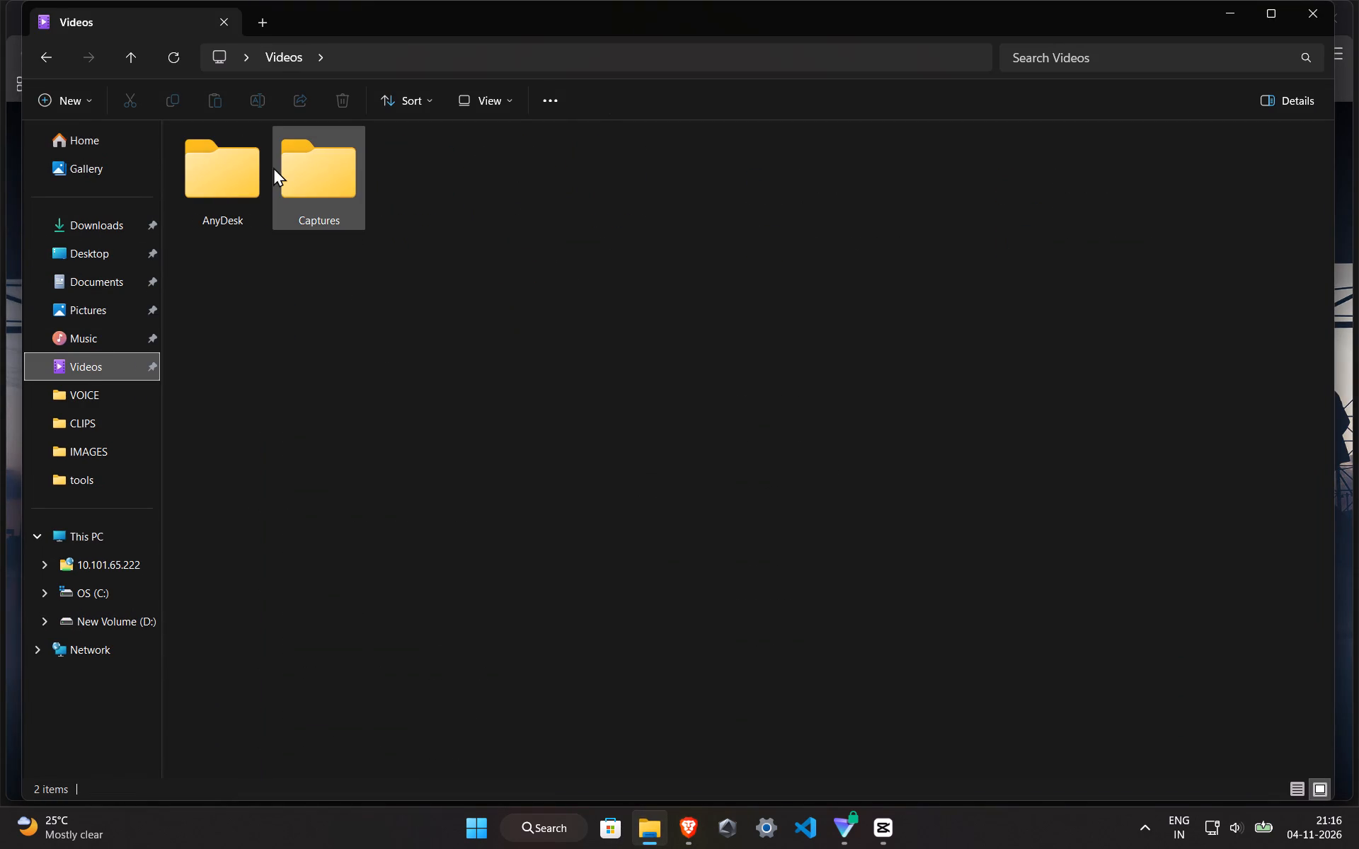
double_click(273, 167)
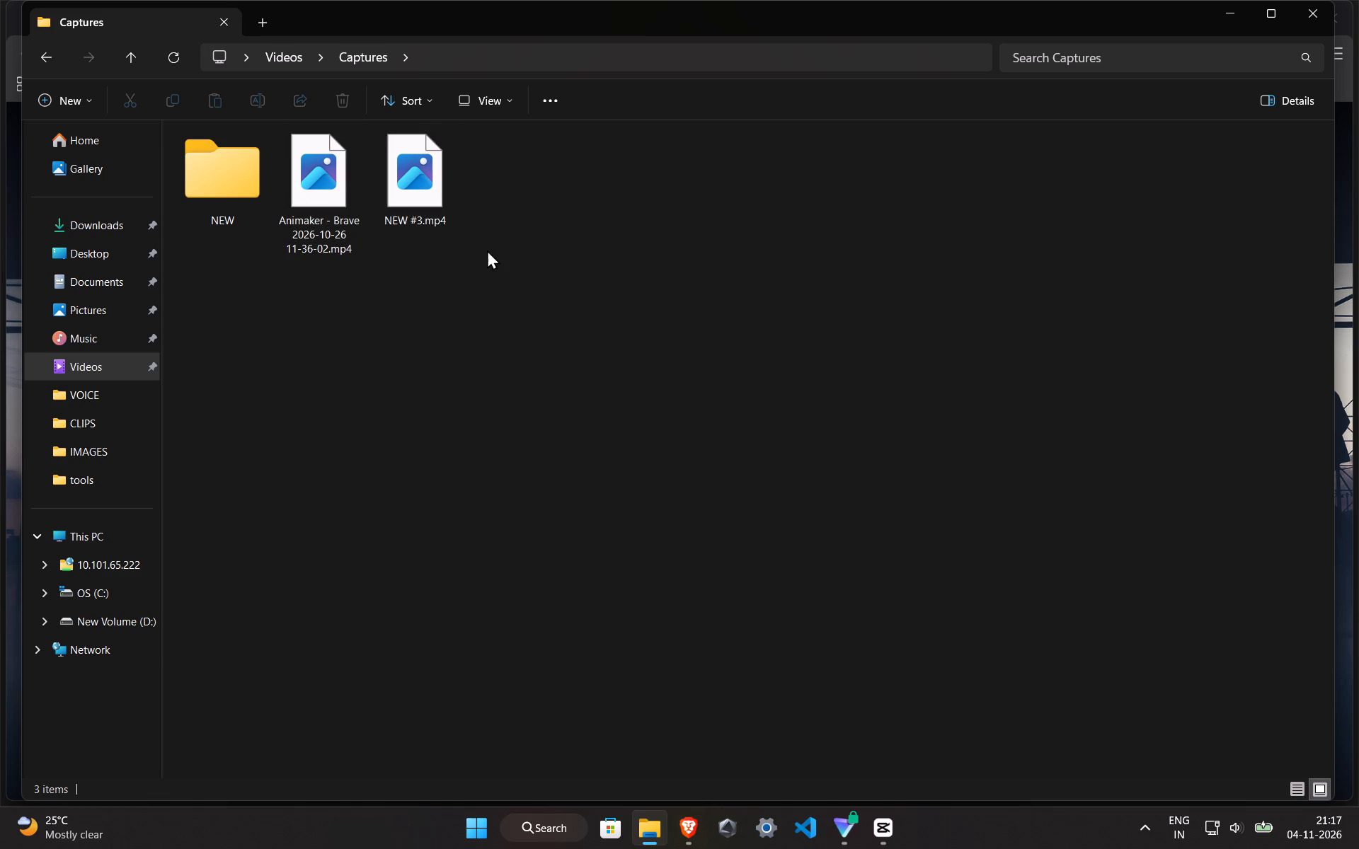
double_click(239, 179)
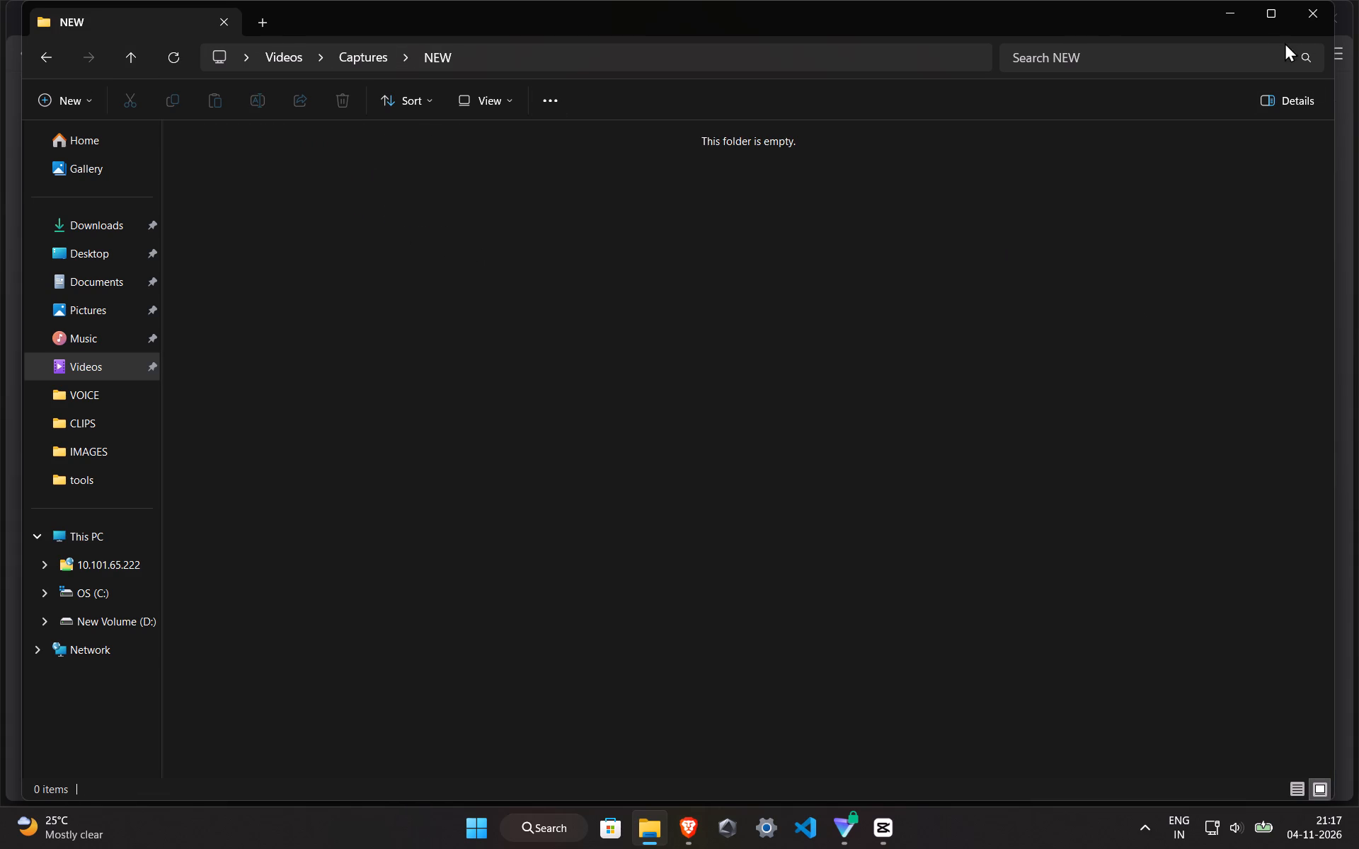
click(1272, 13)
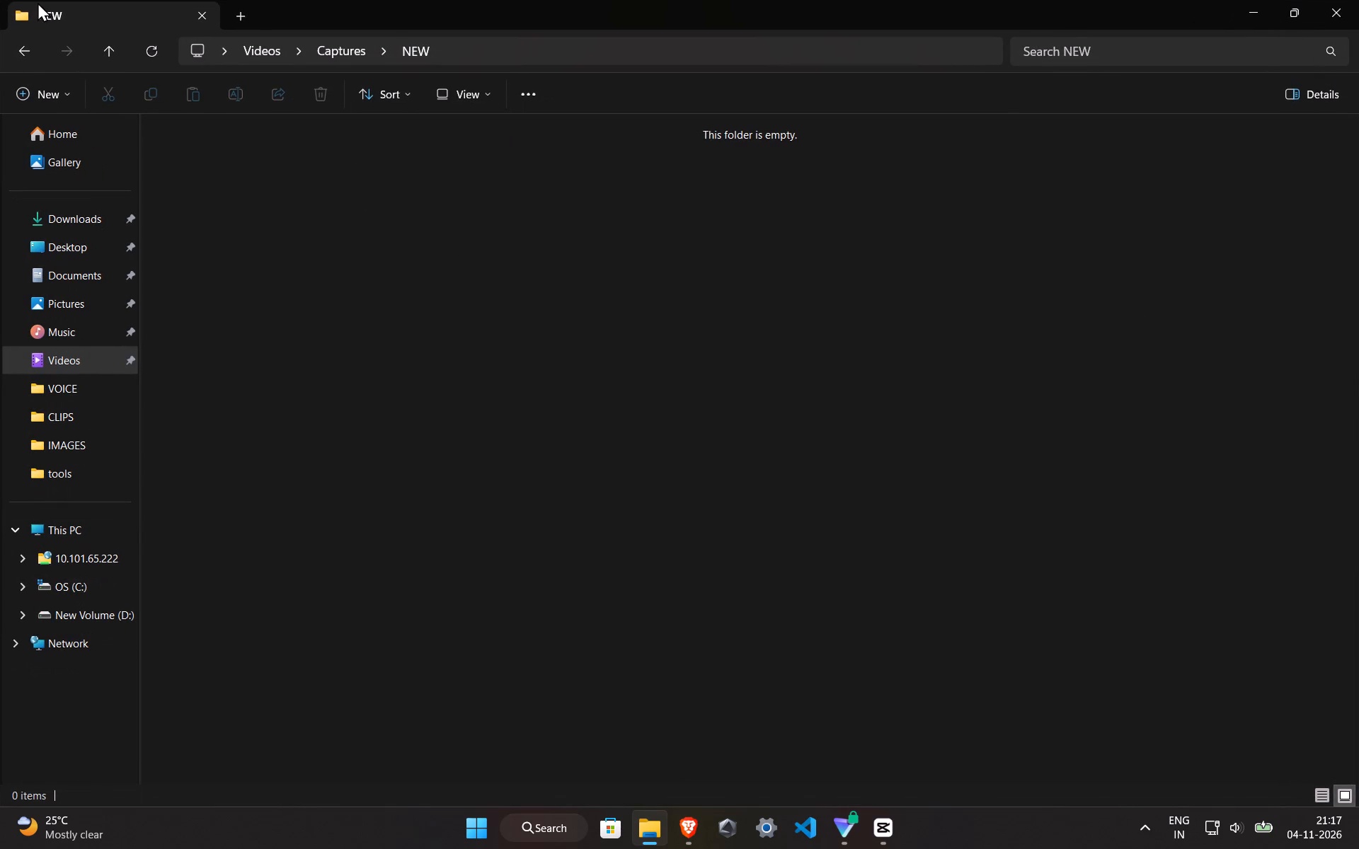
Go back to the Captures folder and delete the video file NEW #3.mp4.
click(29, 43)
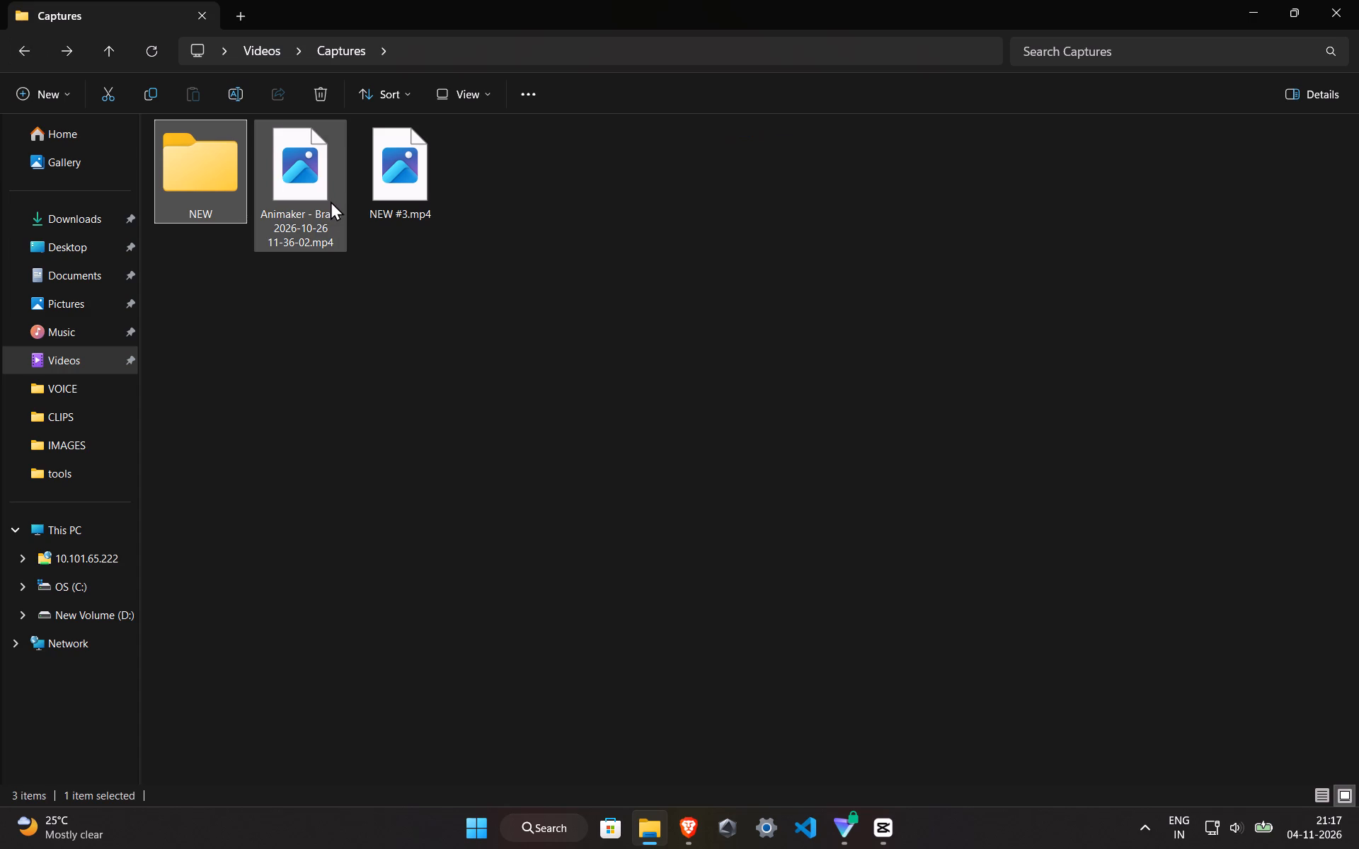
click(152, 58)
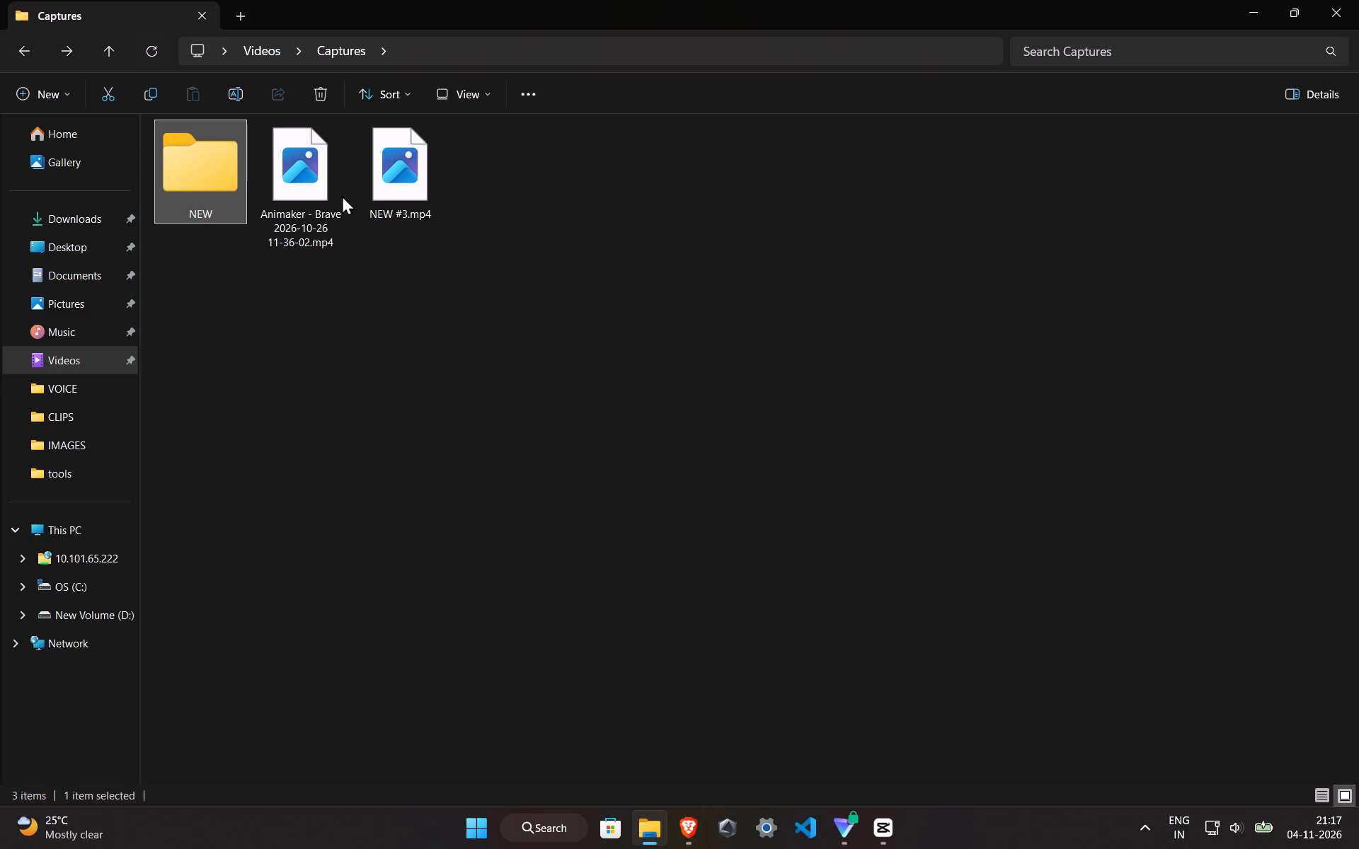
click(403, 195)
click(324, 94)
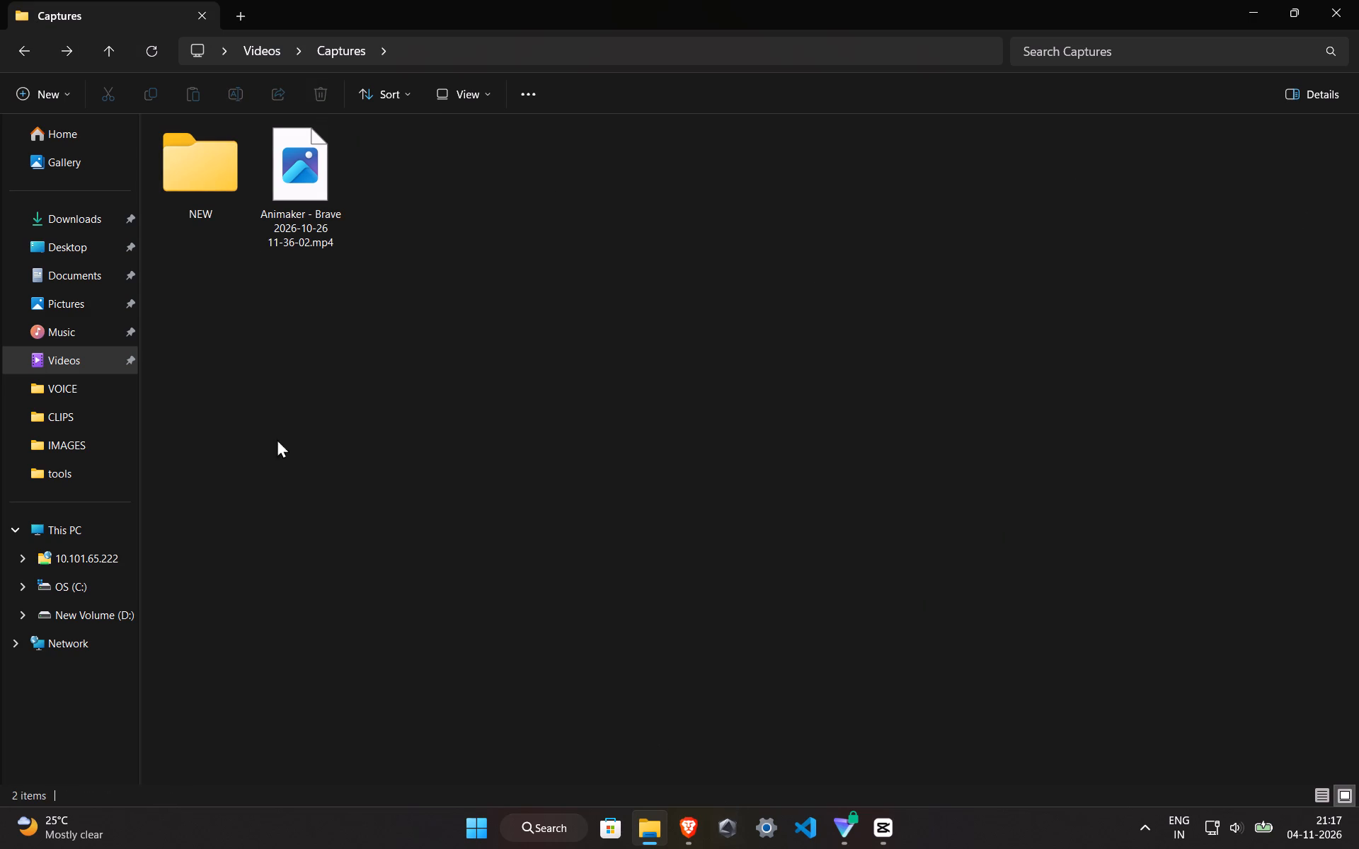
Look through the Downloads, Home and Videos > Captures locations, then close File Explorer.
double_click(60, 138)
double_click(57, 205)
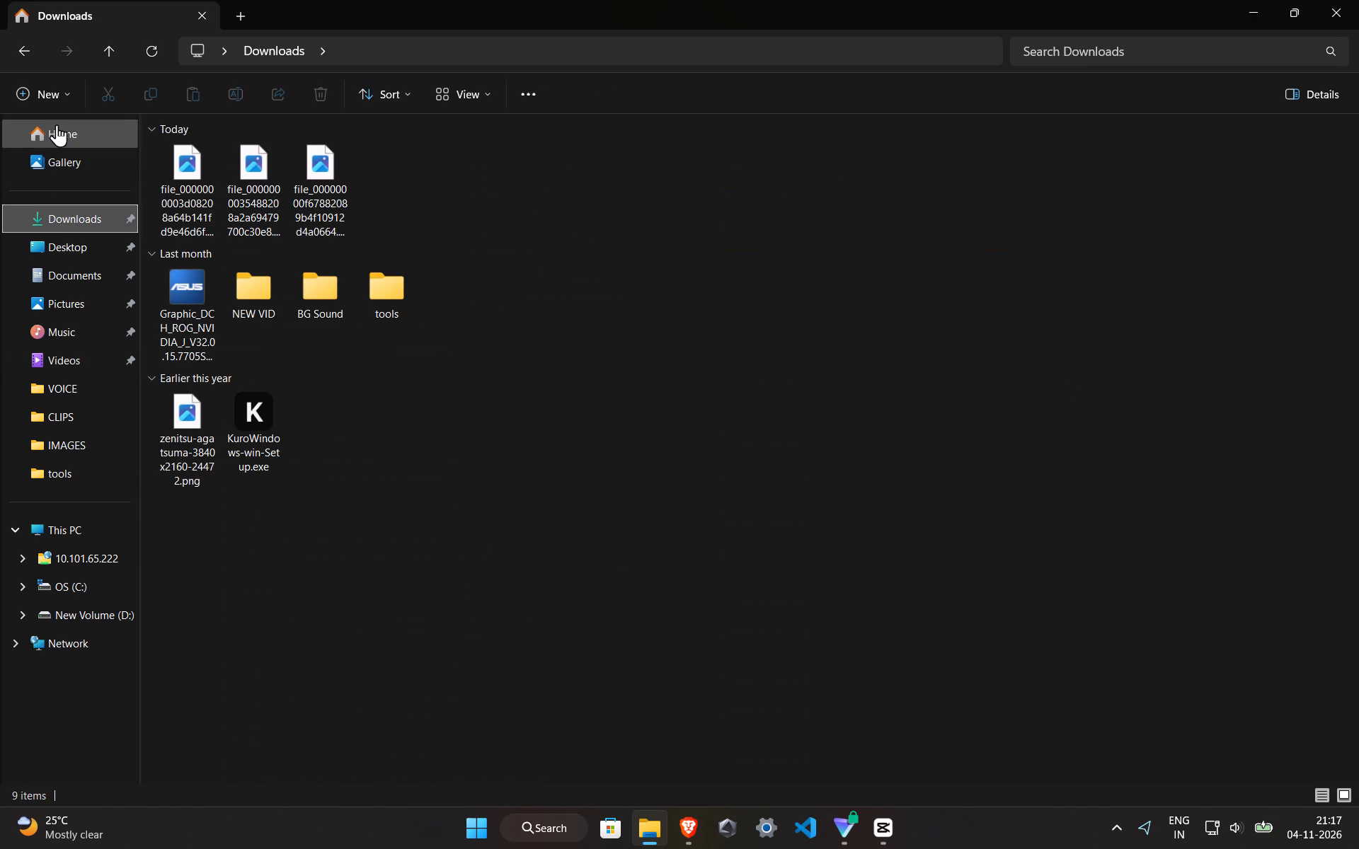
double_click(57, 120)
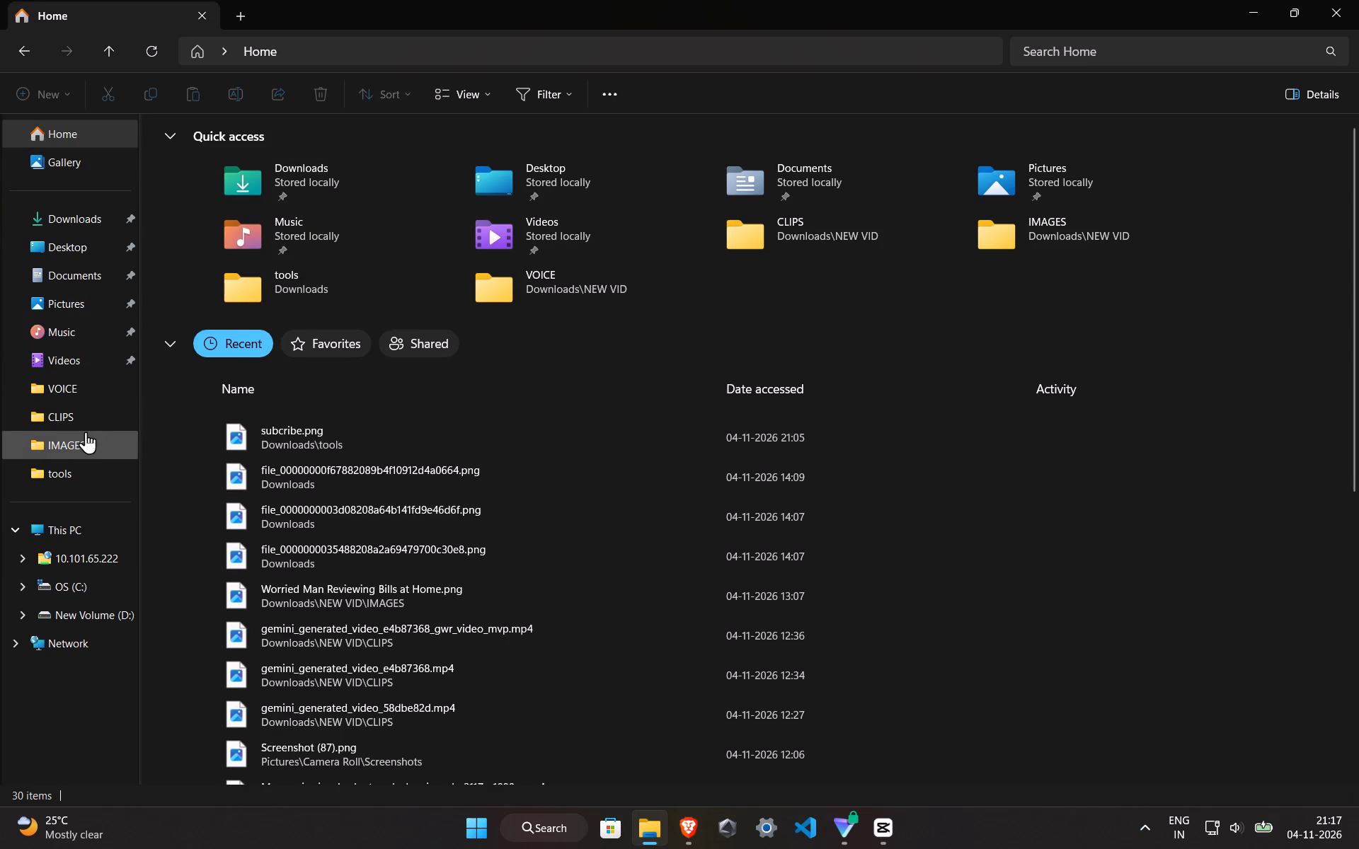
double_click(75, 364)
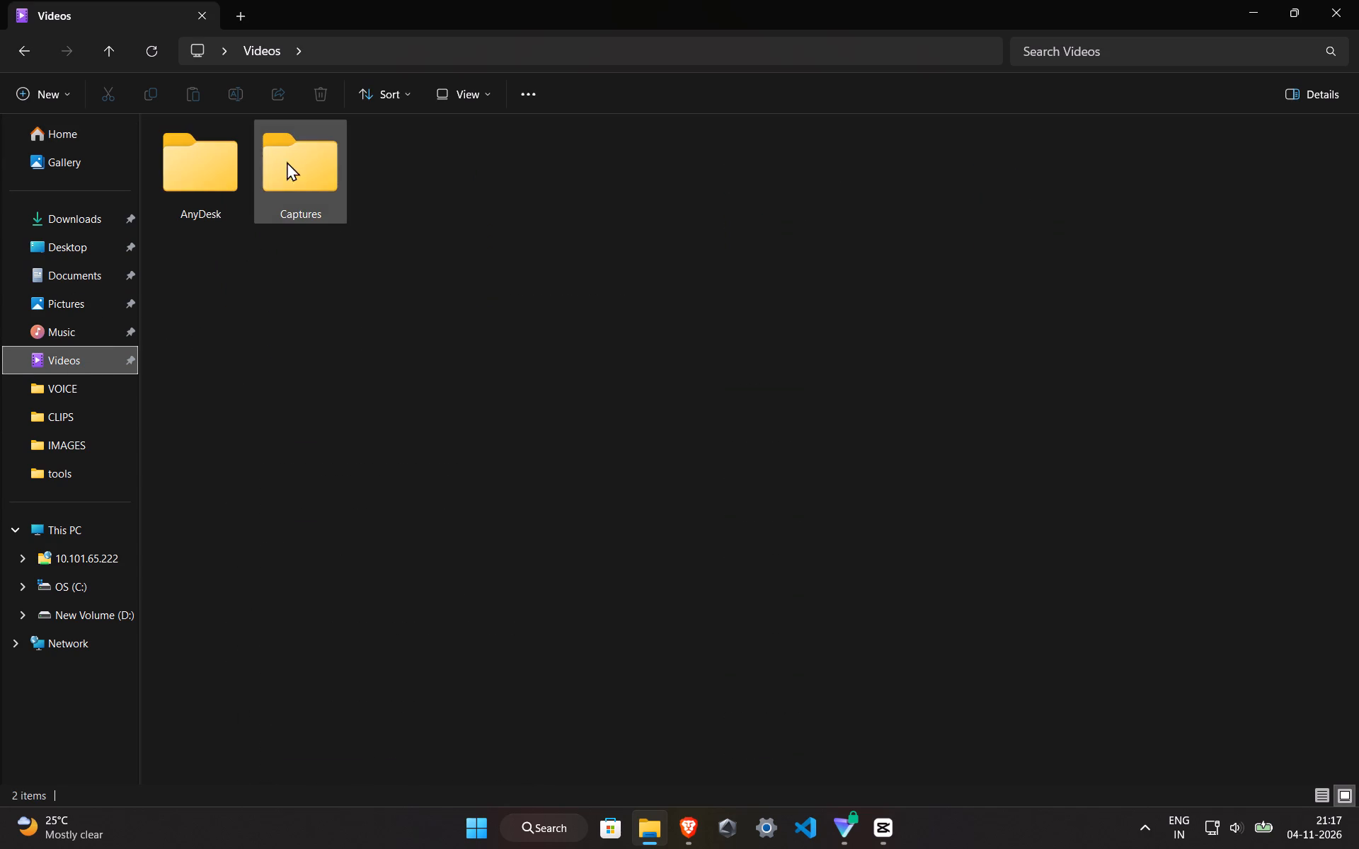
double_click(292, 151)
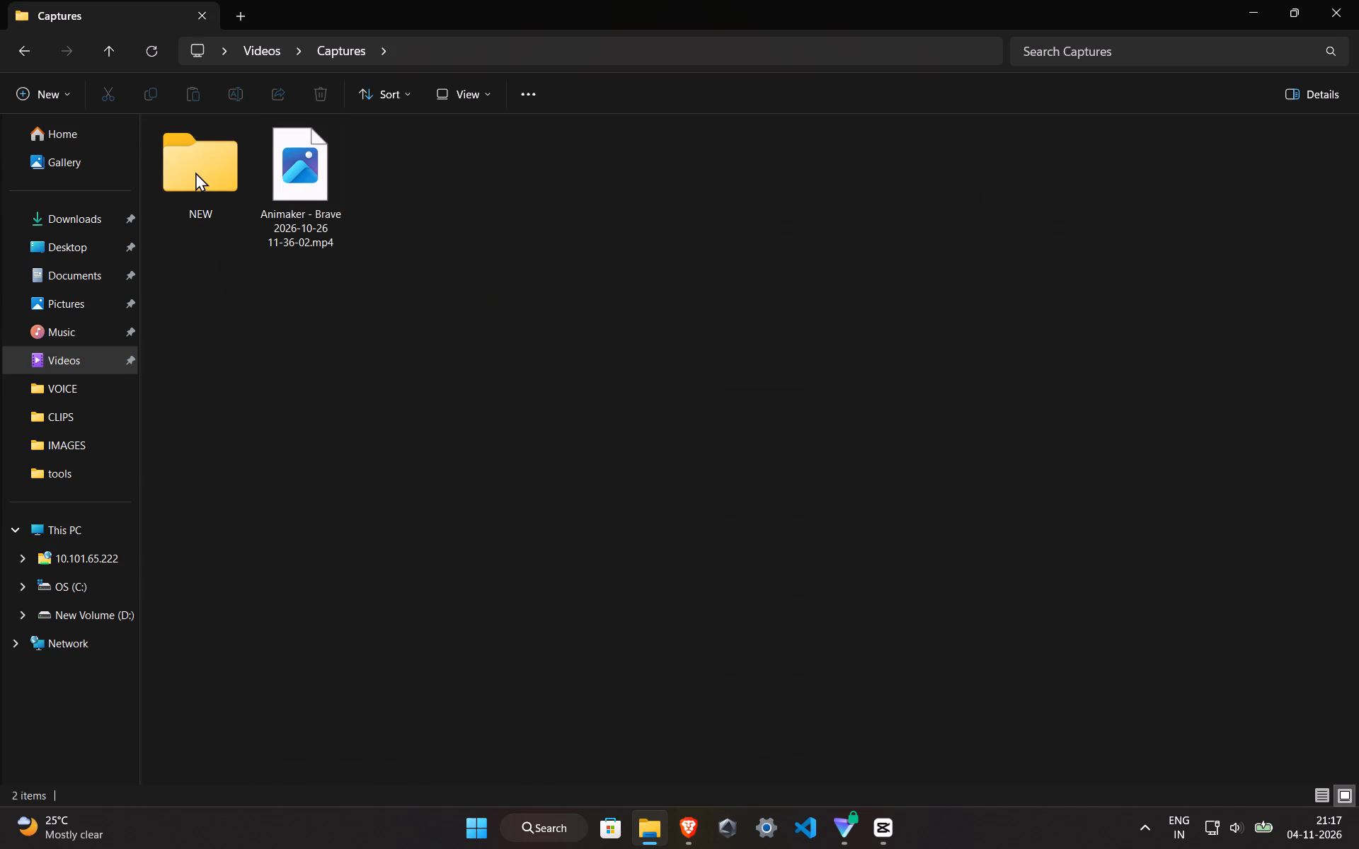
click(195, 172)
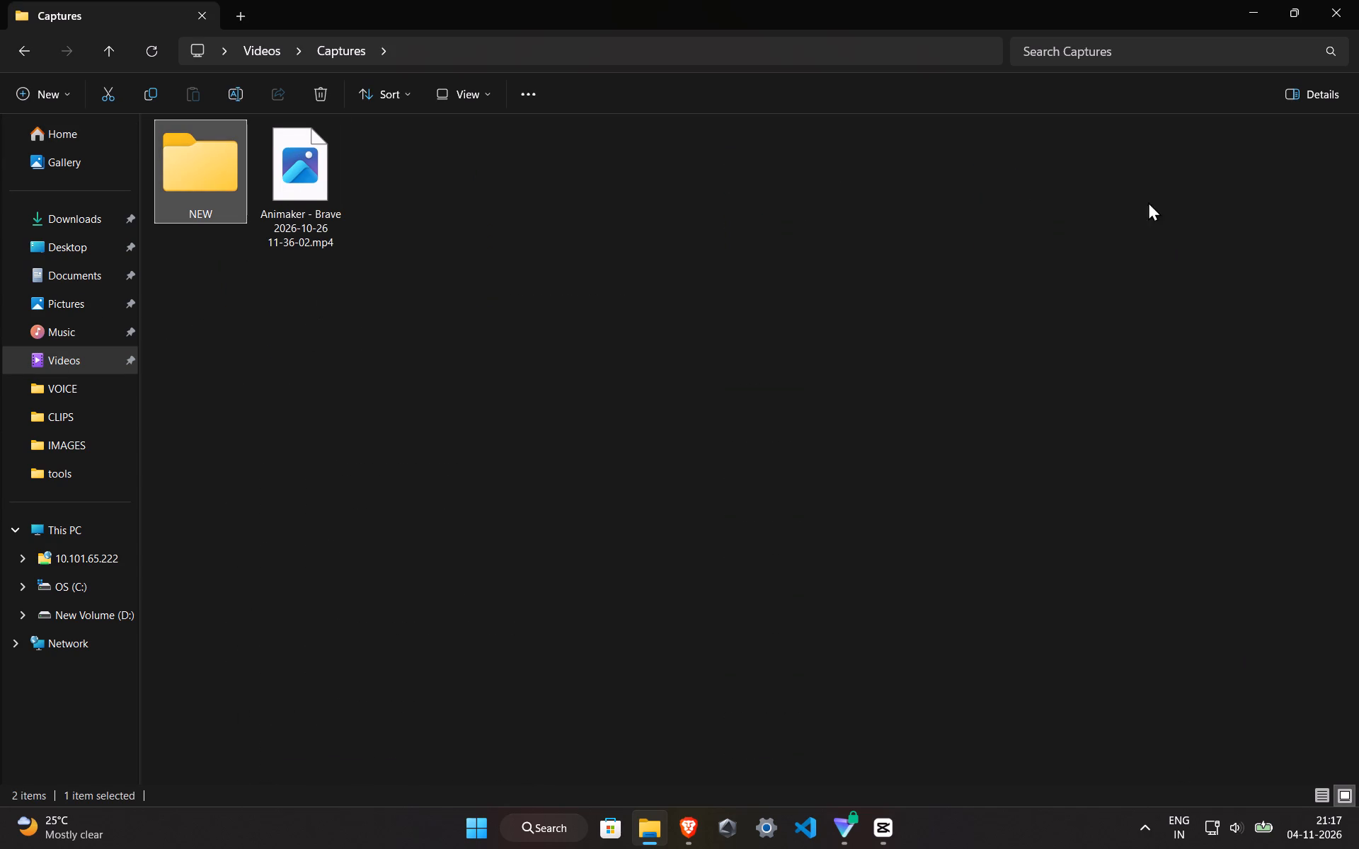
click(1329, 30)
click(1331, 25)
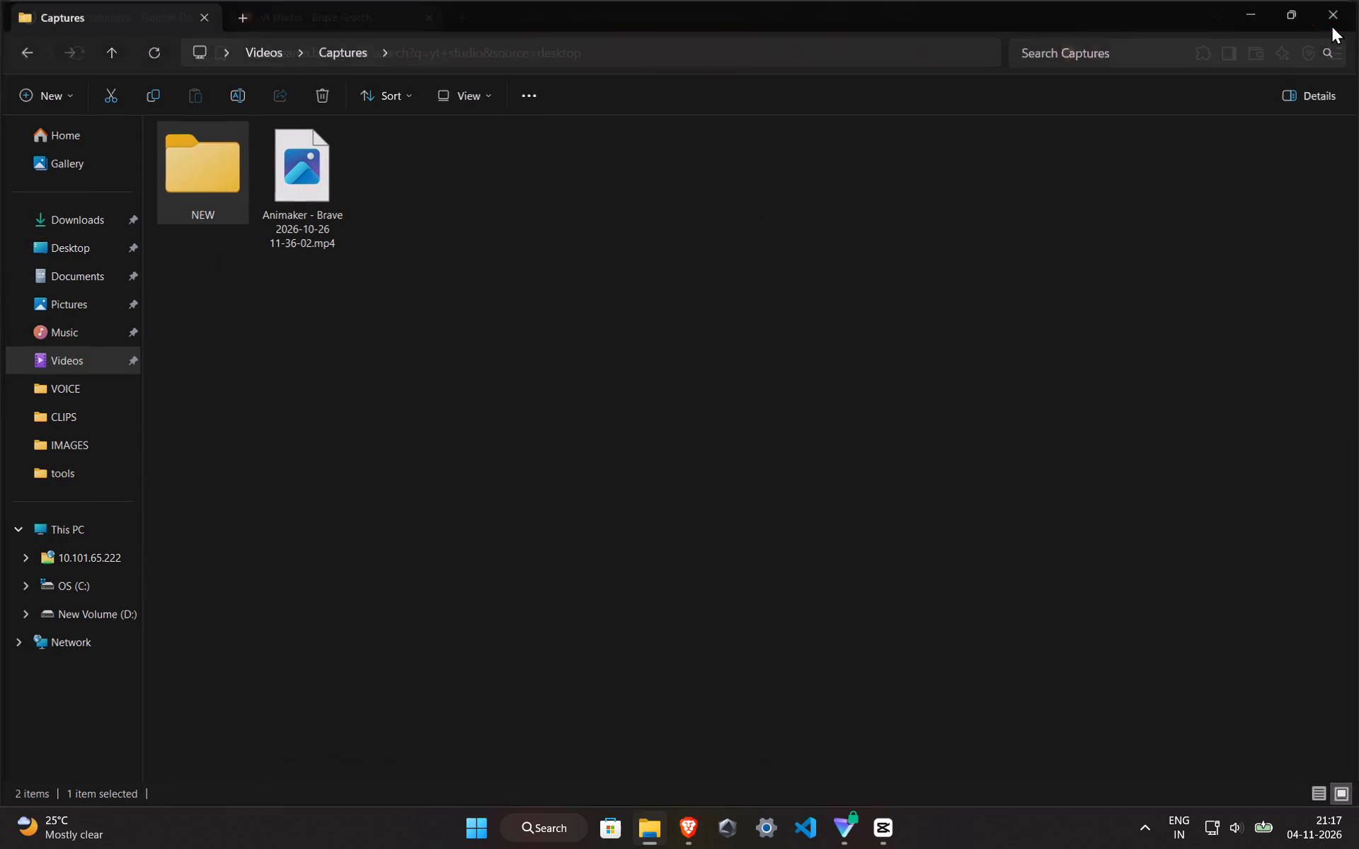
Open YouTube Studio from the search results in a maximized browser window and look over the channel dashboard.
click(508, 248)
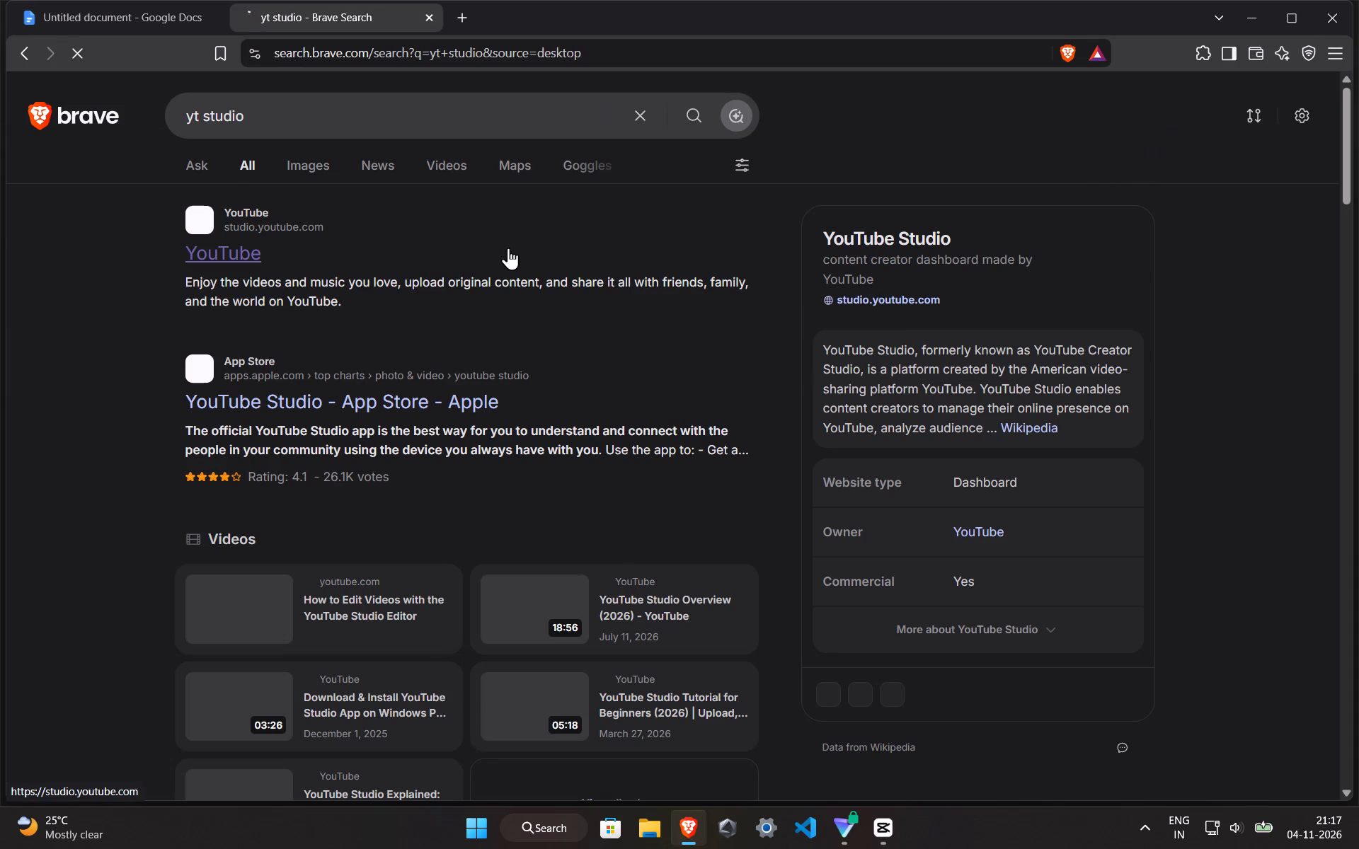
scroll(508, 248, up, 1)
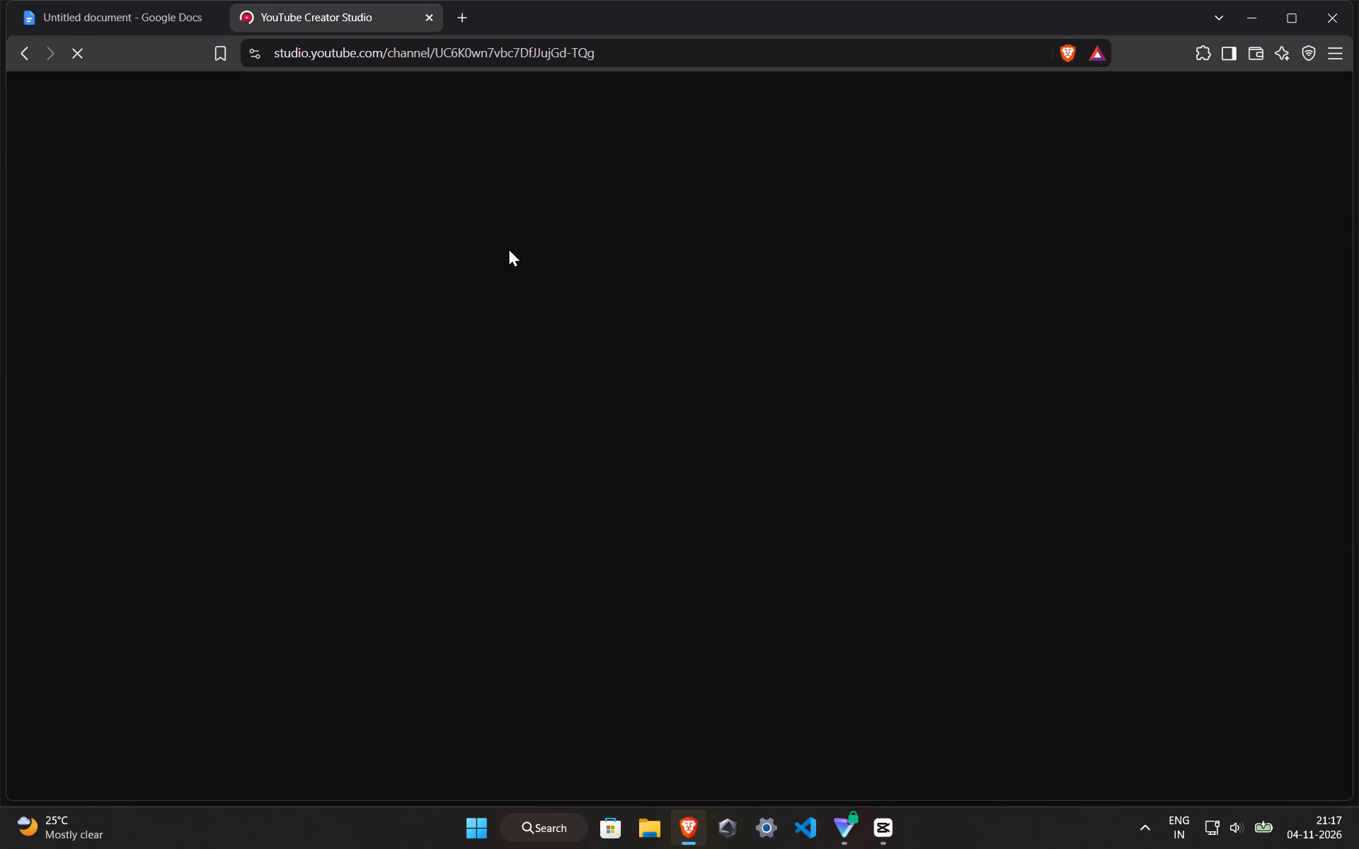
click(508, 248)
click(0, 0)
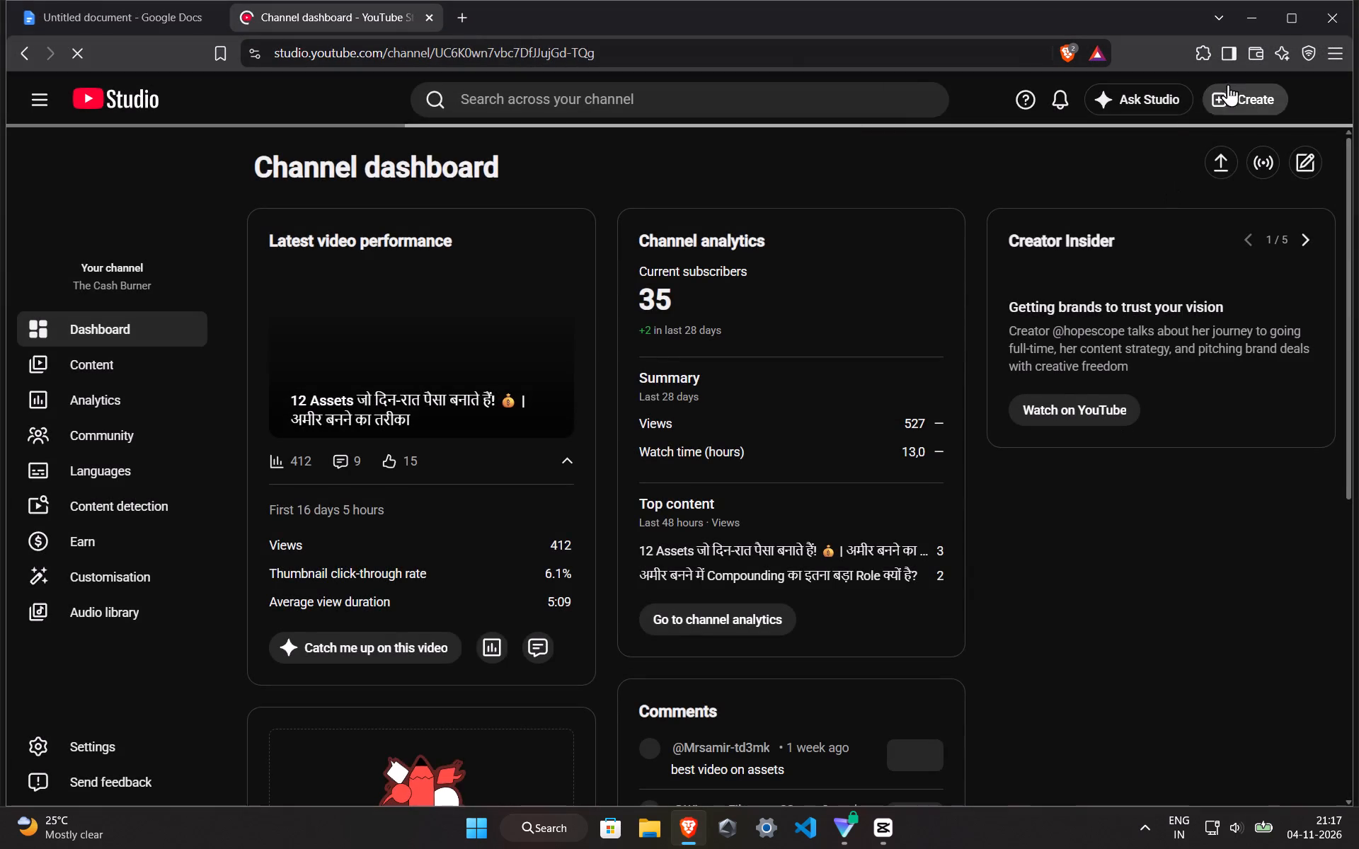
click(1283, 20)
drag(1283, 20, 1033, 220)
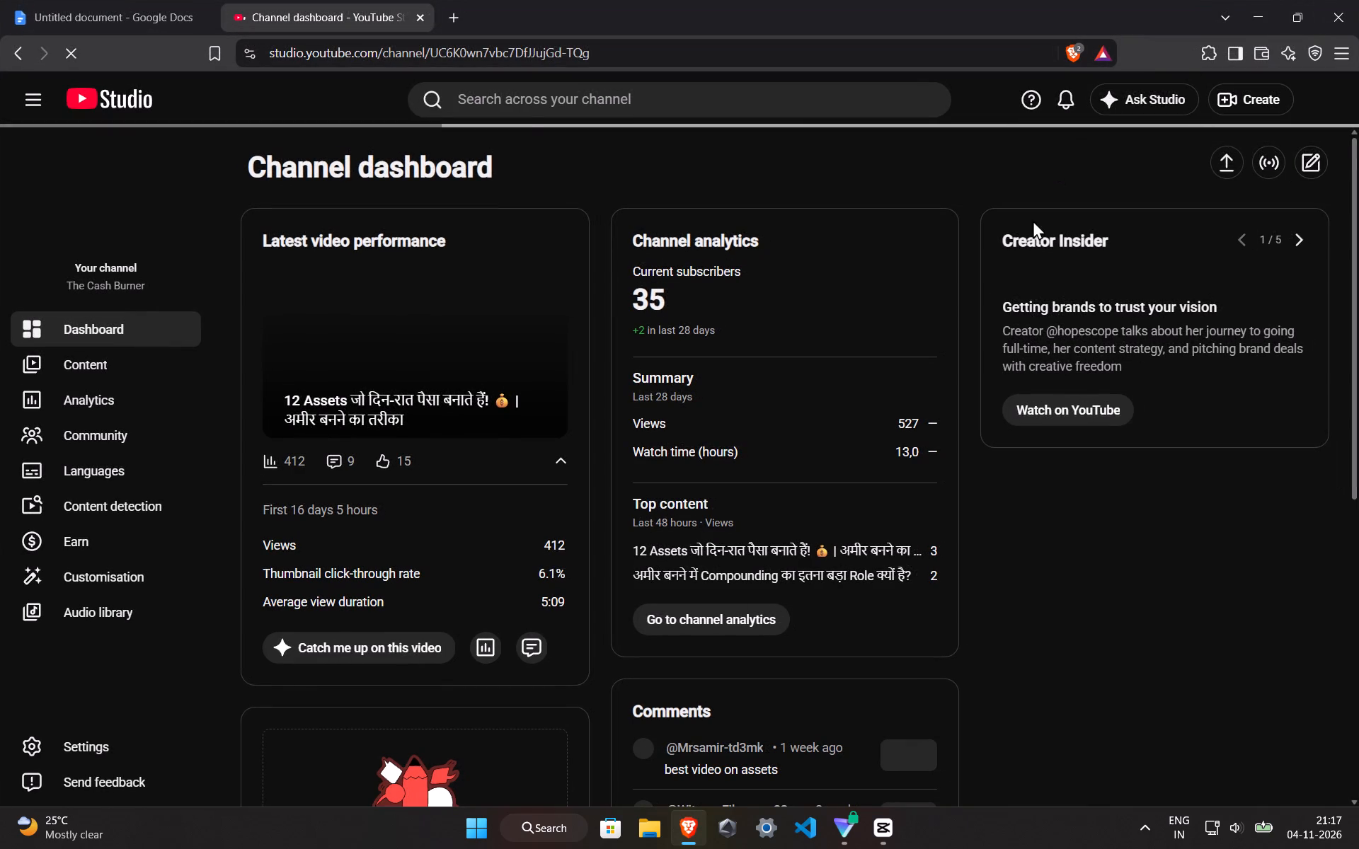
scroll(508, 234, down, 5)
scroll(508, 234, up, 5)
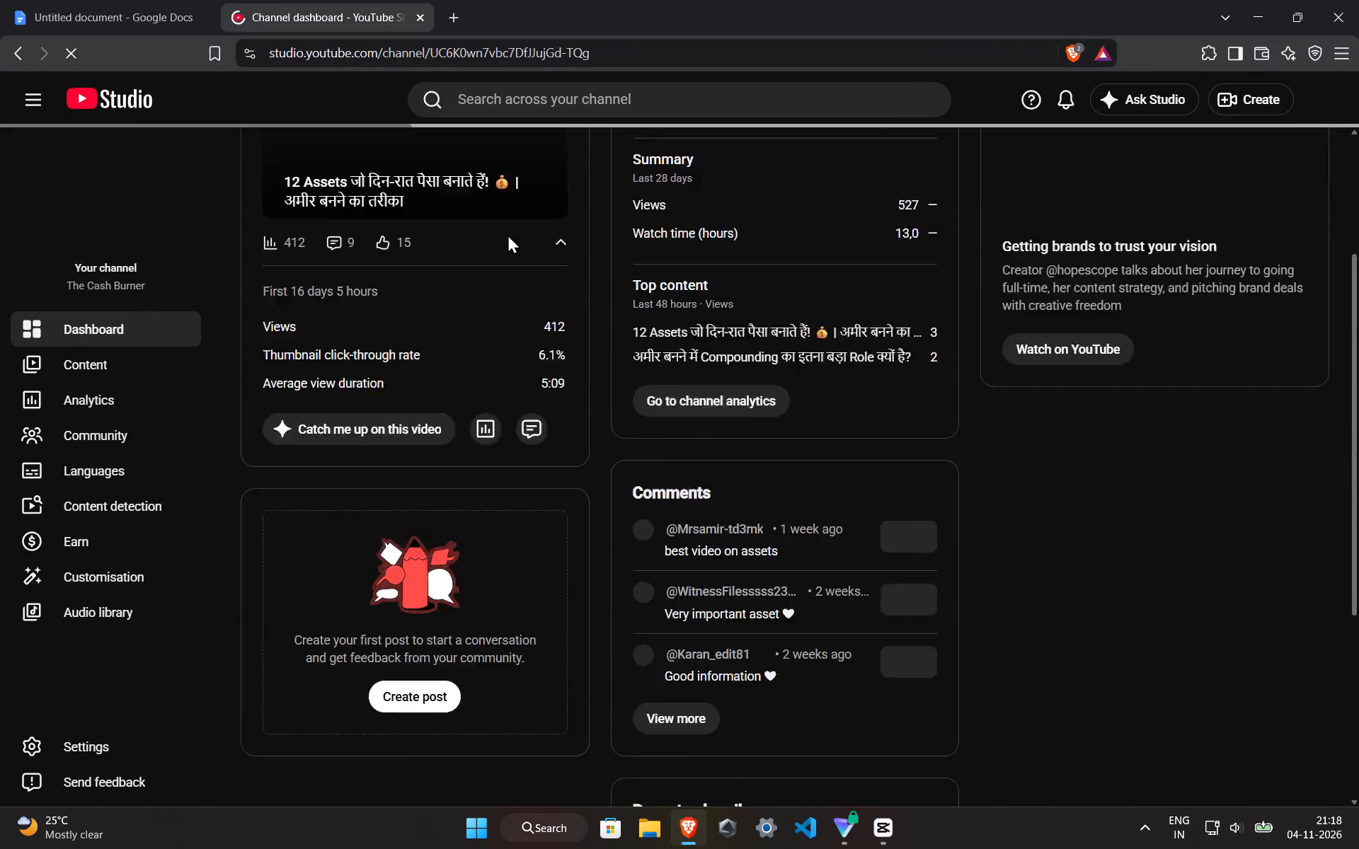
scroll(508, 234, up, 2)
click(101, 0)
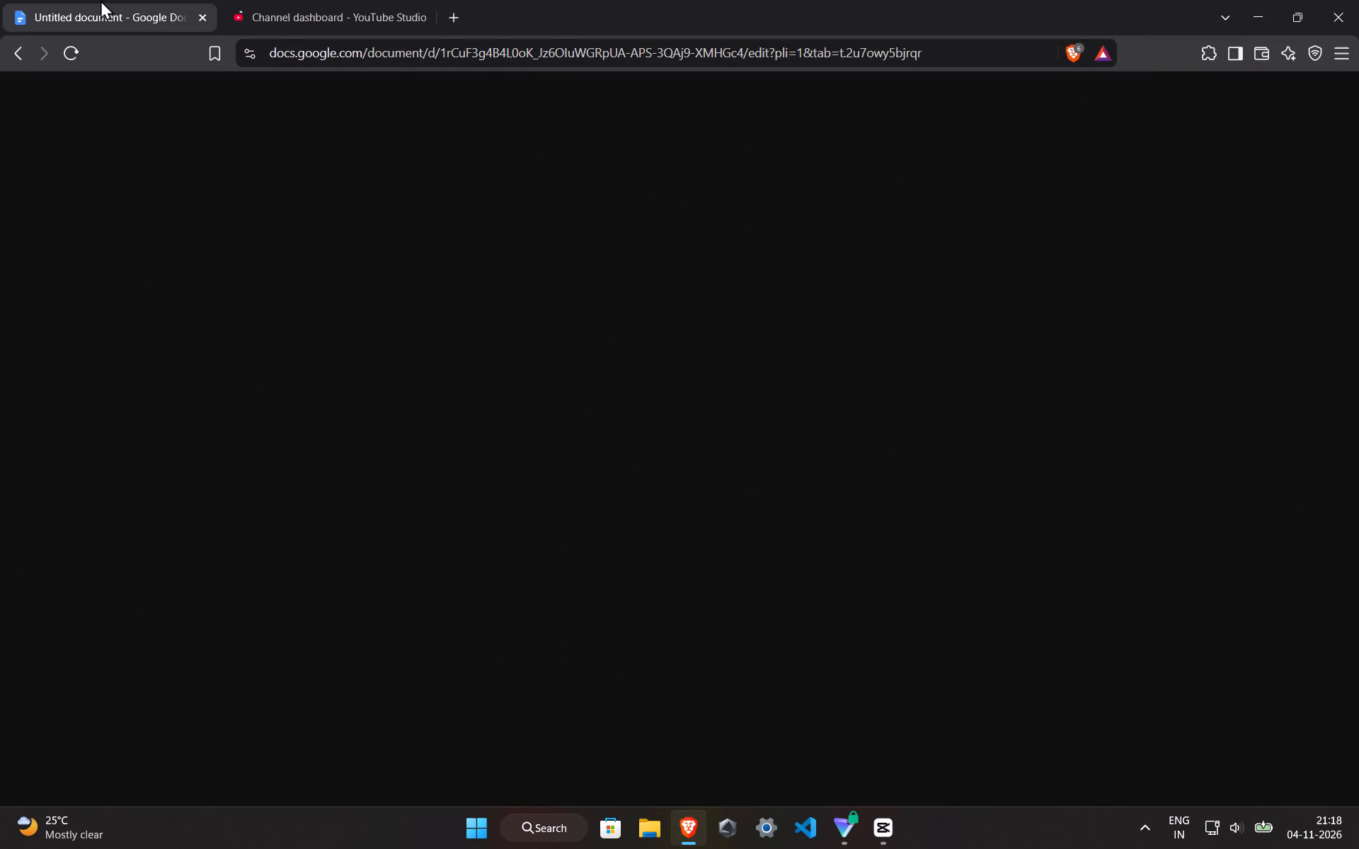
click(302, 0)
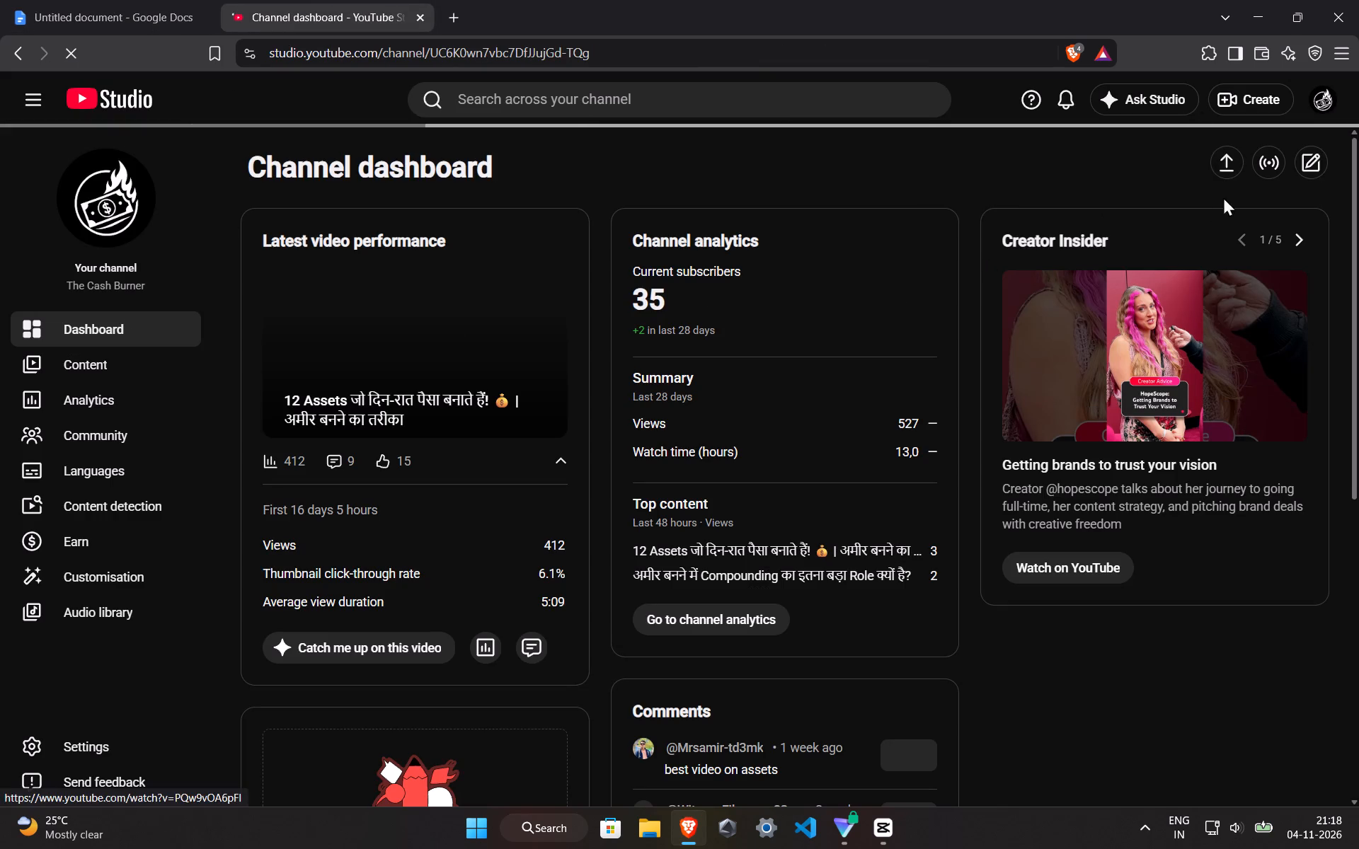
Switch to CapCut and play the section from about 00:00:58 into the start of the like-subscribe-bell sticker.
click(1252, 1)
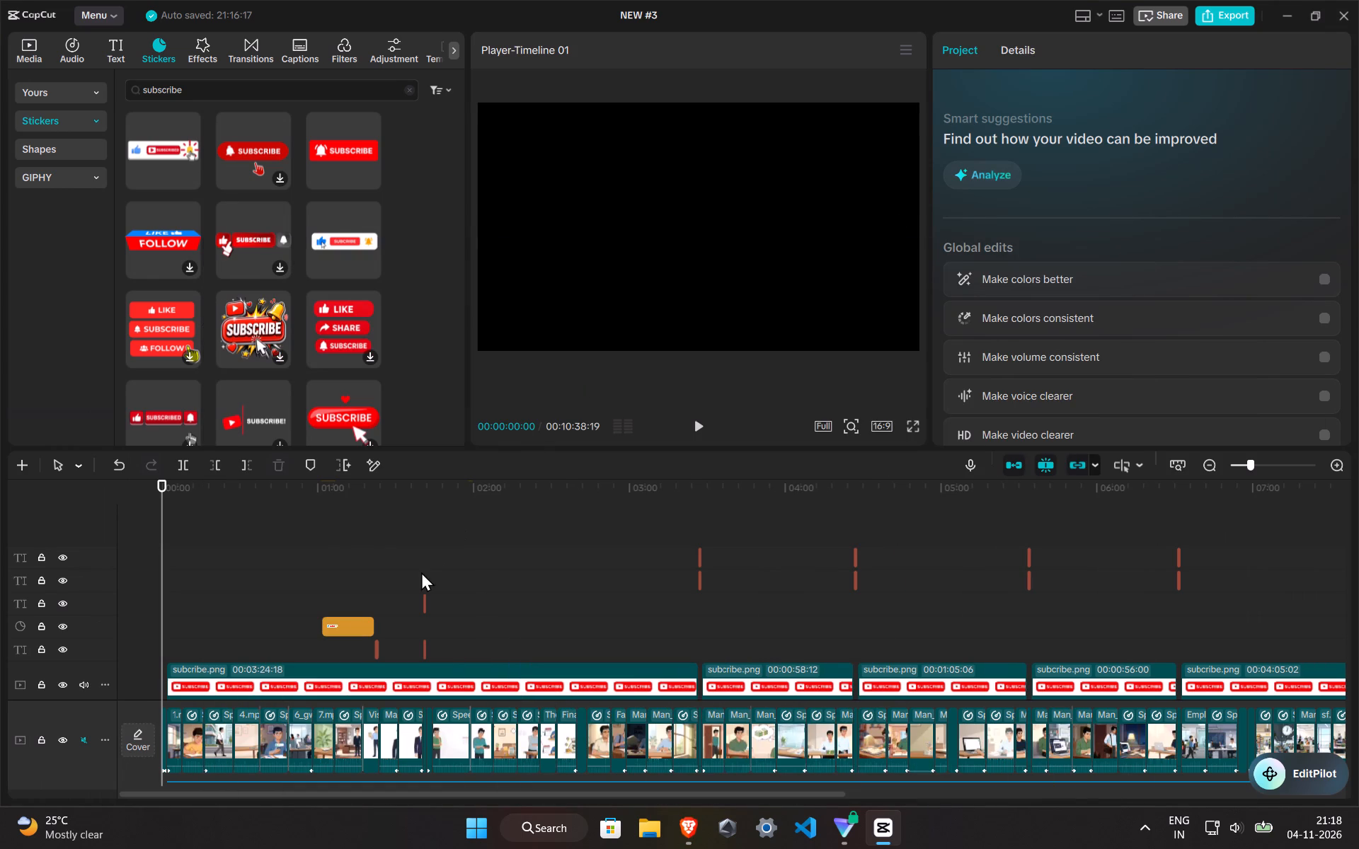
click(300, 607)
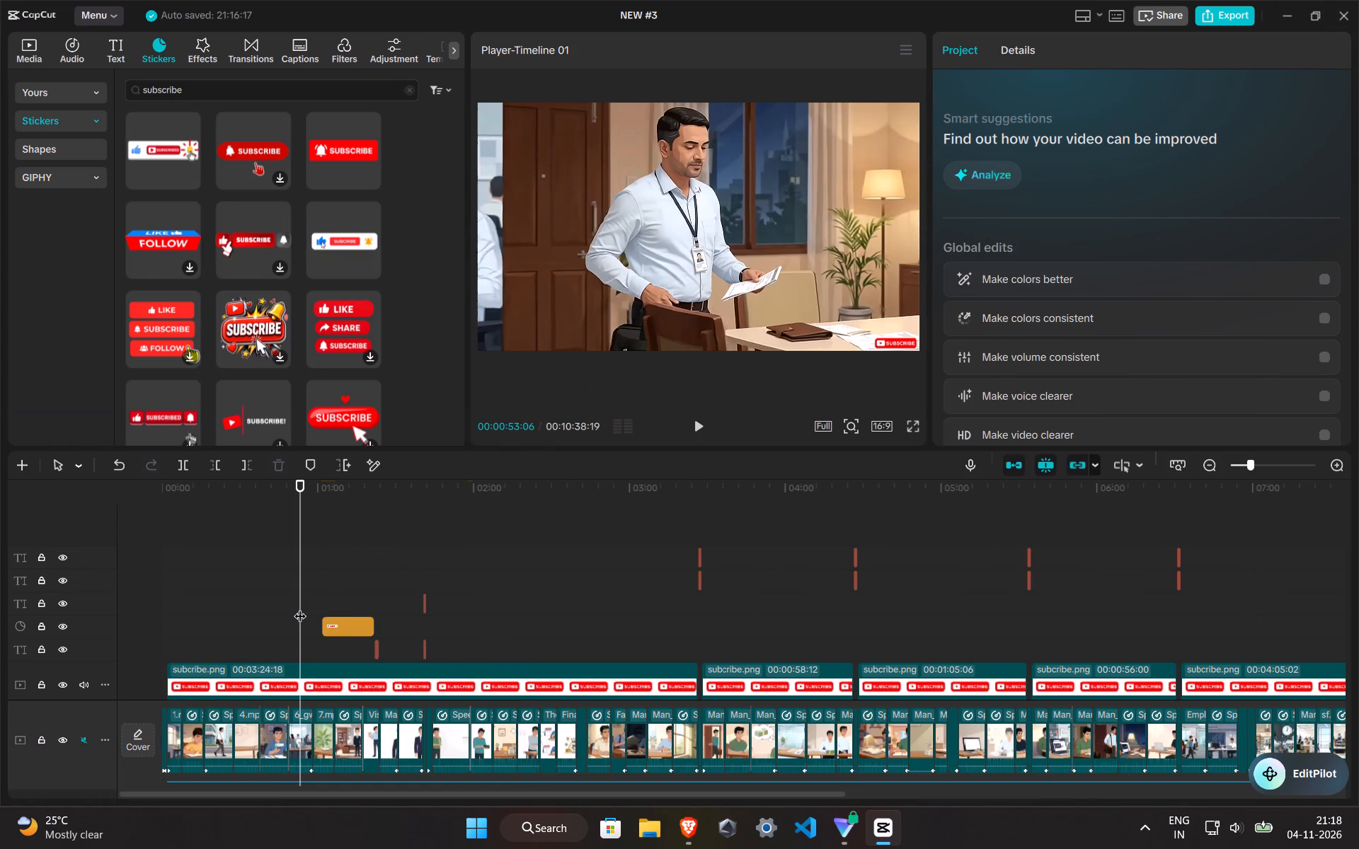
drag(304, 604, 318, 625)
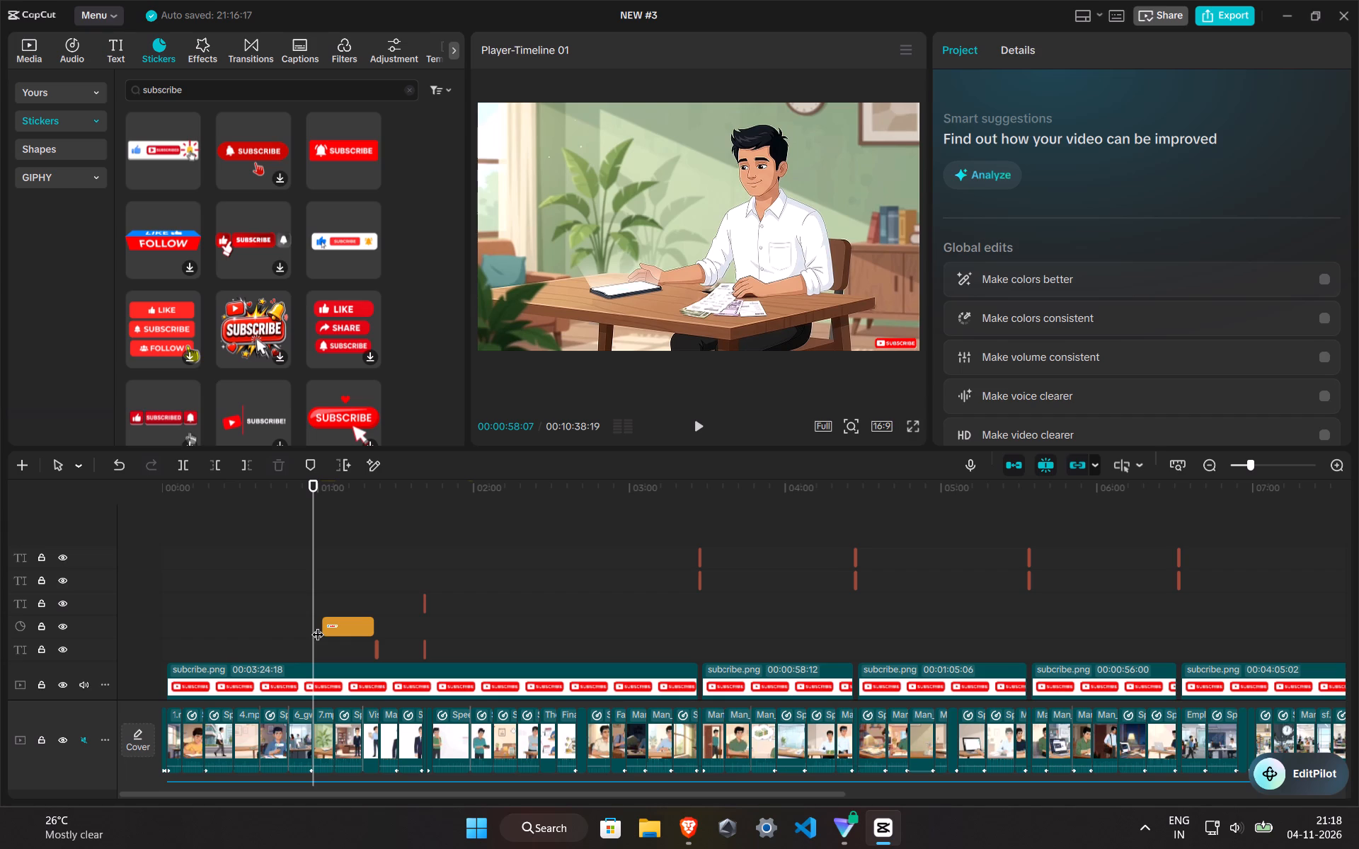
key(space)
key(space)
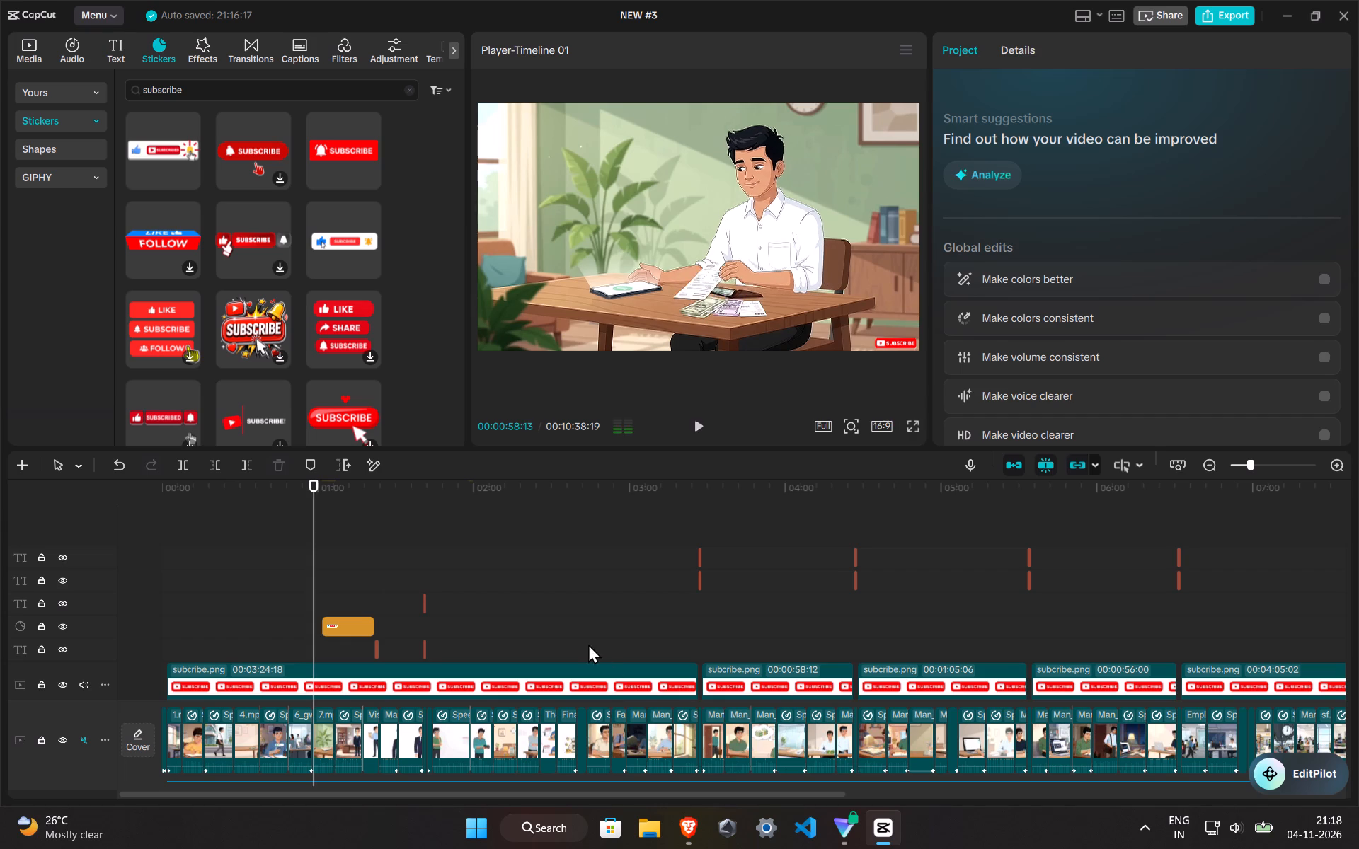
key(space)
scroll(700, 558, up, 1)
ctrl+scroll(473, 593, up, 8)
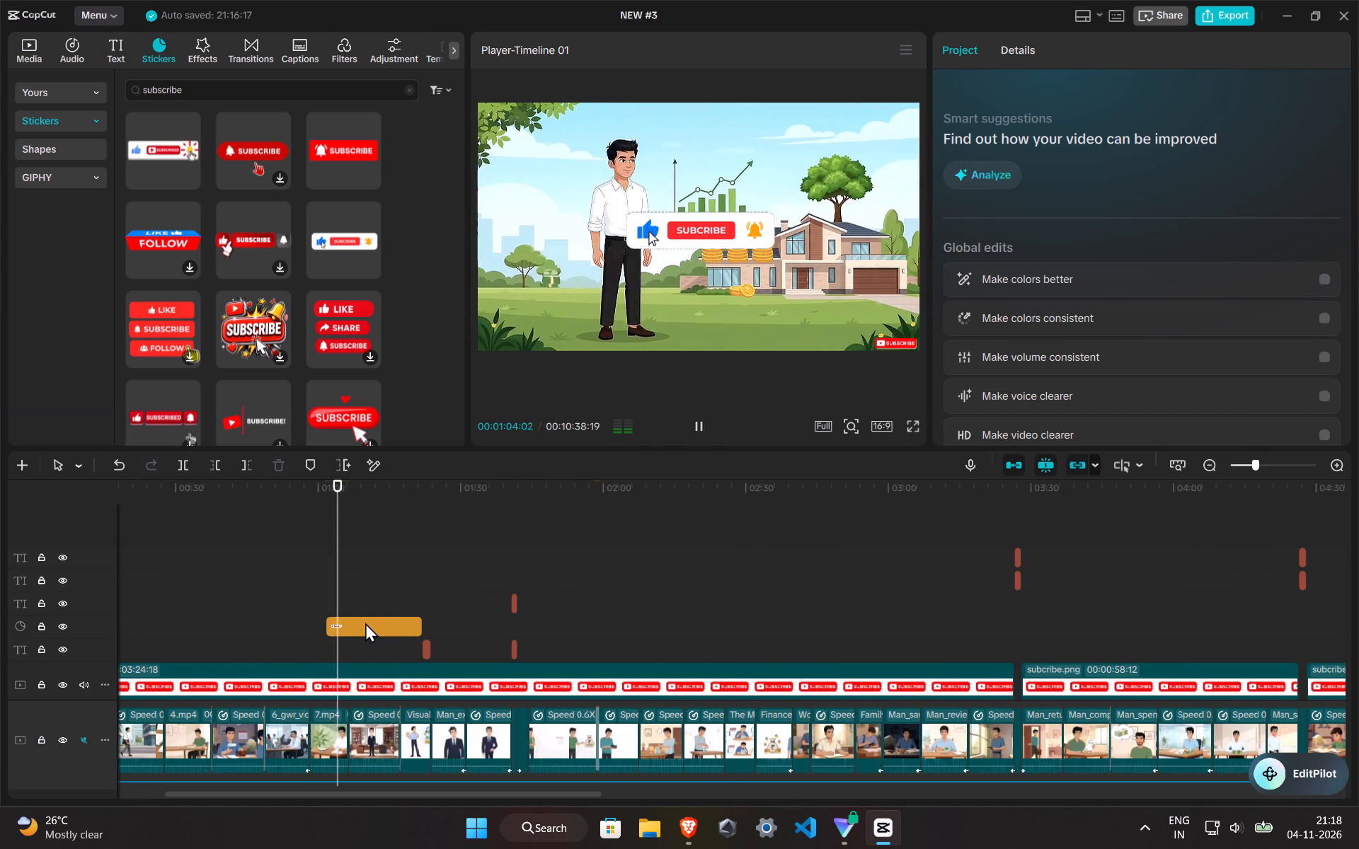
click(326, 600)
ctrl+scroll(344, 608, up, 11)
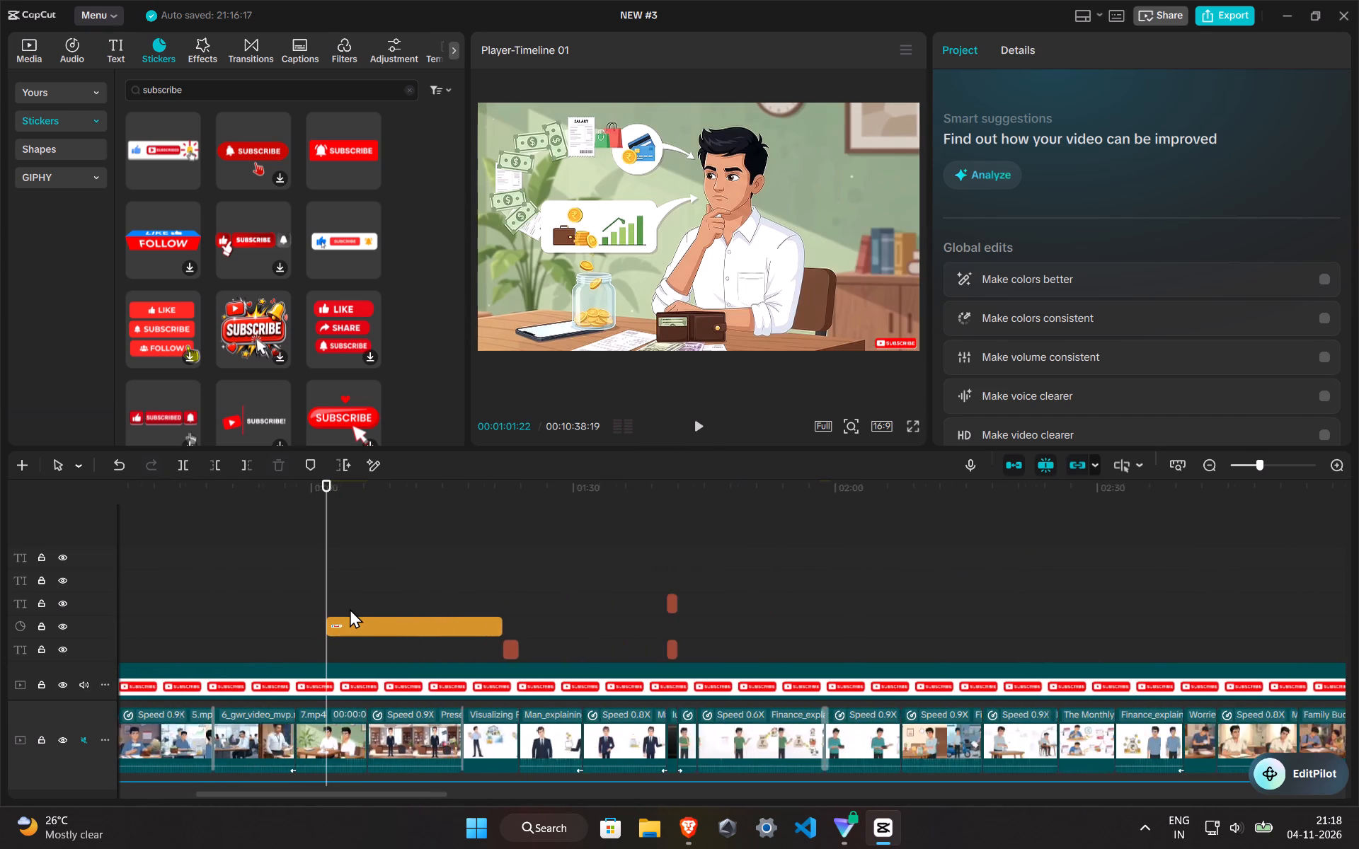
ctrl+scroll(350, 608, up, 2)
click(325, 714)
double_click(263, 643)
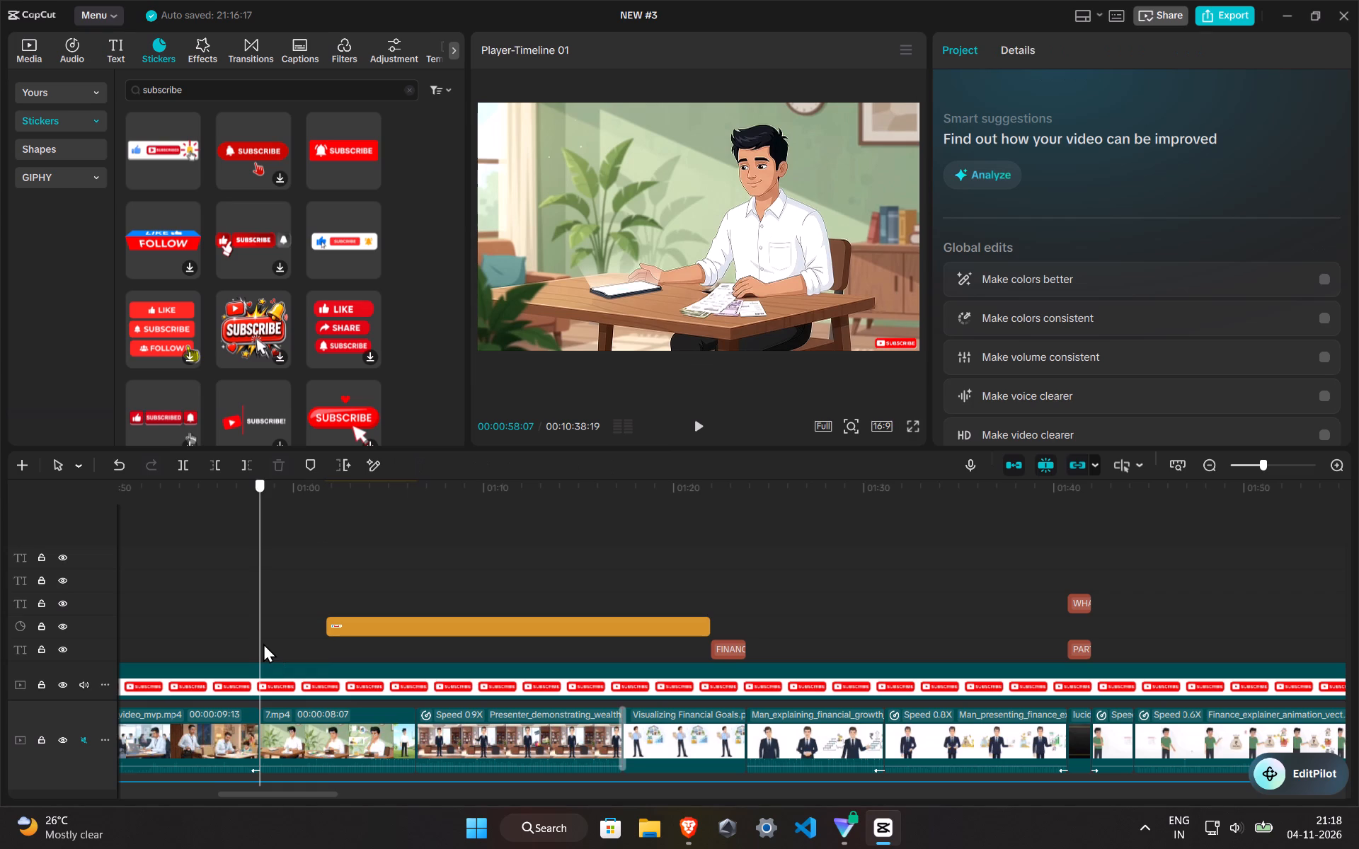
Trim the start of the like-subscribe-bell sticker to 00:01:04:01.
click(330, 601)
drag(330, 601, 342, 602)
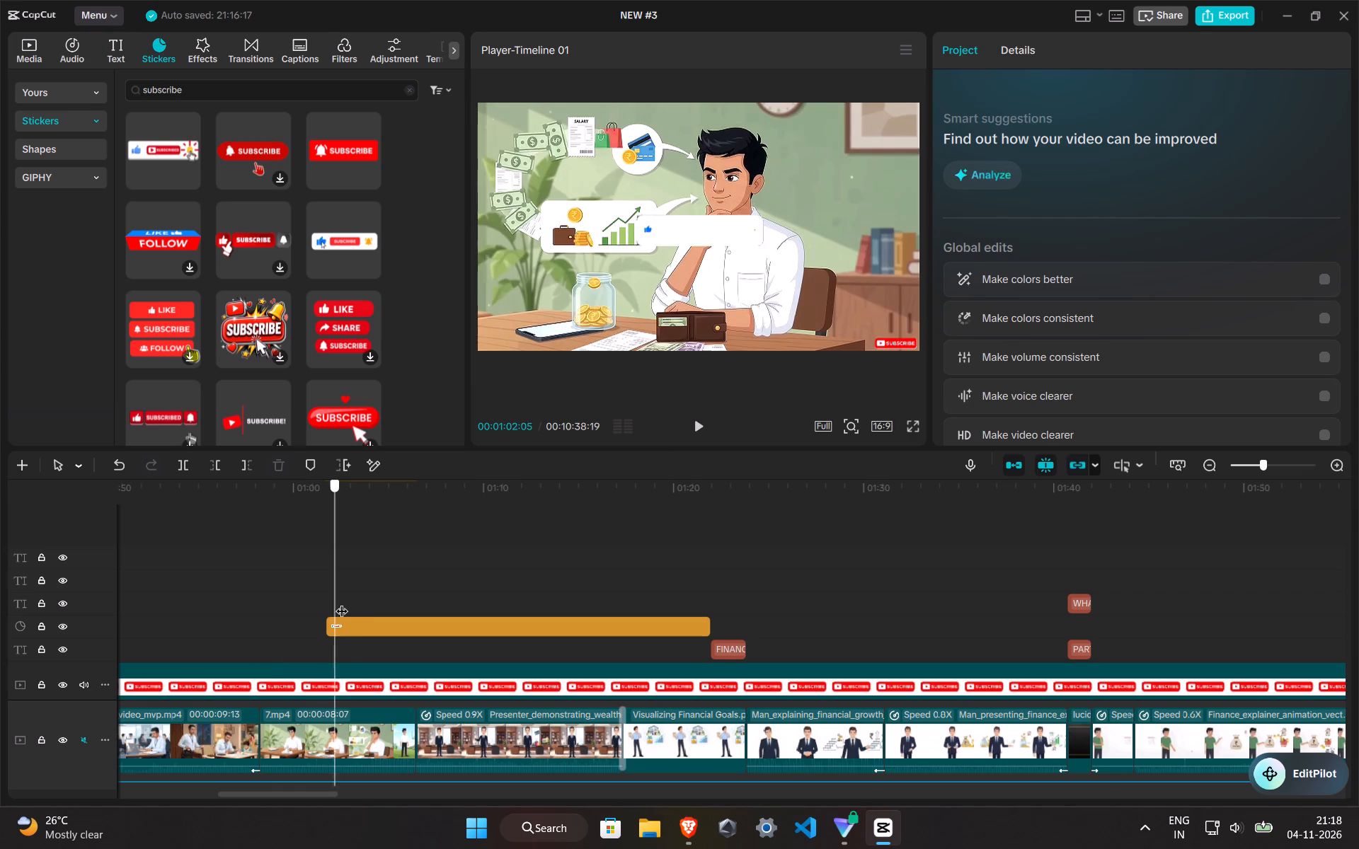
drag(342, 602, 370, 606)
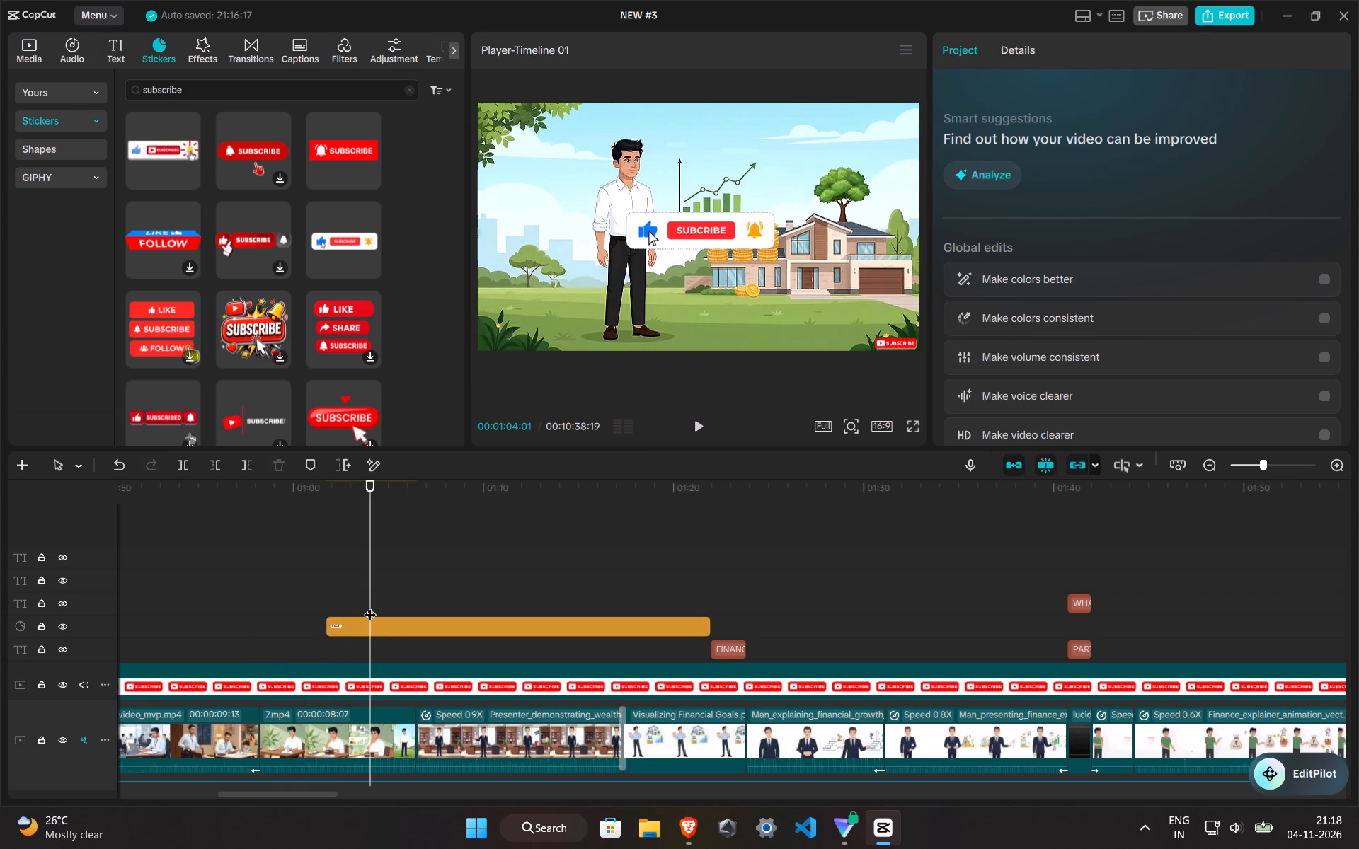
click(378, 629)
drag(324, 625, 350, 628)
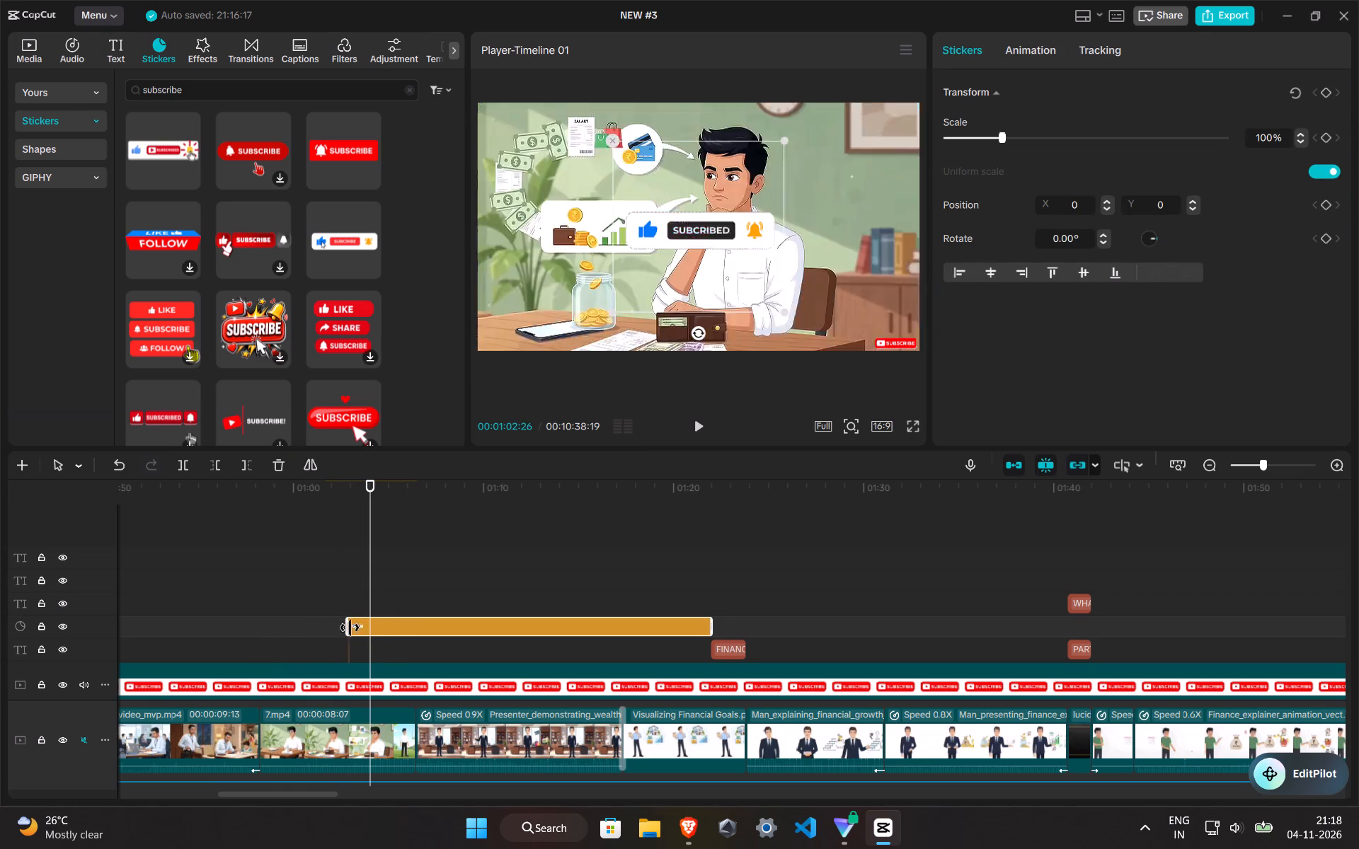
drag(350, 628, 369, 630)
Split the like-subscribe-bell sticker at 00:01:13:01 and delete the part after the split.
click(355, 591)
key(space)
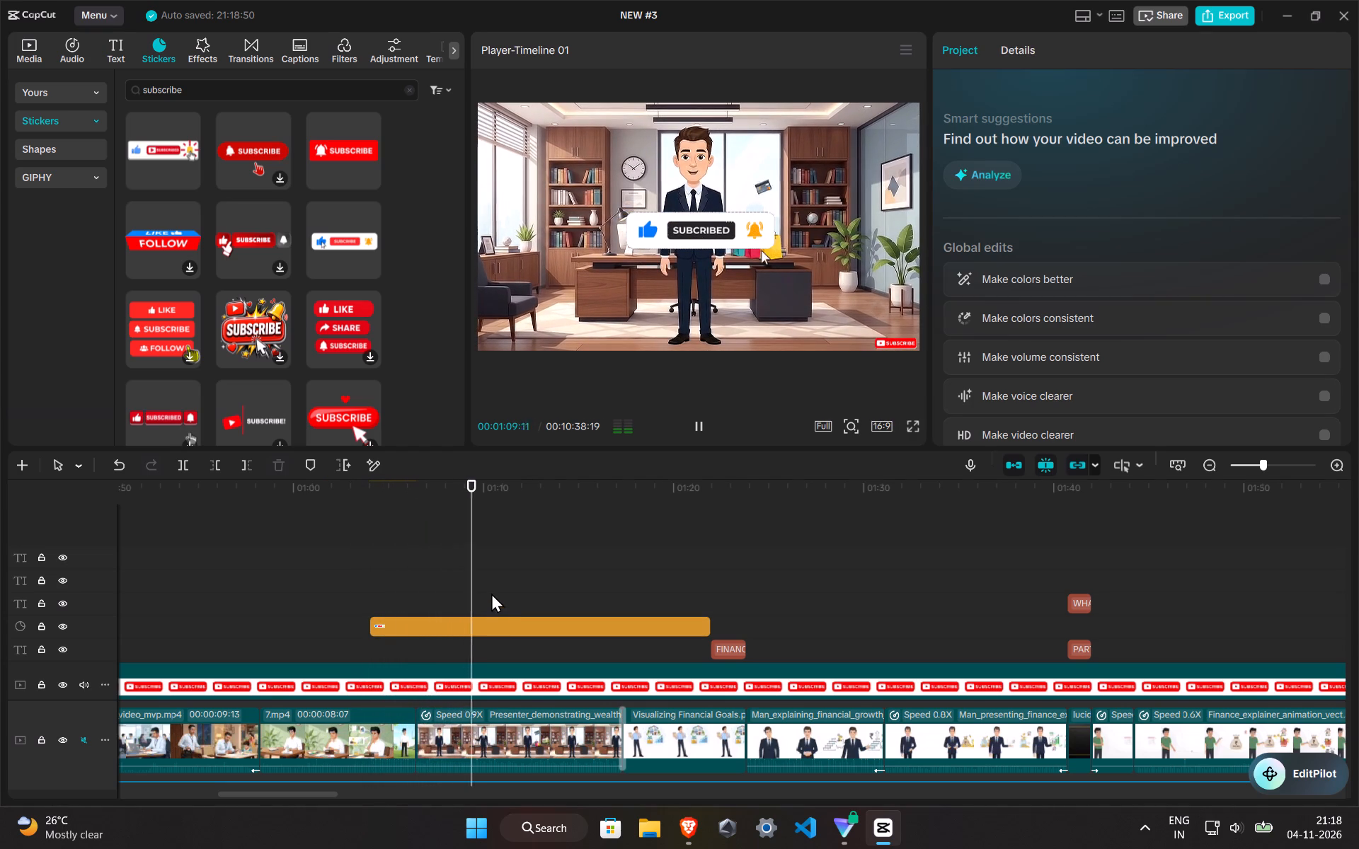
click(493, 613)
click(493, 613)
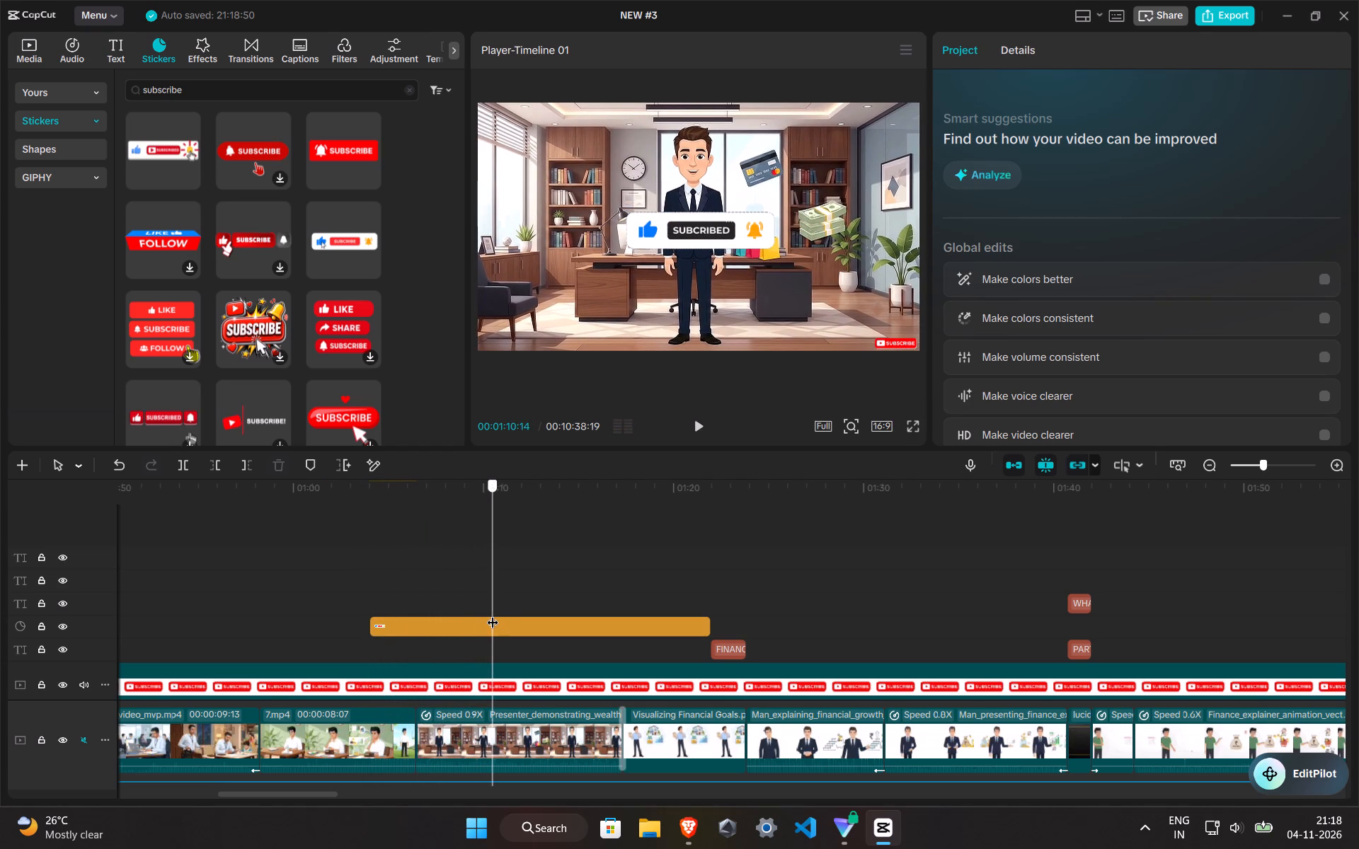
drag(493, 613, 541, 620)
click(551, 633)
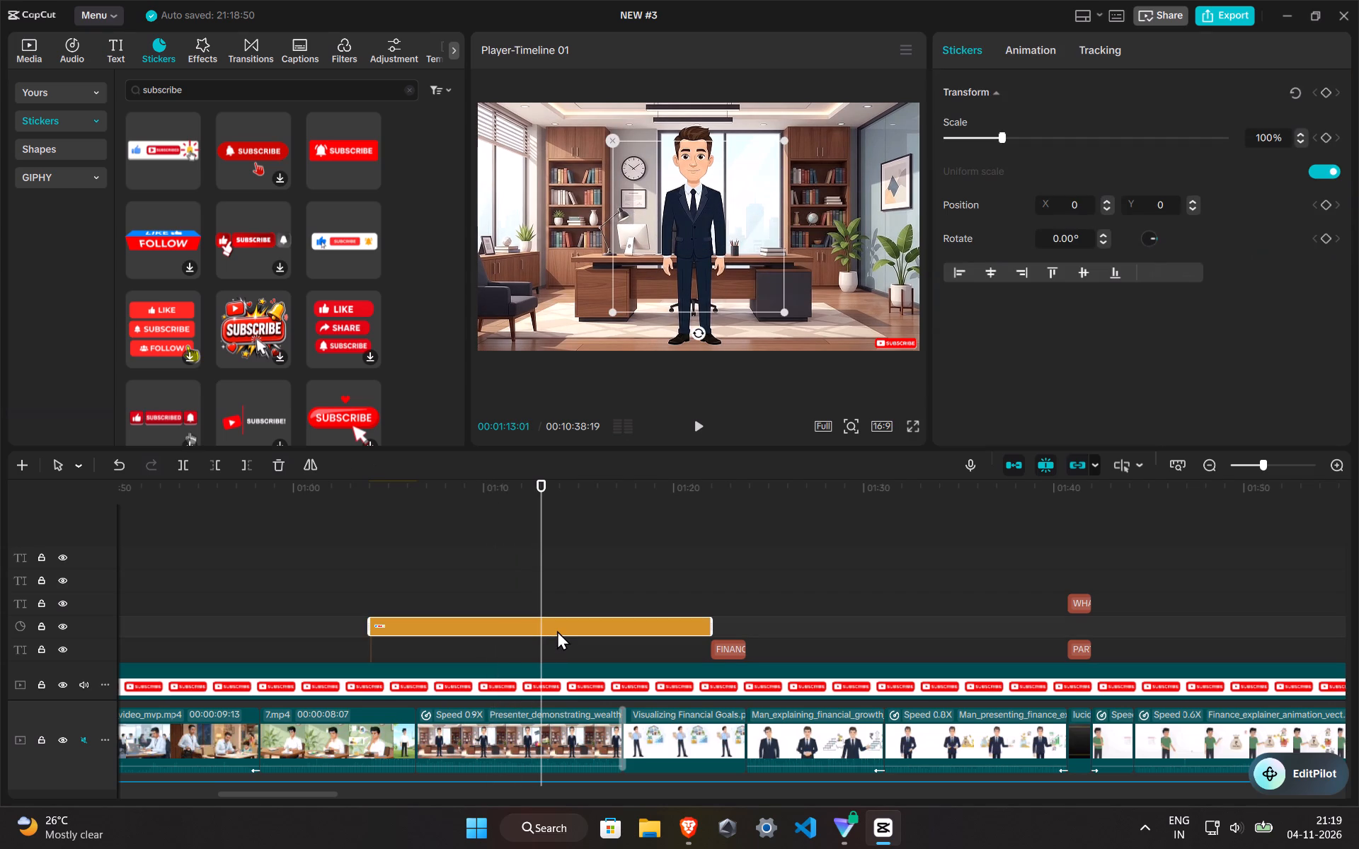
key(ctrl+b)
click(282, 465)
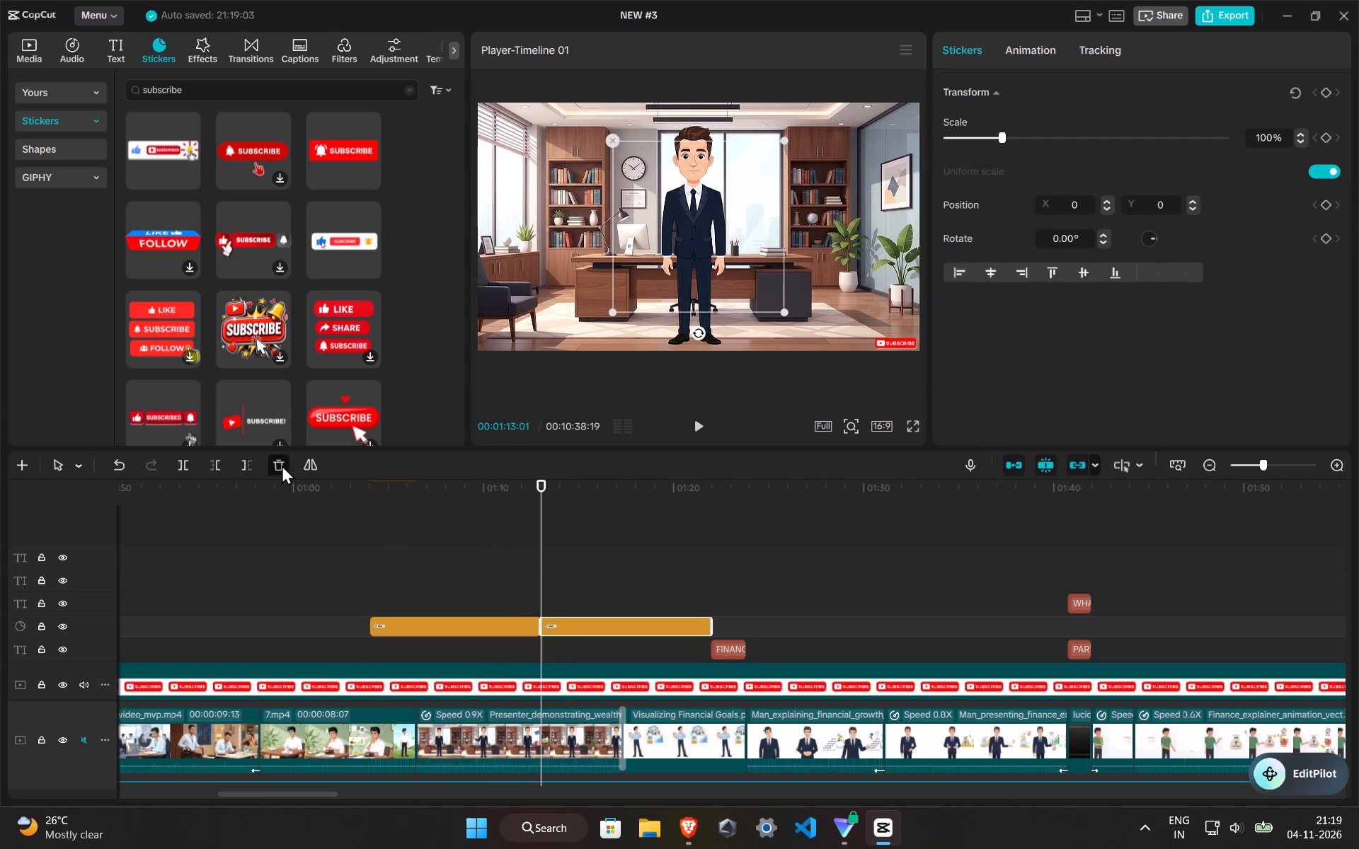
Move the shortened sticker along its track so it starts with the Presenter_demonstrating_wealth clip.
click(372, 574)
drag(401, 625, 443, 628)
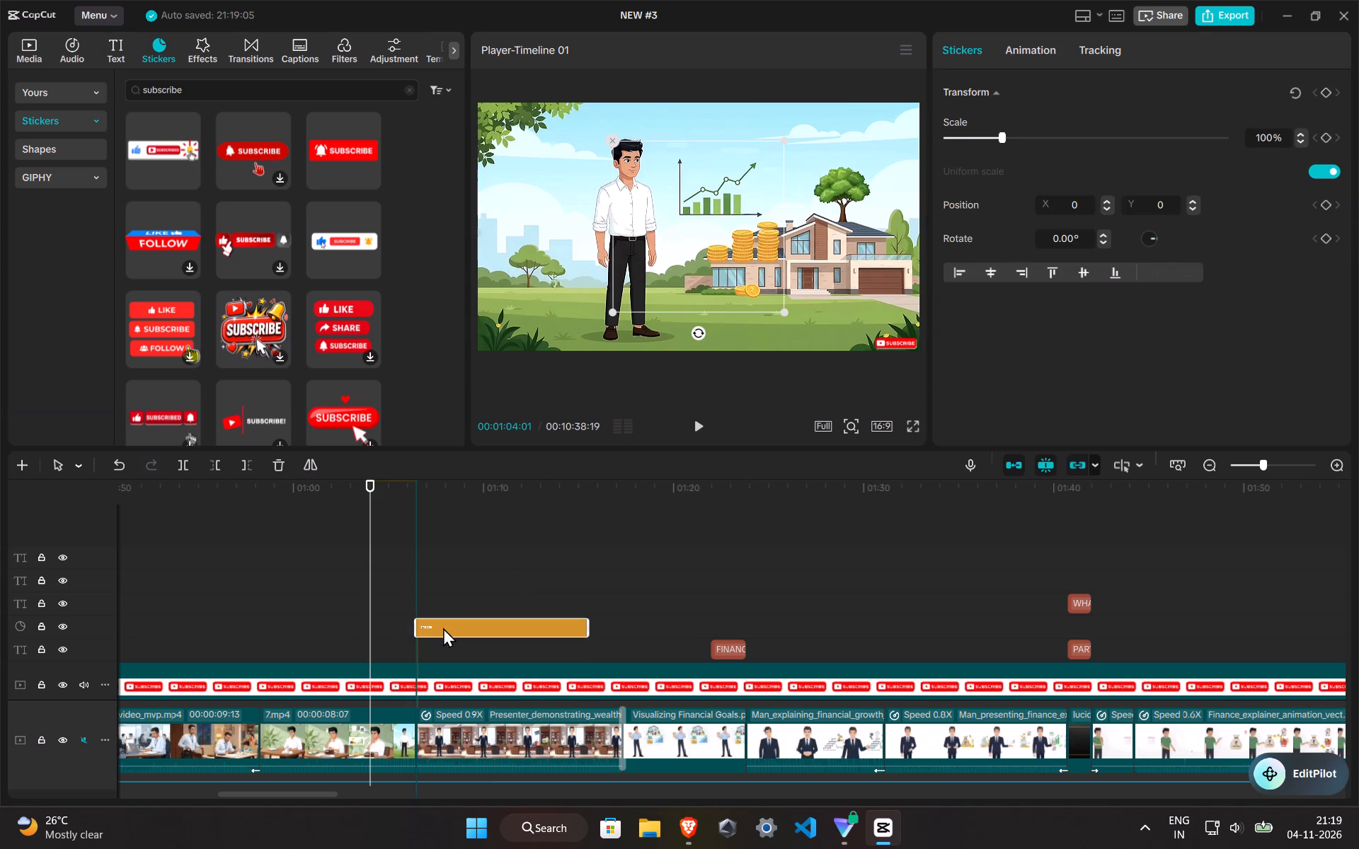
drag(443, 628, 445, 628)
click(413, 574)
Scale the like-subscribe-bell sticker to about 35% and place it bottom-centre in the frame at X 0, Y about -777.
click(430, 606)
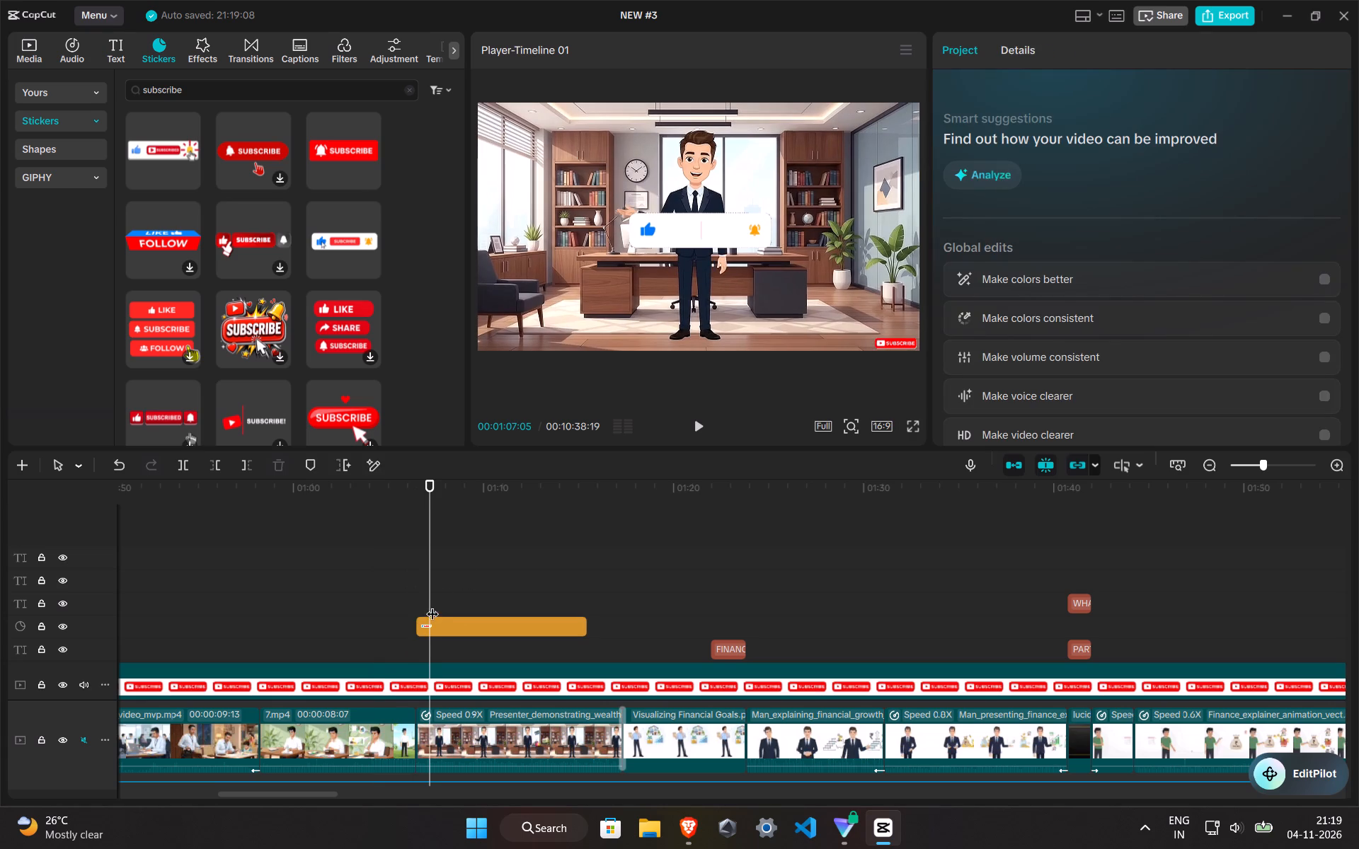
drag(695, 239, 698, 304)
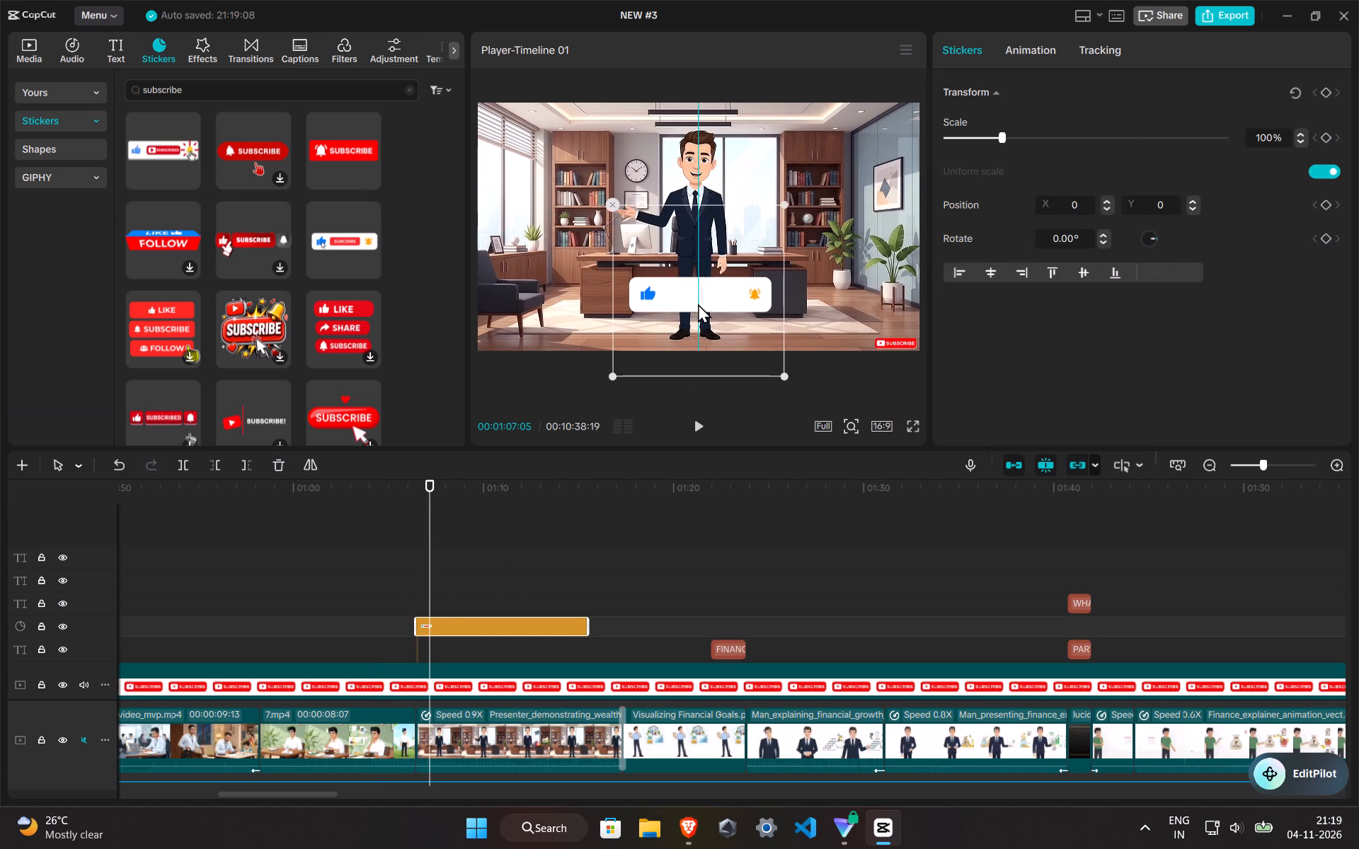
drag(698, 304, 699, 309)
drag(782, 383, 702, 330)
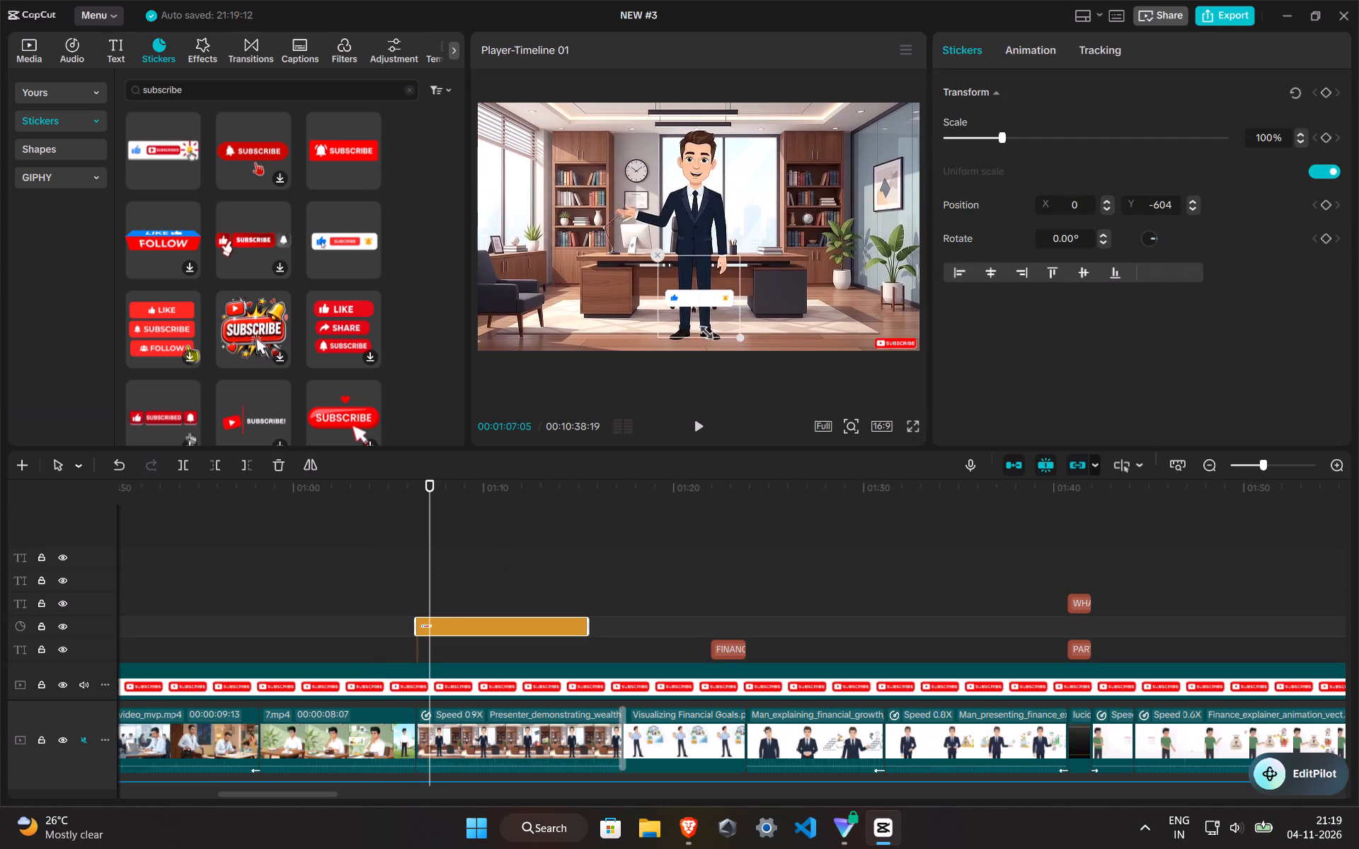
drag(702, 330, 689, 312)
drag(696, 302, 696, 323)
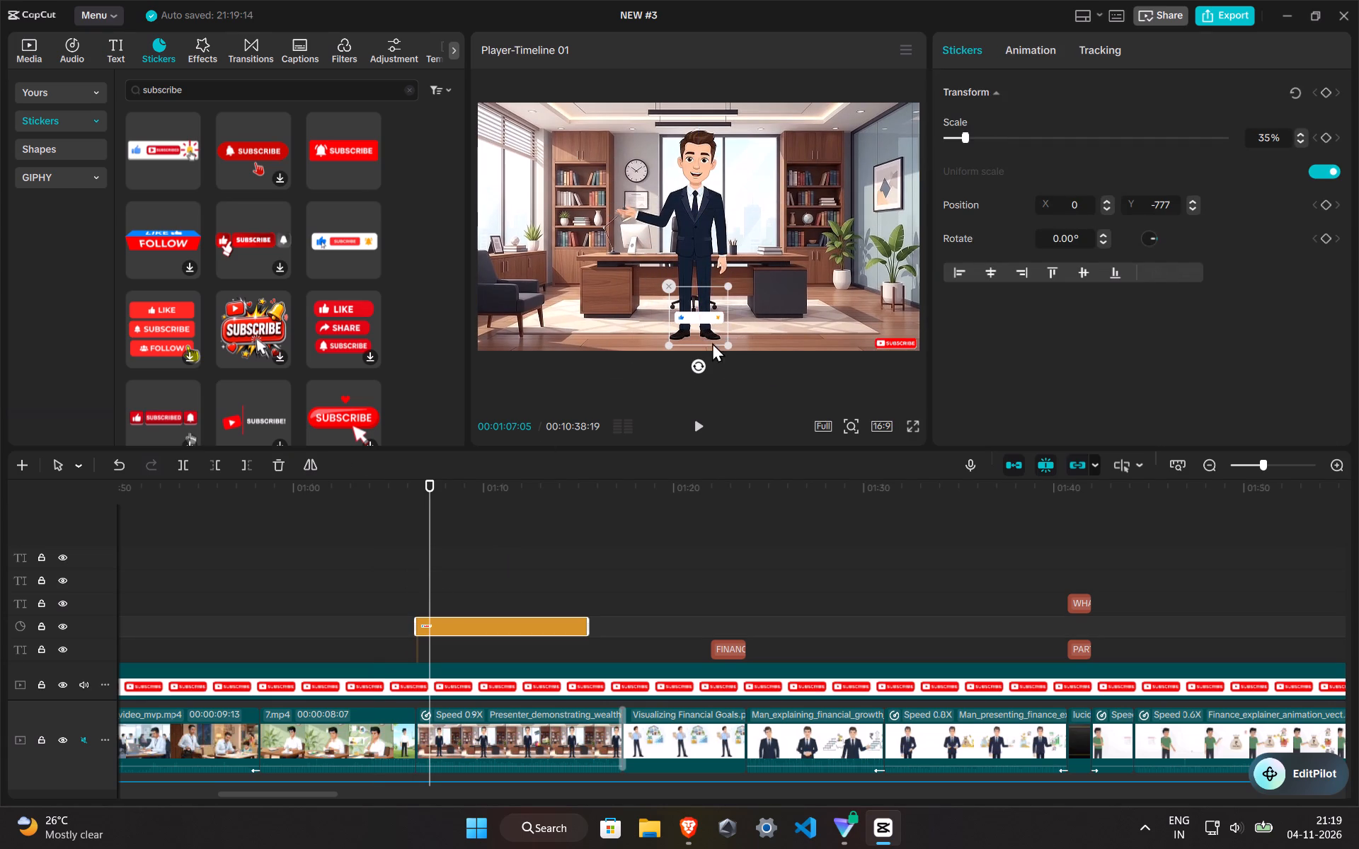
Play the like-subscribe-bell sticker section full screen to check the sticker's size and placement.
click(898, 414)
click(917, 424)
key(space)
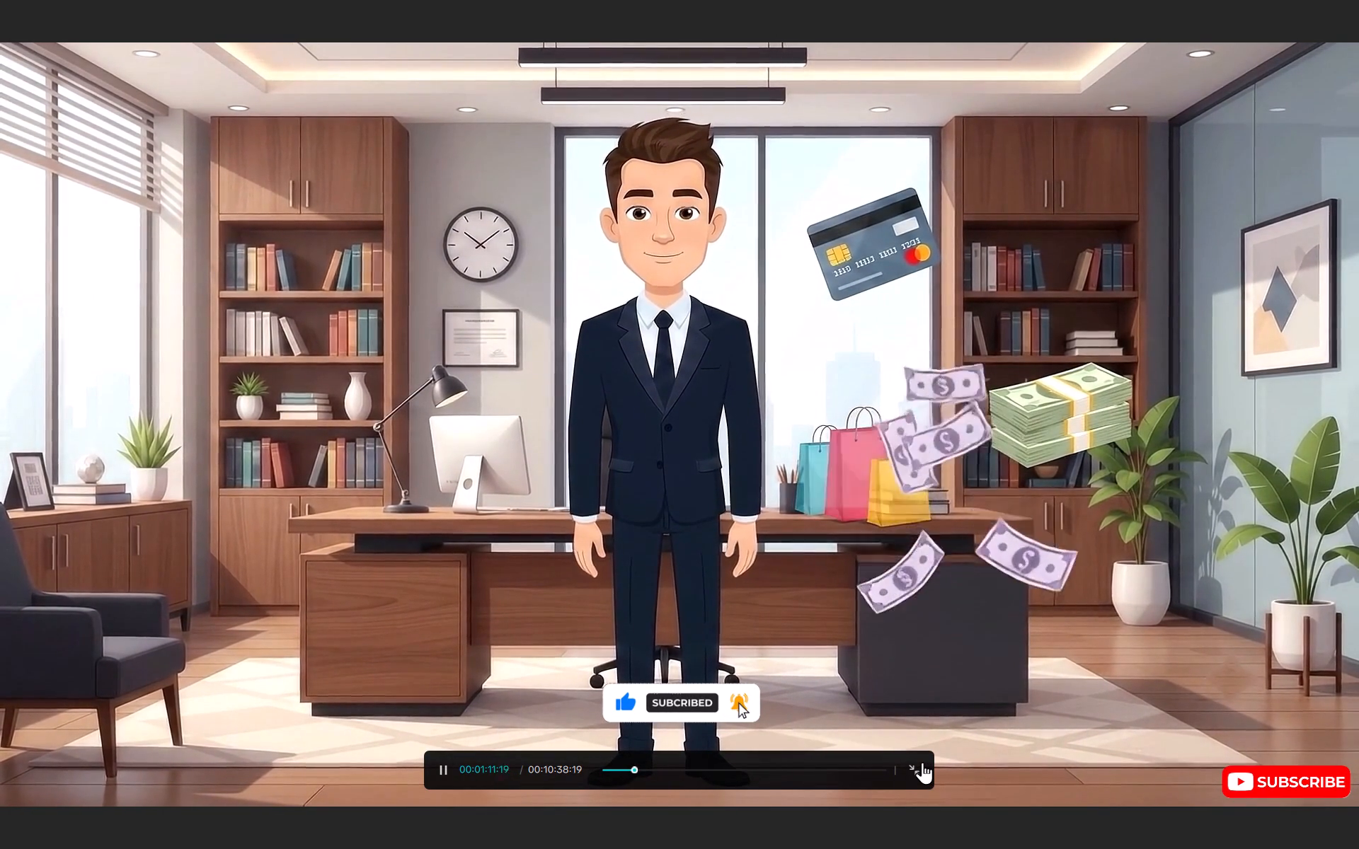
Lower the like-subscribe-bell sticker to Y about -822, scale it down to about 30%, and check it full screen.
click(473, 550)
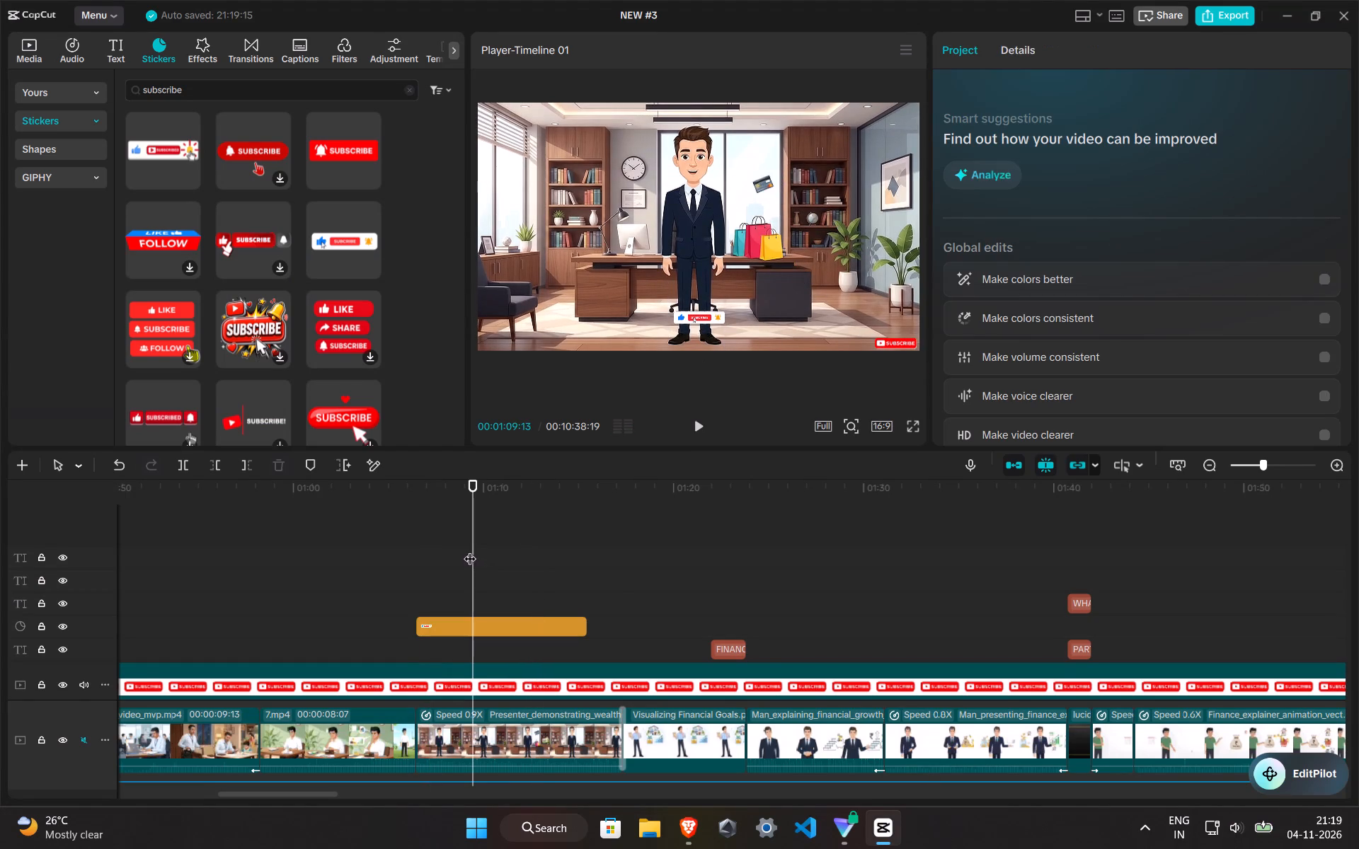
click(682, 326)
click(689, 318)
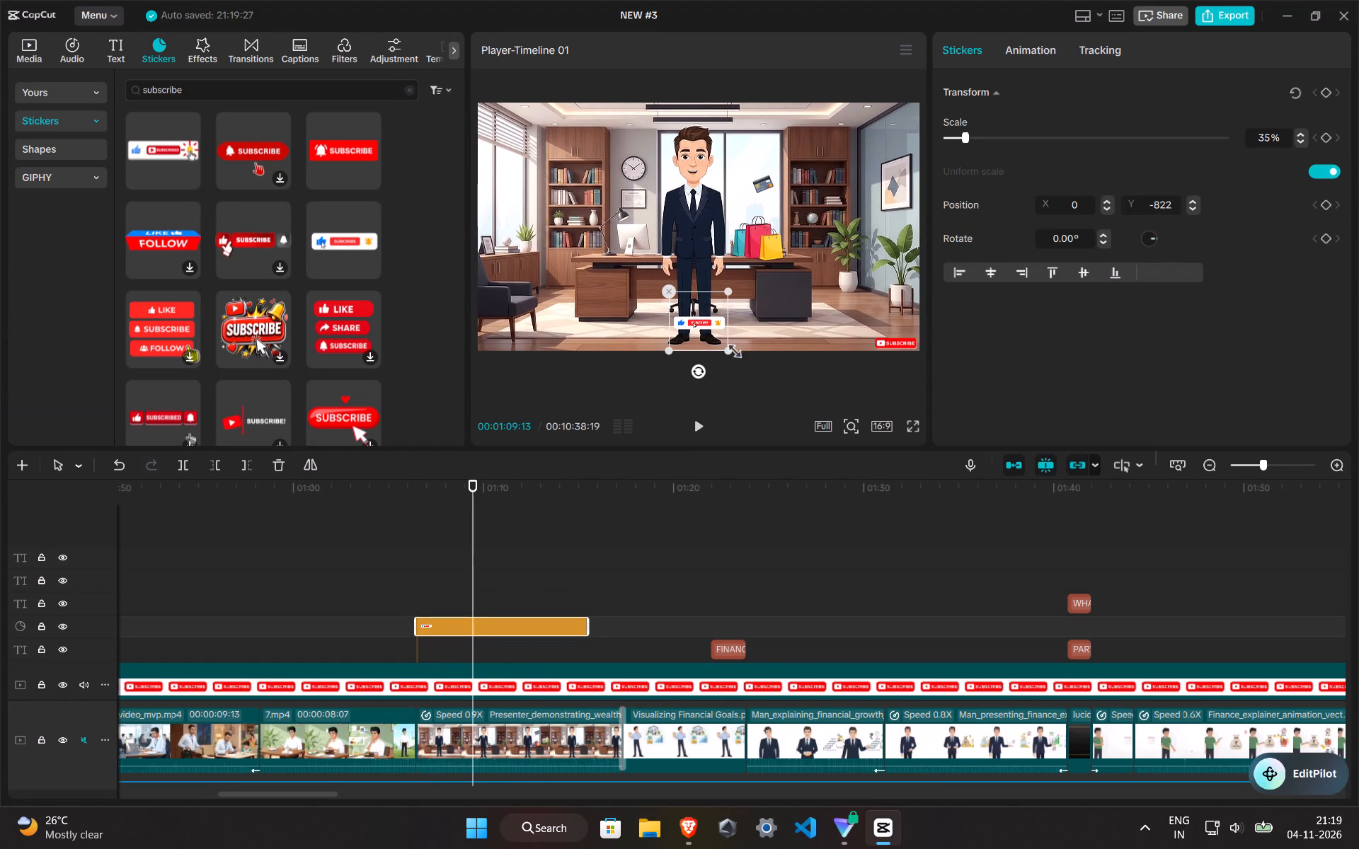
drag(728, 349, 723, 341)
click(912, 427)
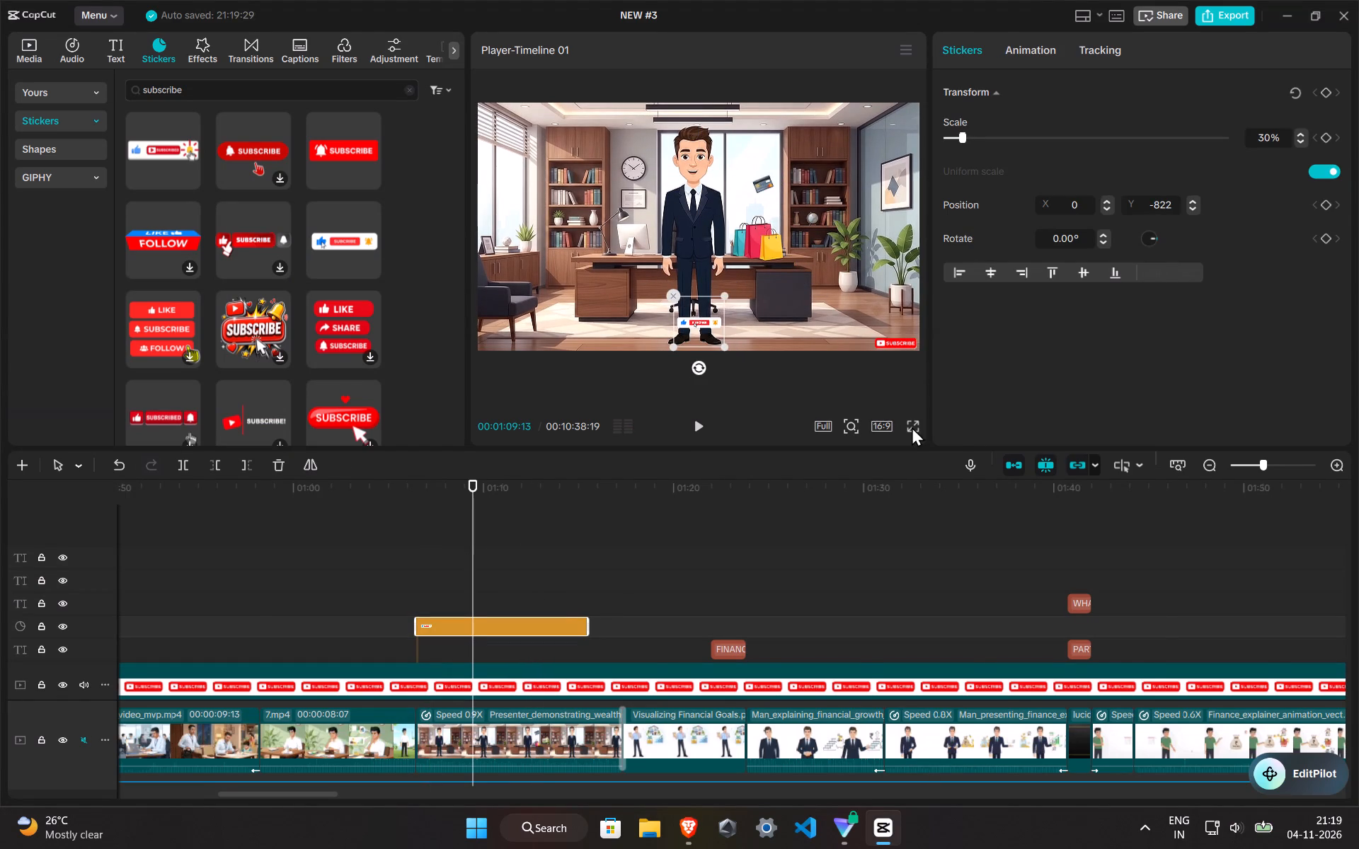
click(910, 768)
Play the sticker from its start with the preview enlarged to locate its like-icon click, stopping at 00:01:08:19.
click(423, 566)
drag(421, 566, 415, 567)
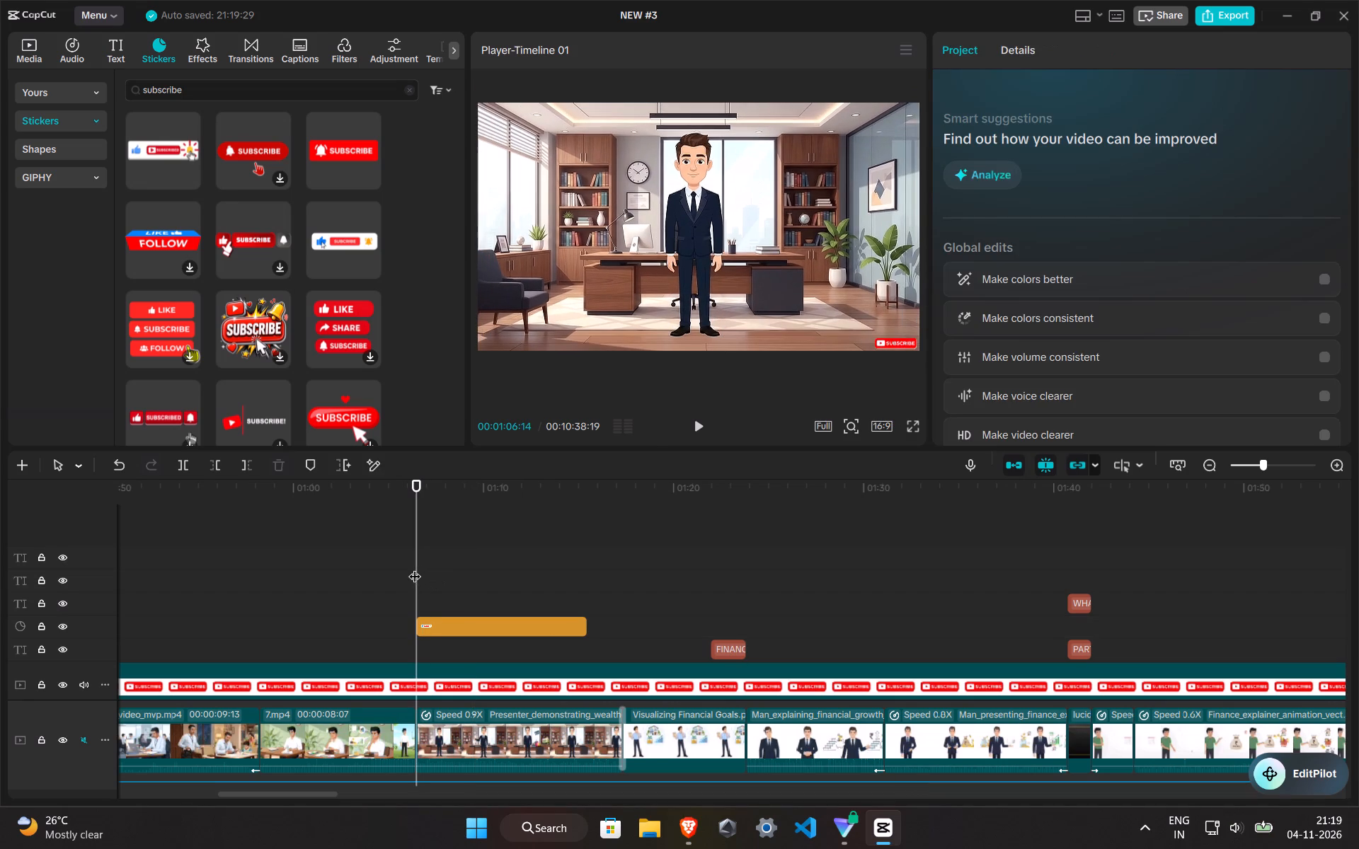
key(space)
key(space)
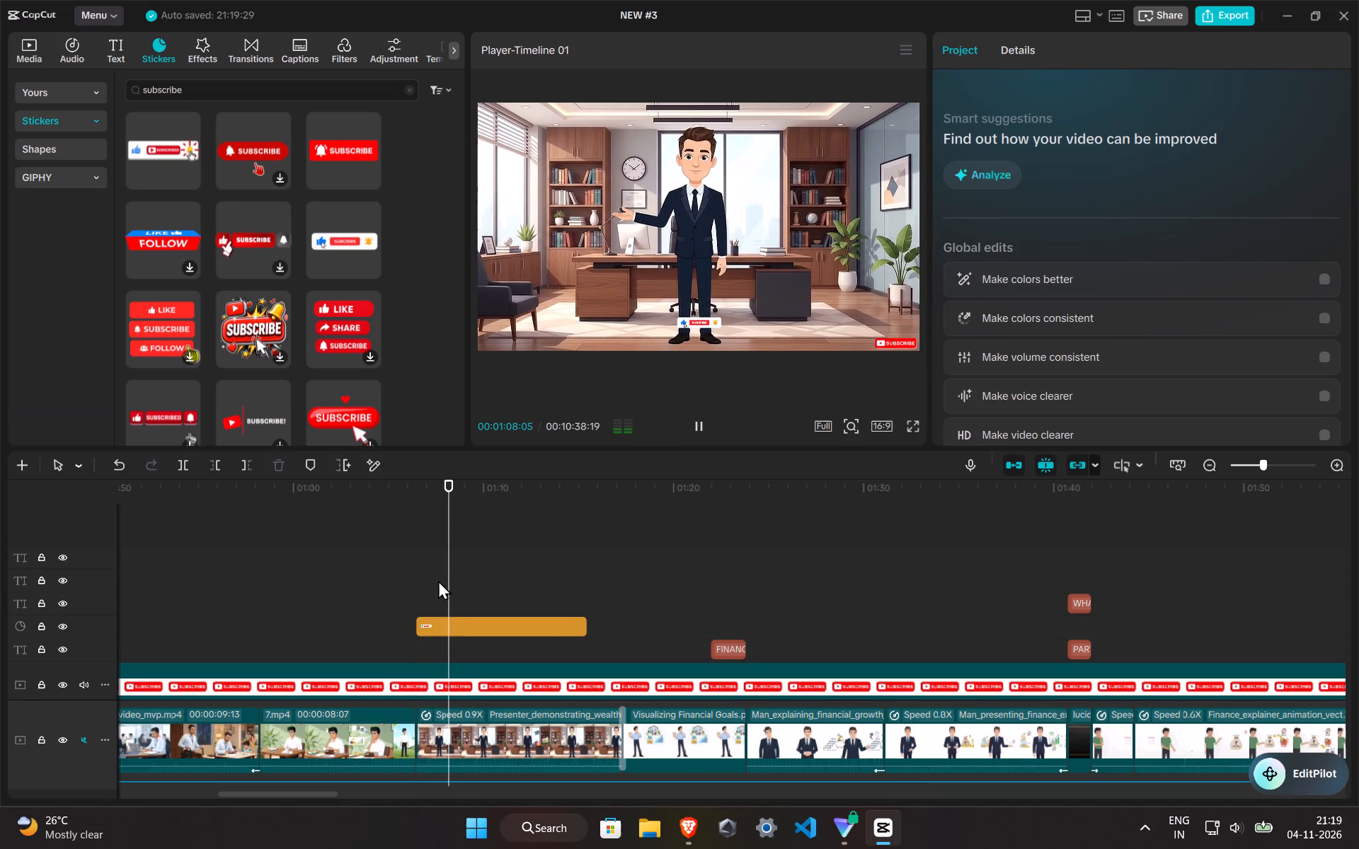
ctrl+scroll(423, 580, up, 8)
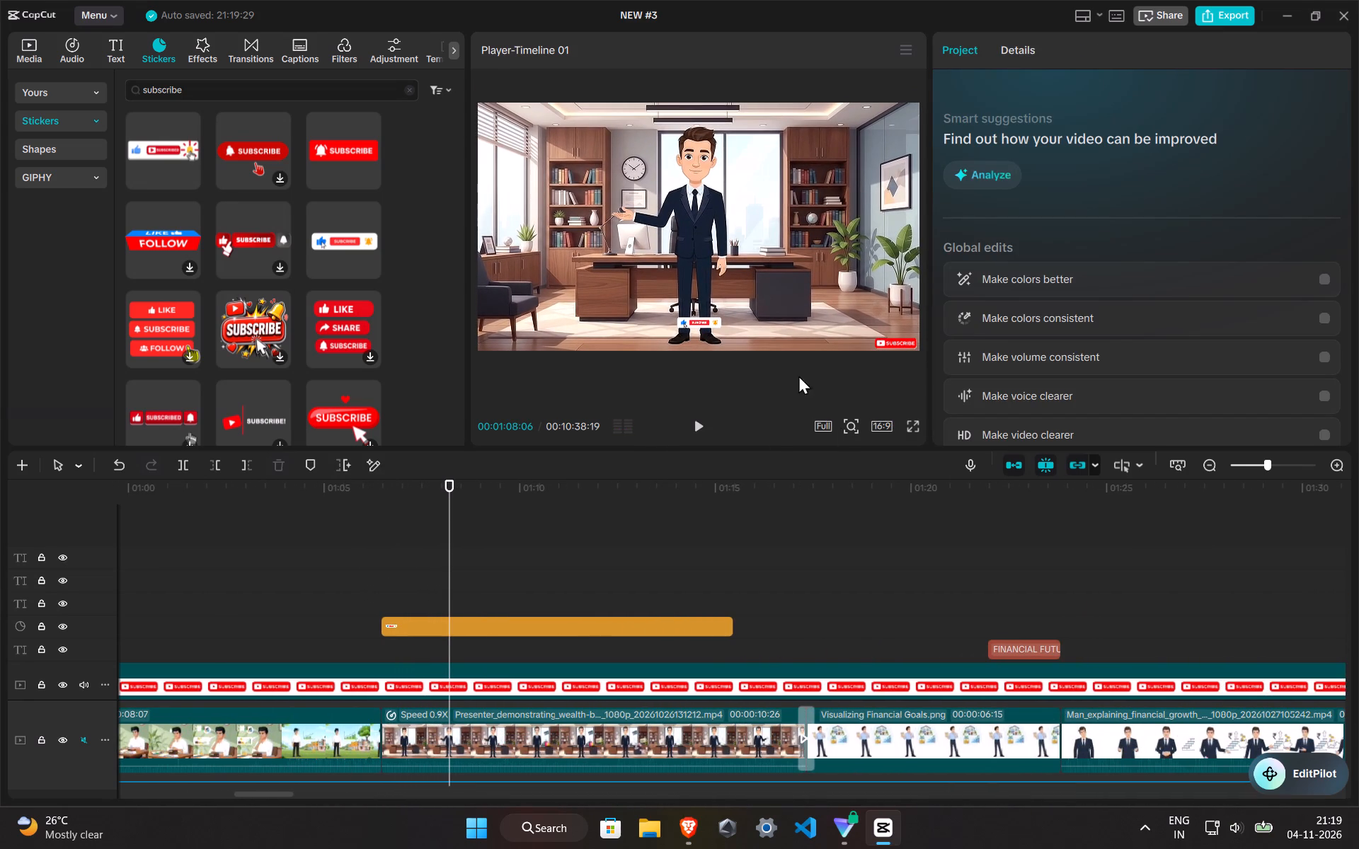
scroll(783, 333, up, 7)
scroll(755, 291, down, 8)
ctrl+scroll(755, 291, up, 2)
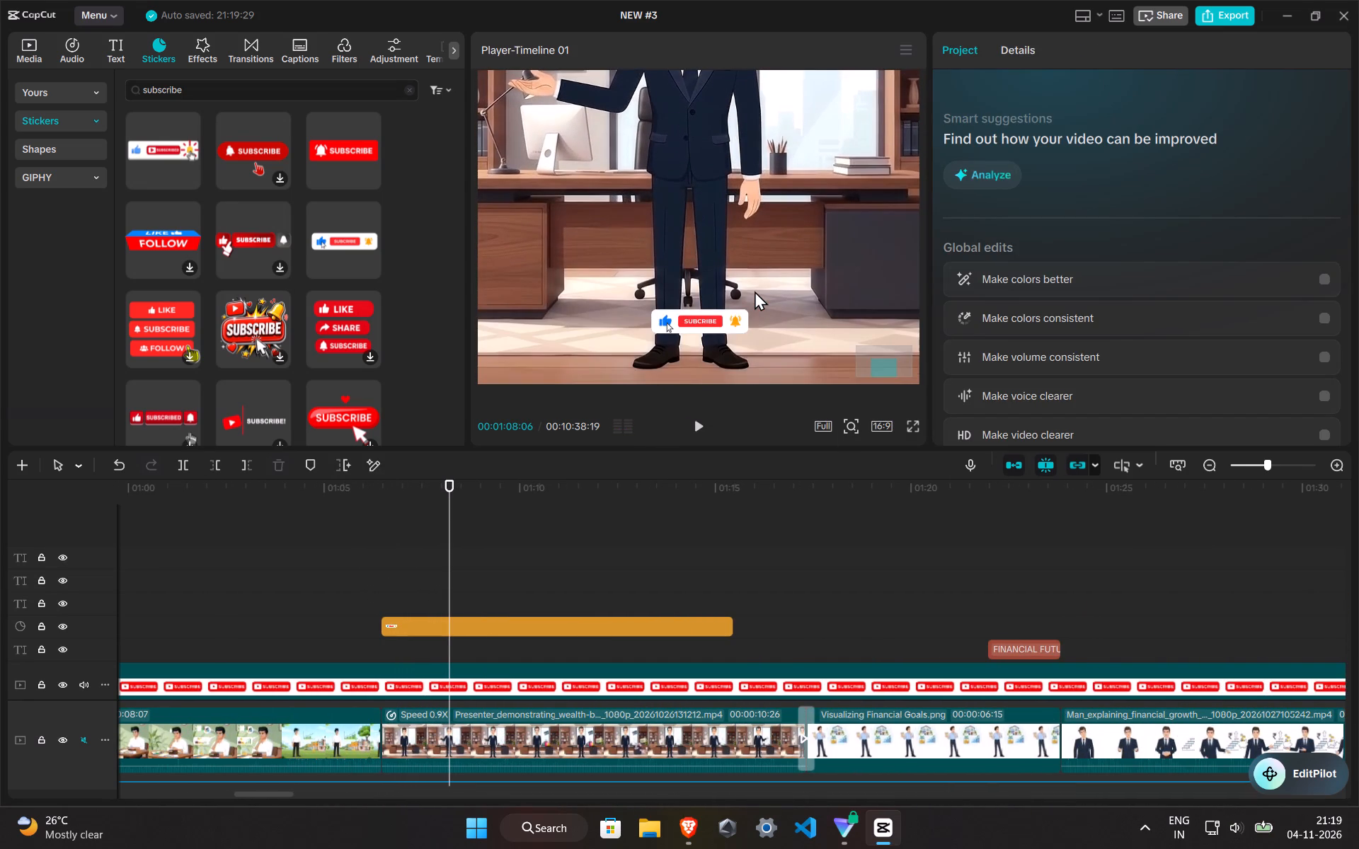
ctrl+scroll(755, 291, up, 2)
scroll(755, 291, down, 5)
key(space)
key(space)
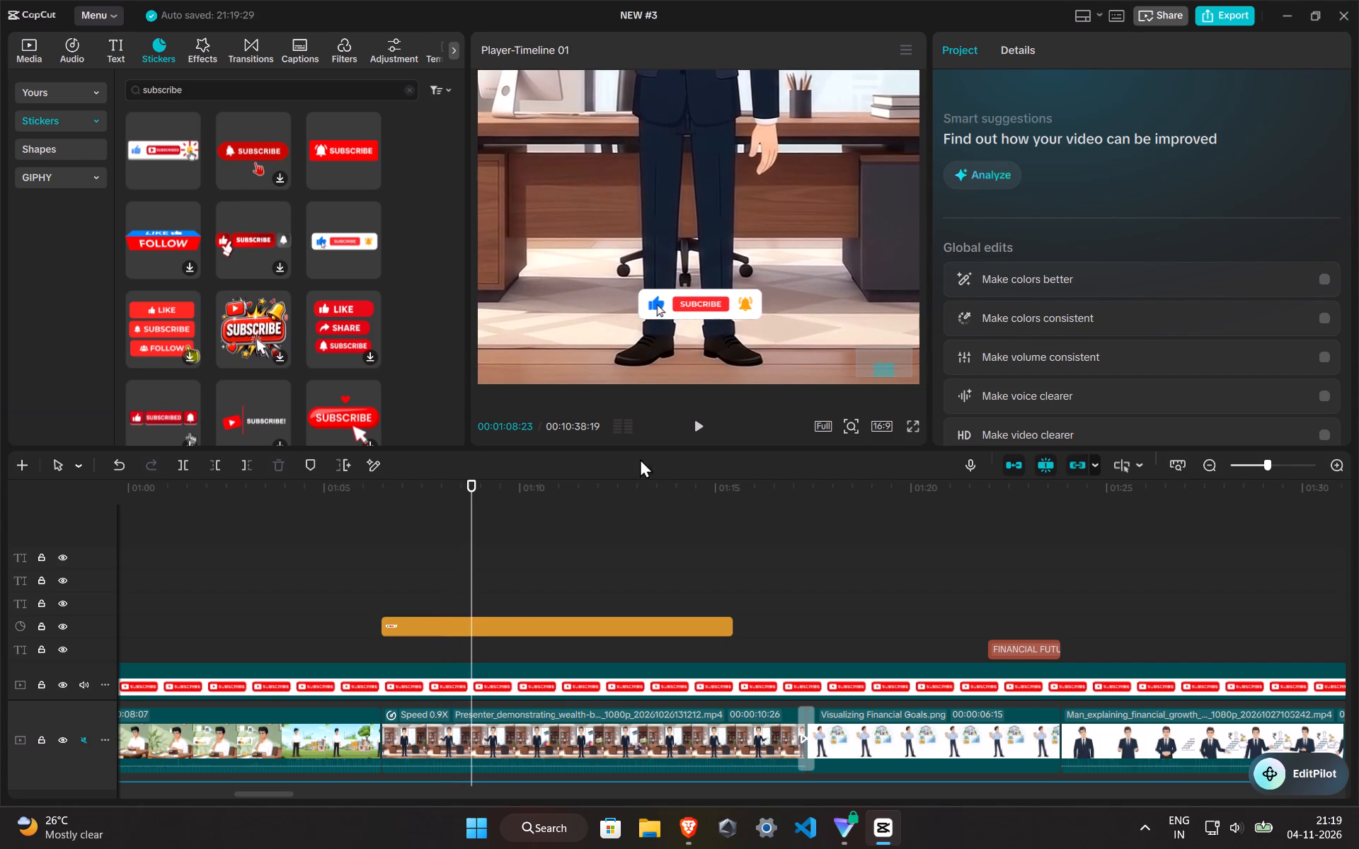
click(470, 587)
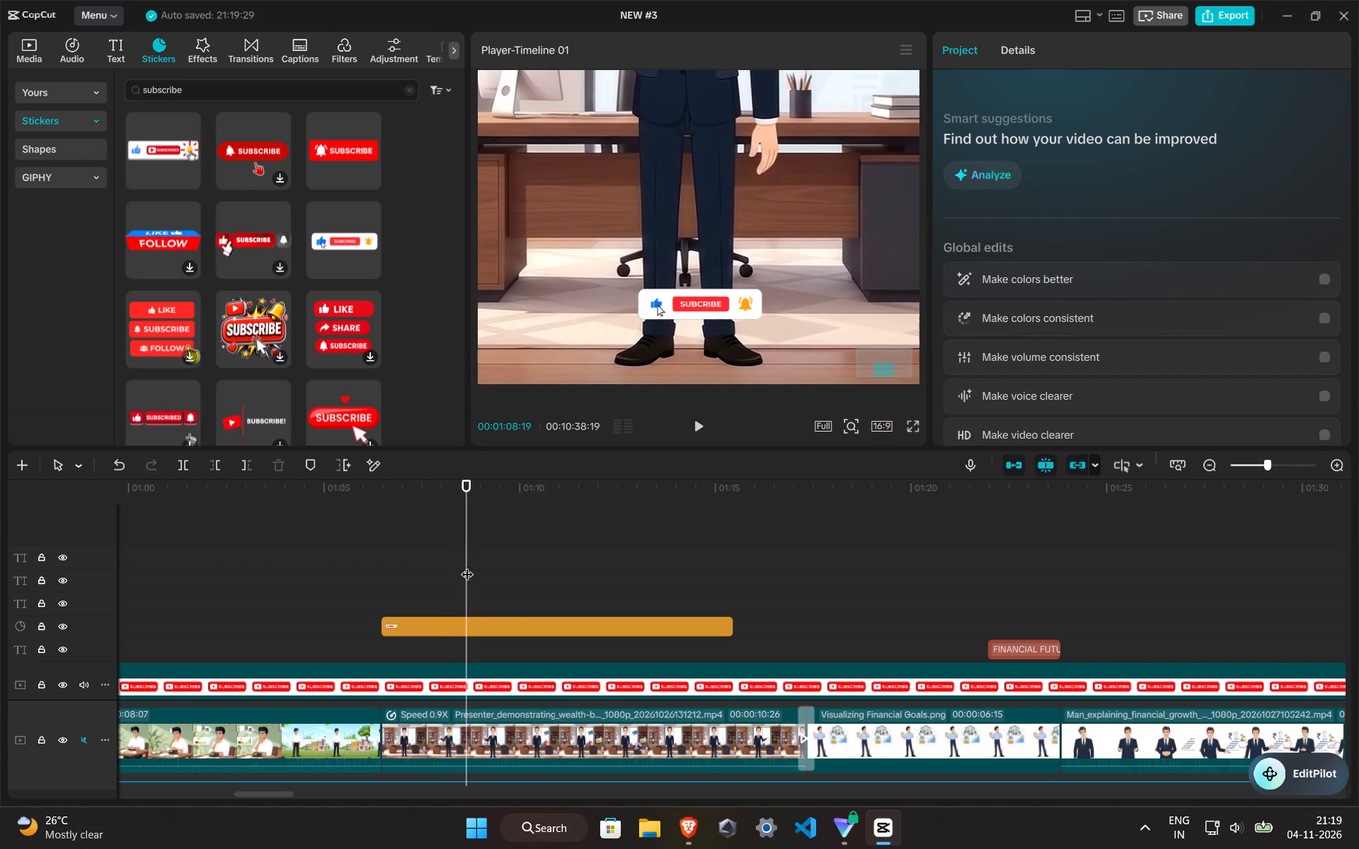
Search the sound effects for "click" and audition Mouse click 1 and Click_Mouse_Click_02(864360).
click(69, 46)
click(73, 166)
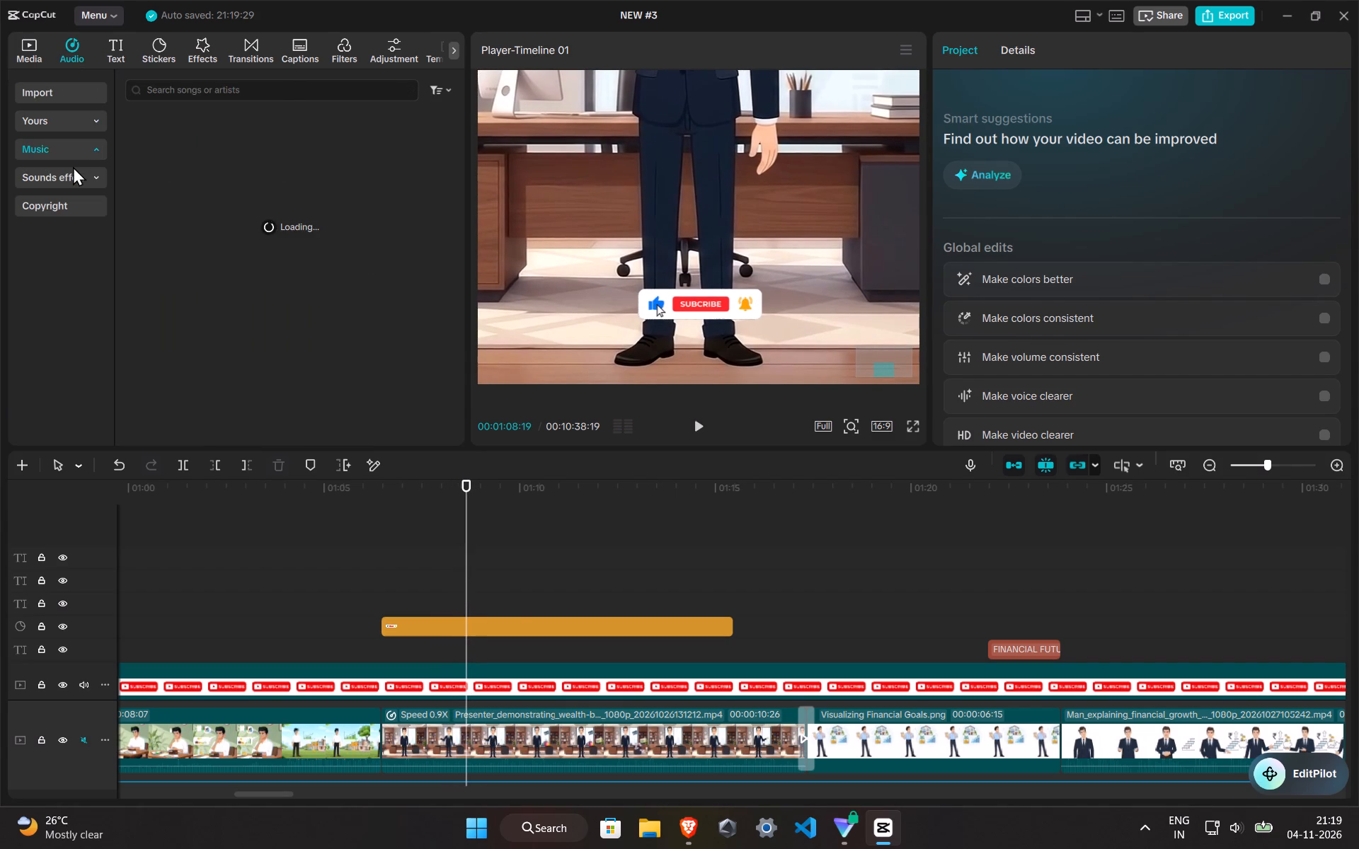
click(73, 166)
click(76, 174)
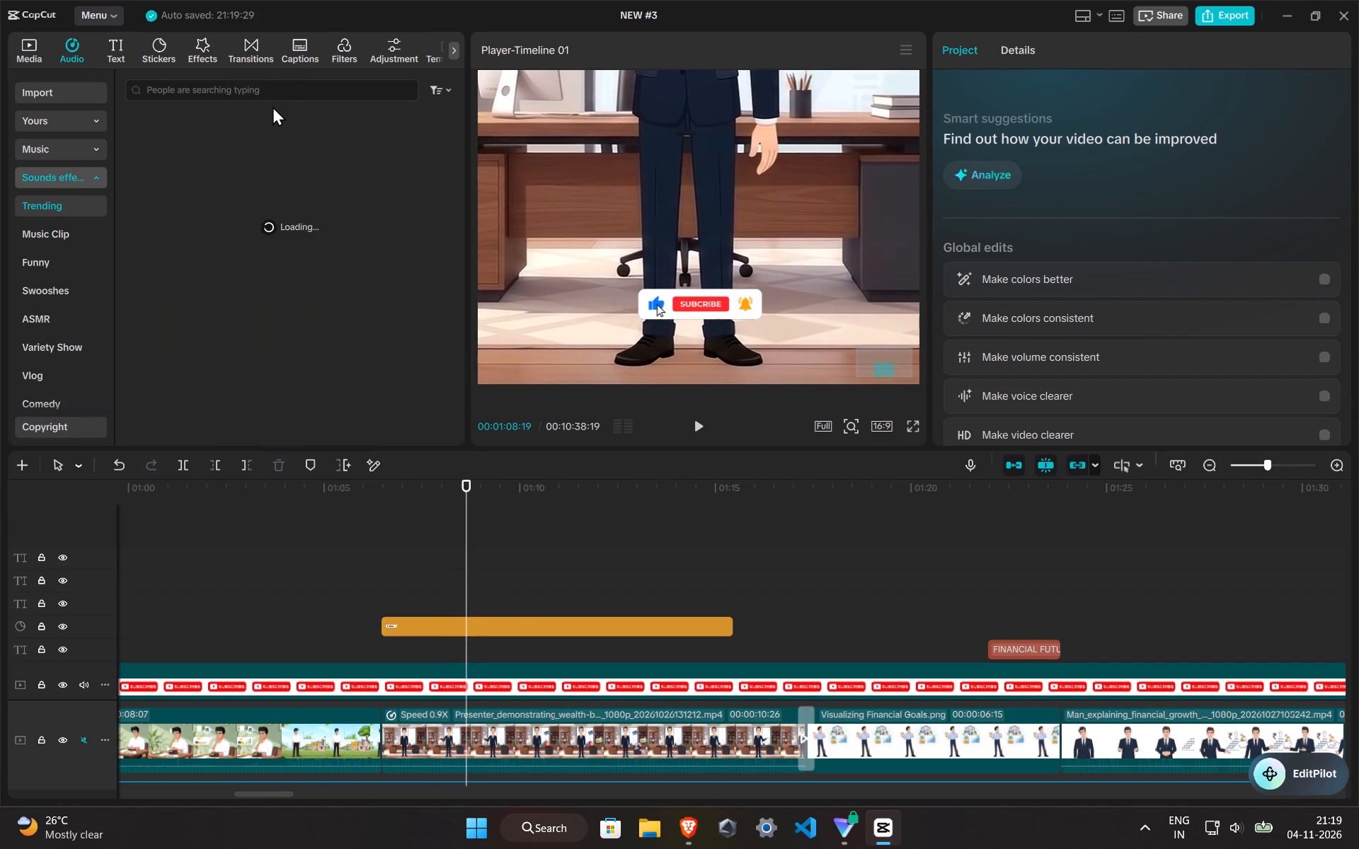
scroll(253, 199, up, 1)
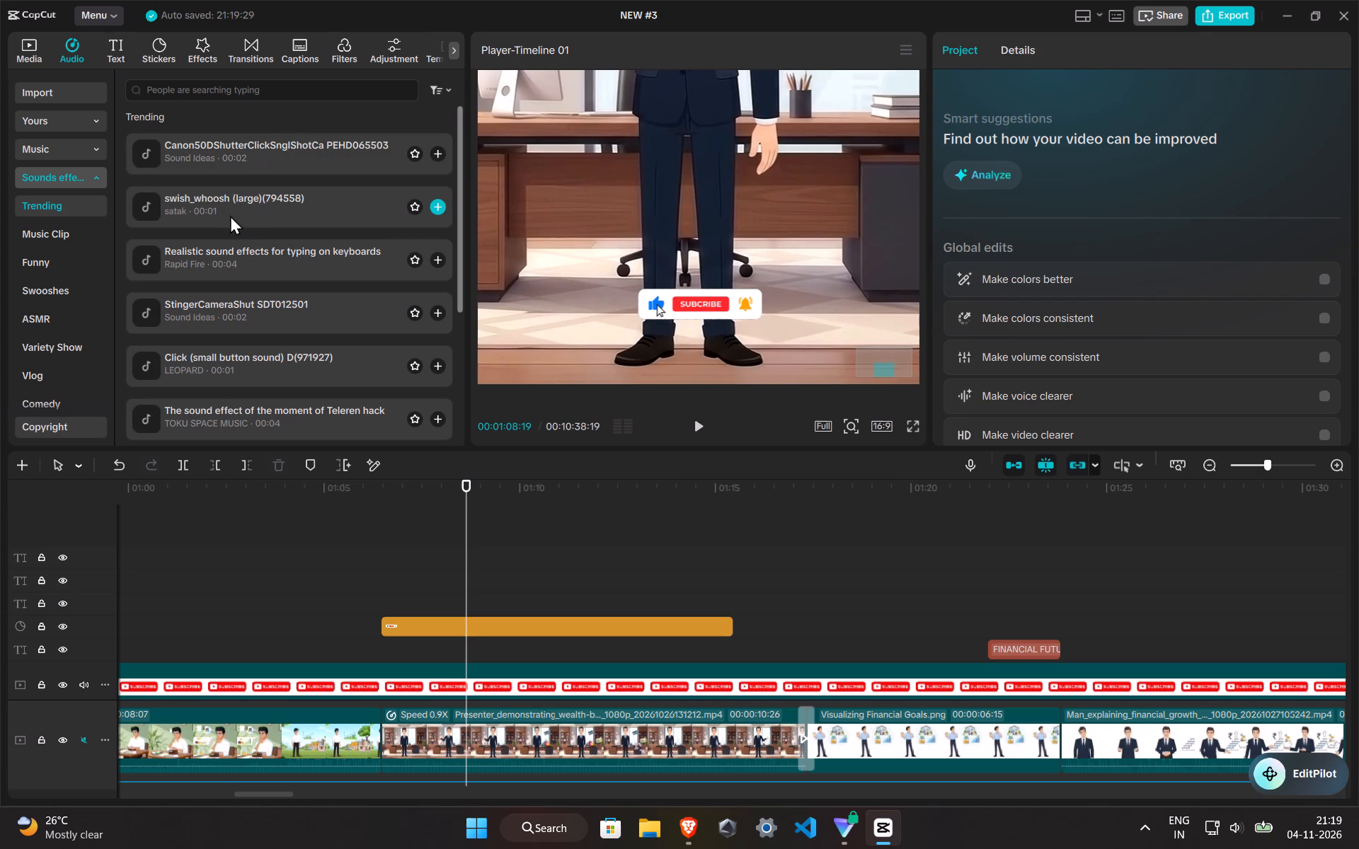
click(161, 82)
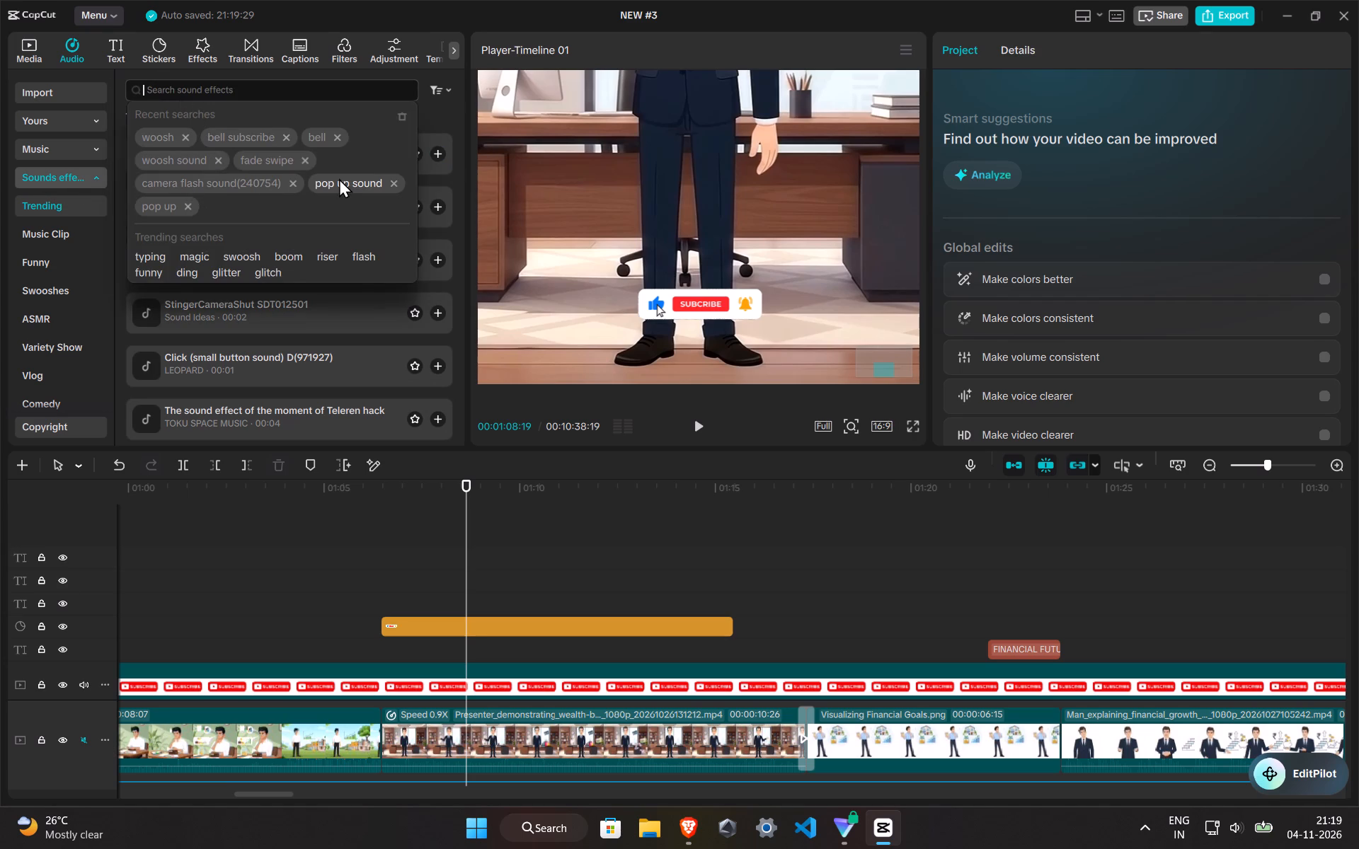
key(c)
text(li)
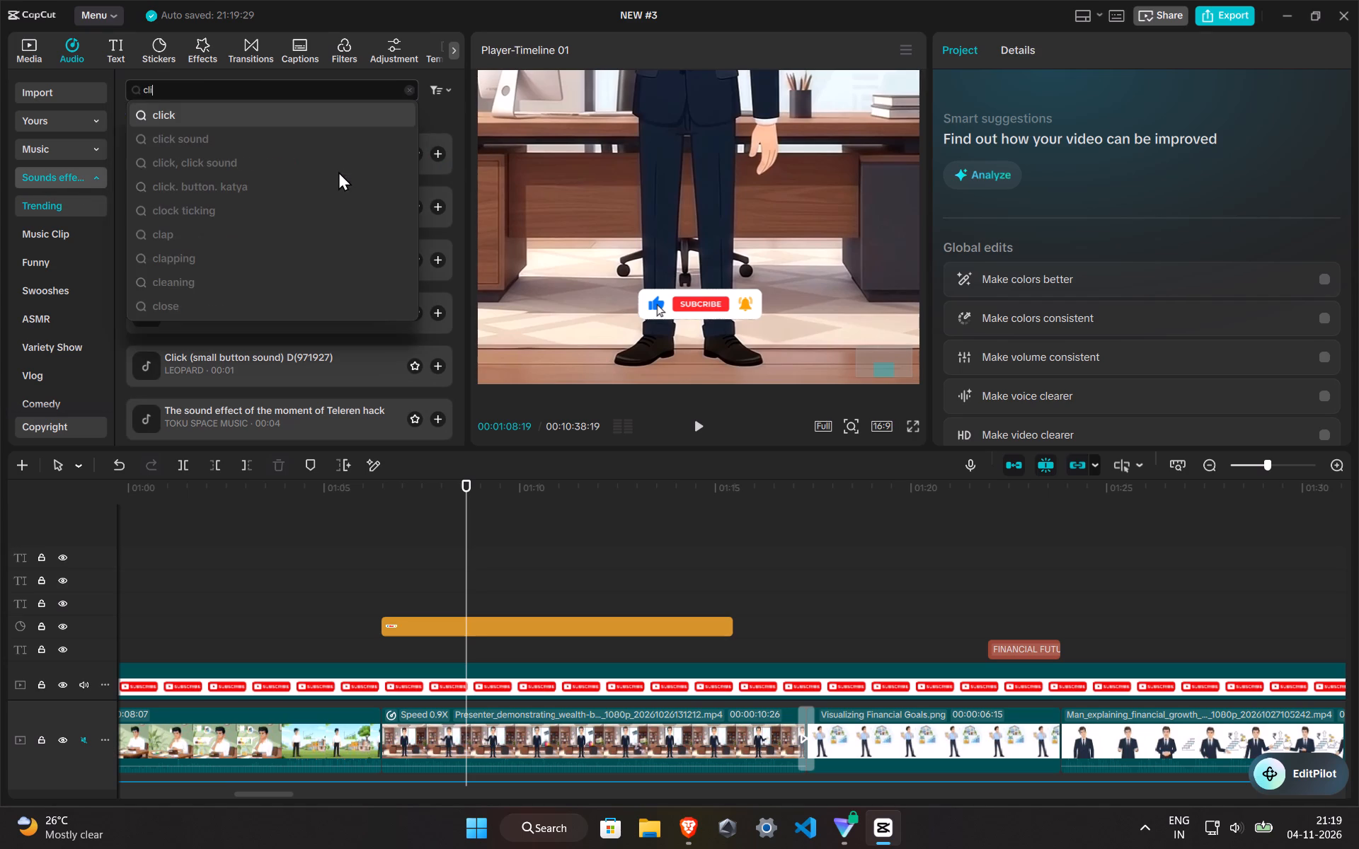
click(214, 119)
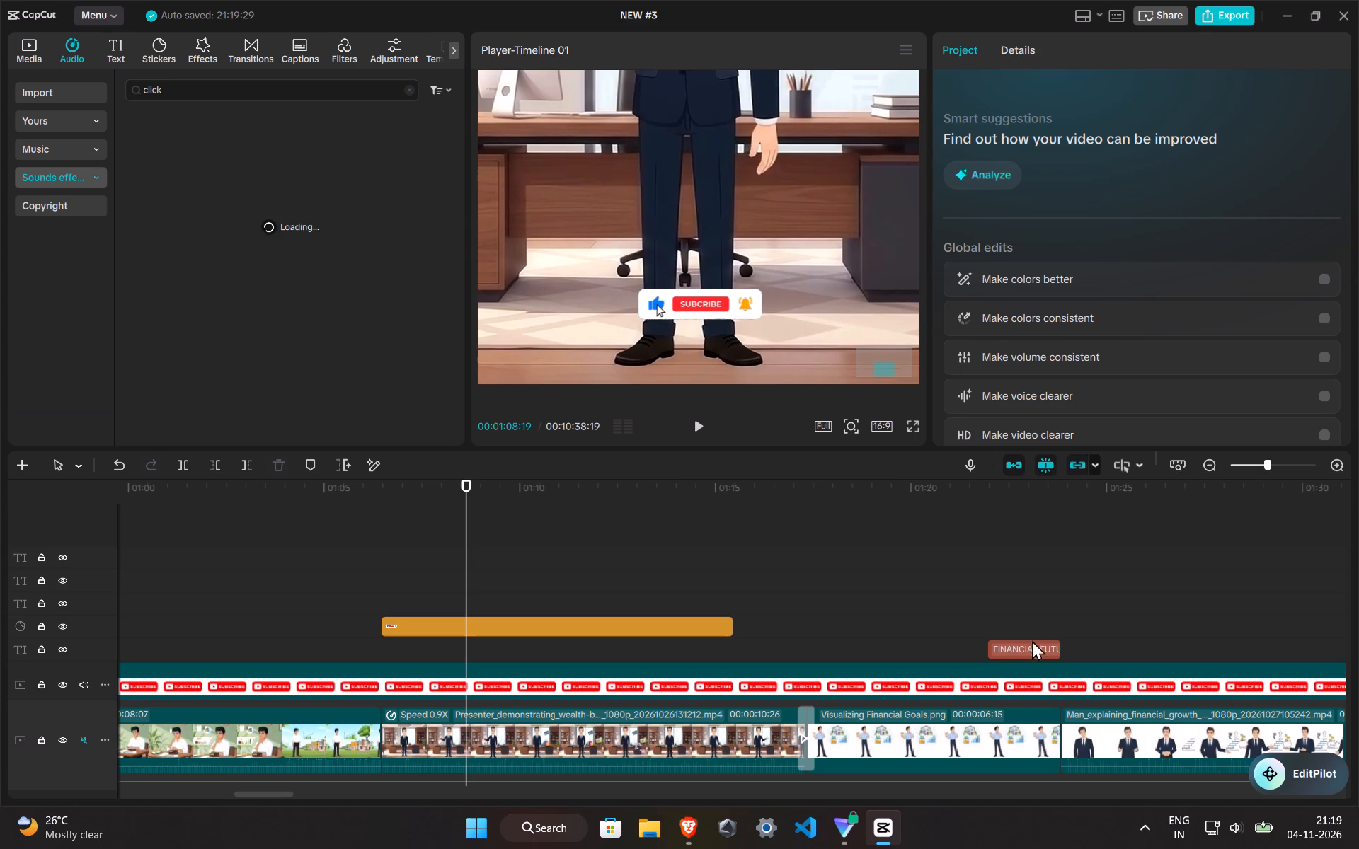
click(273, 125)
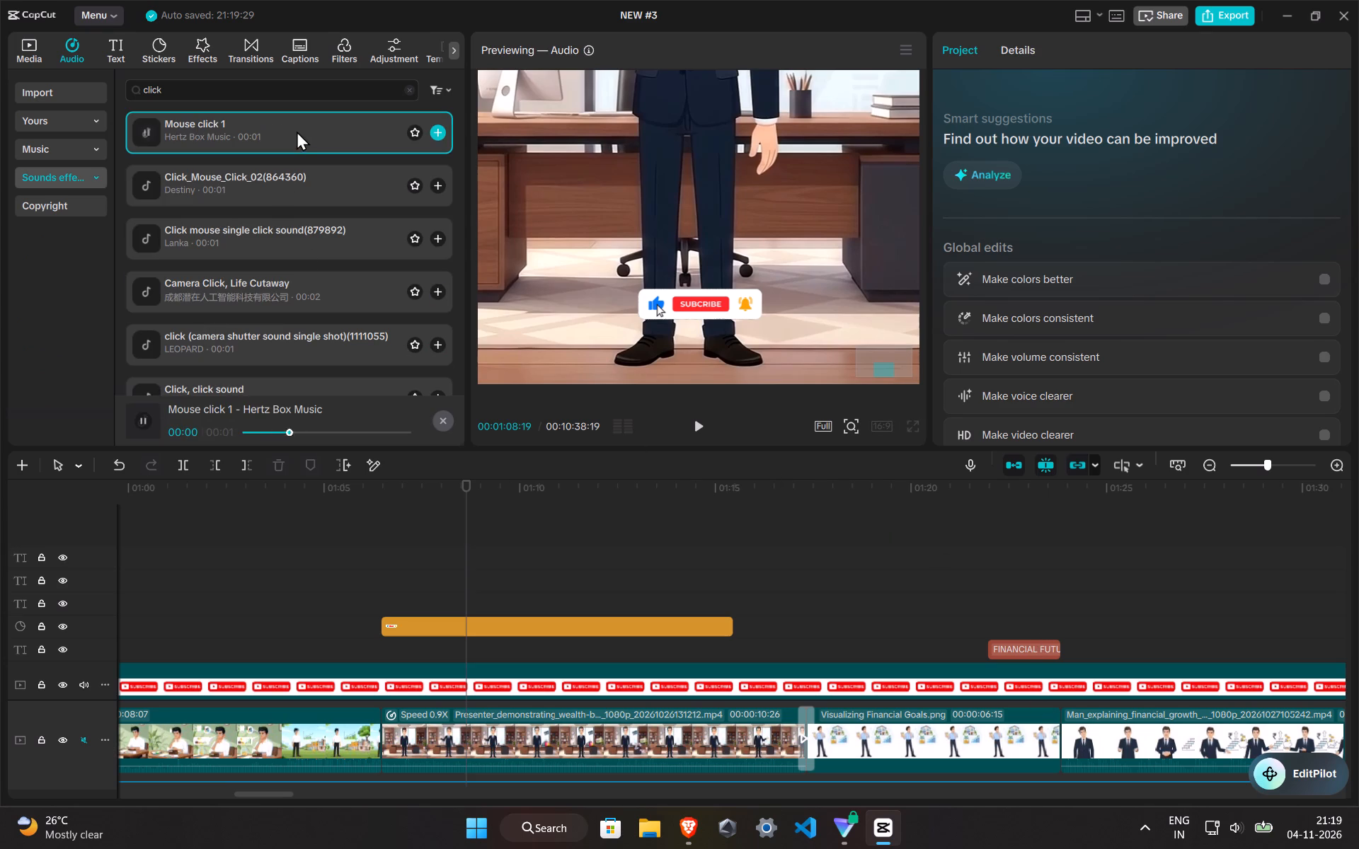
click(299, 178)
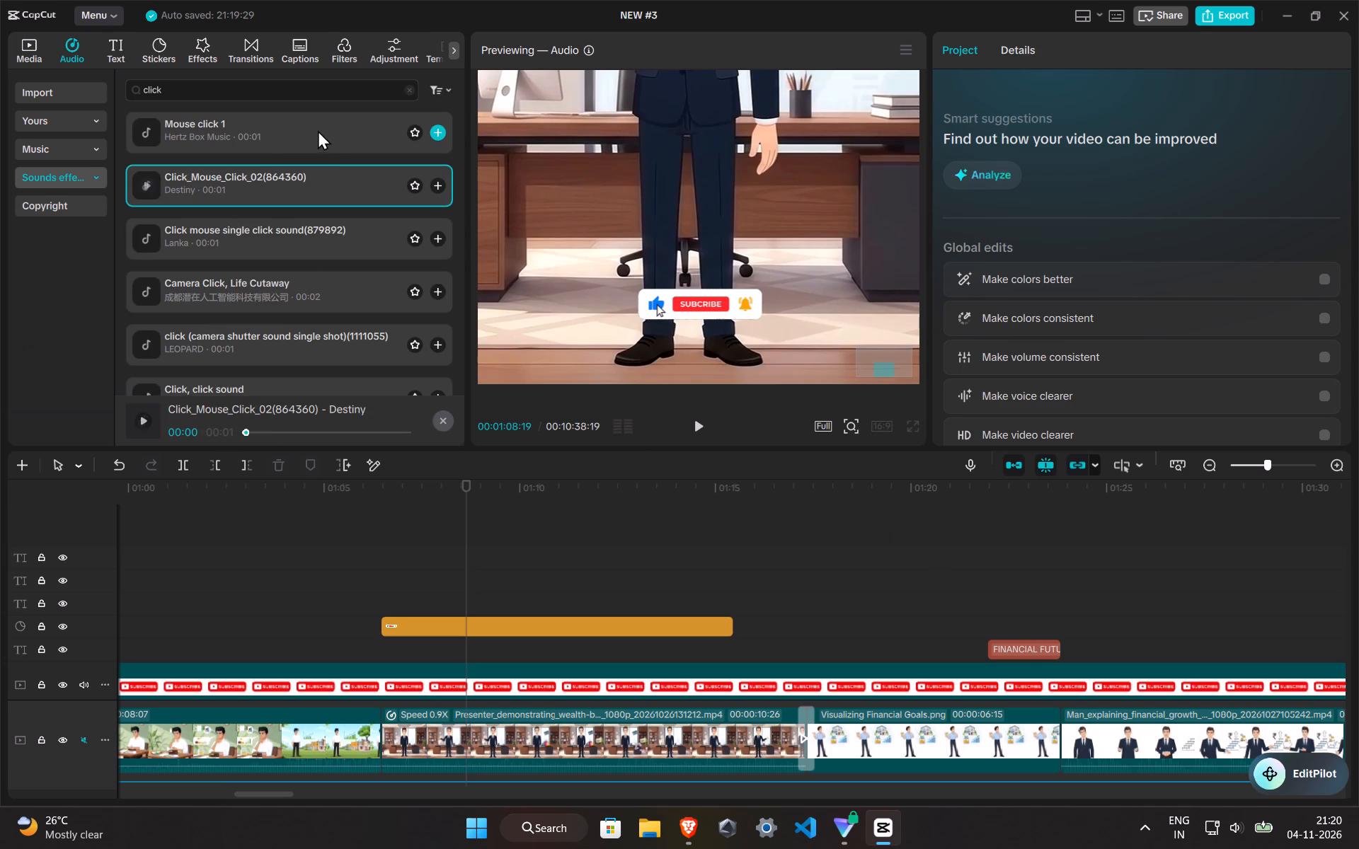
Add the Mouse click 1 sound just before 00:01:08:19 on its own audio track and play it against the like-icon click.
click(318, 130)
drag(318, 130, 459, 589)
scroll(470, 590, up, 5)
ctrl+scroll(475, 685, up, 2)
drag(476, 708, 481, 628)
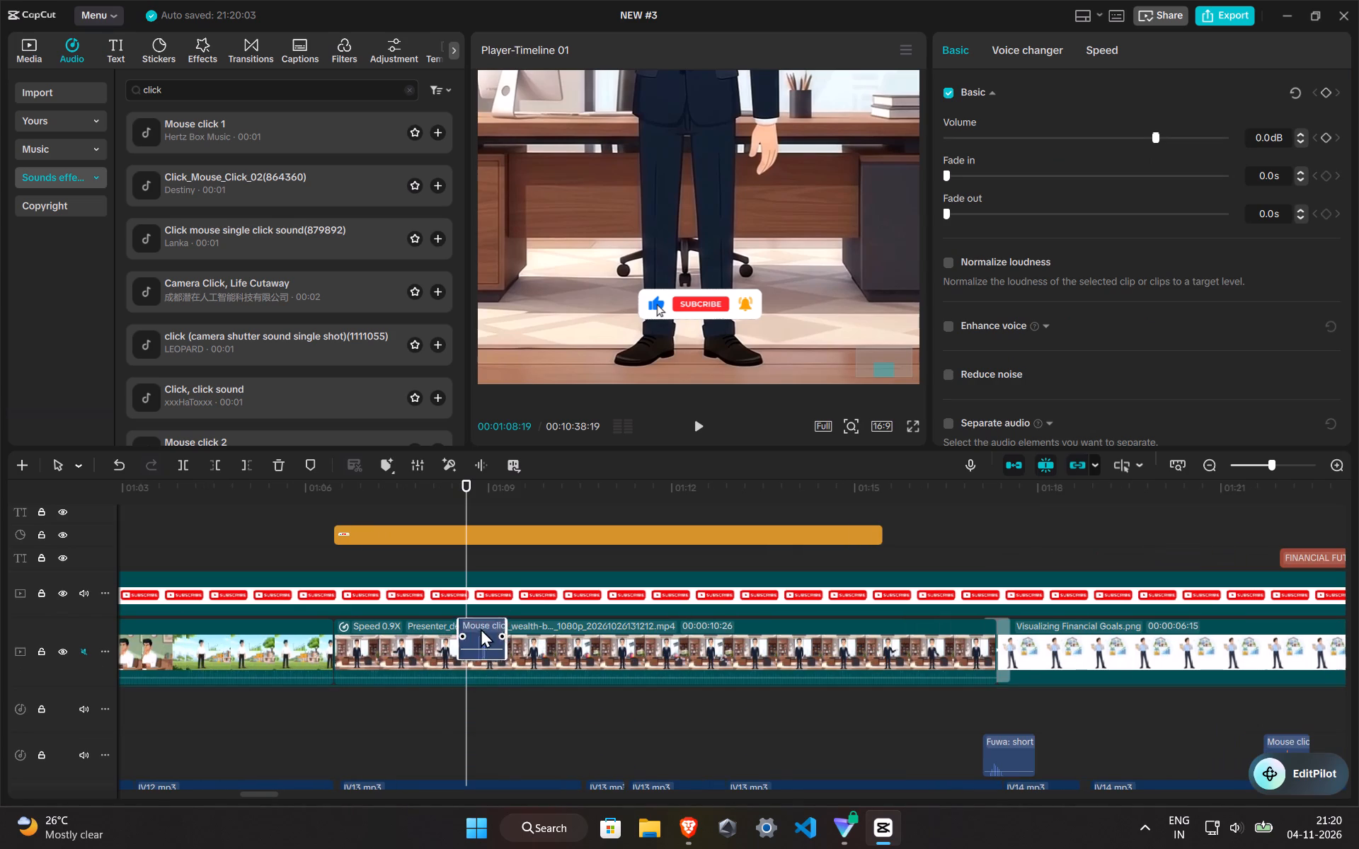
drag(481, 628, 470, 508)
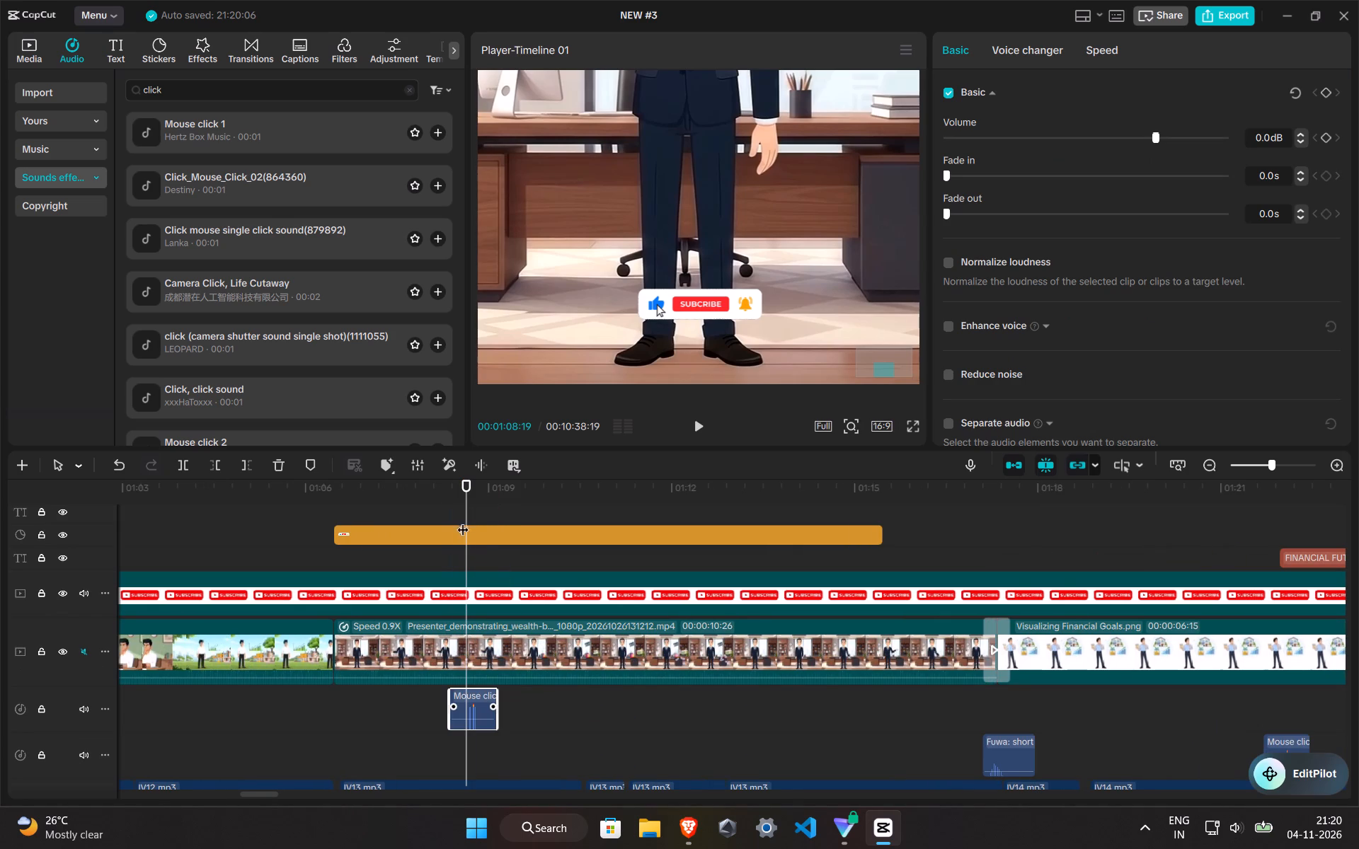
key(space)
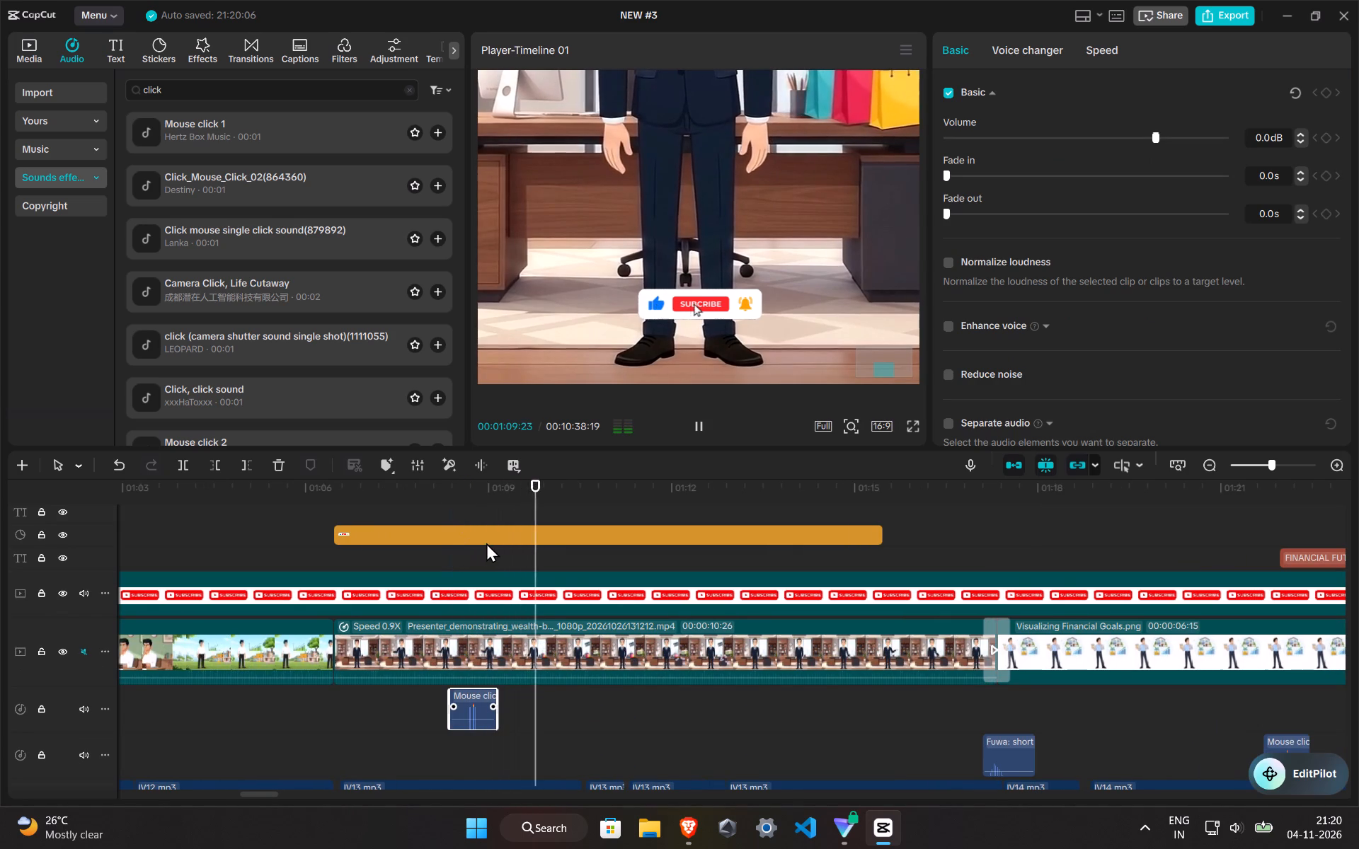
click(444, 502)
key(space)
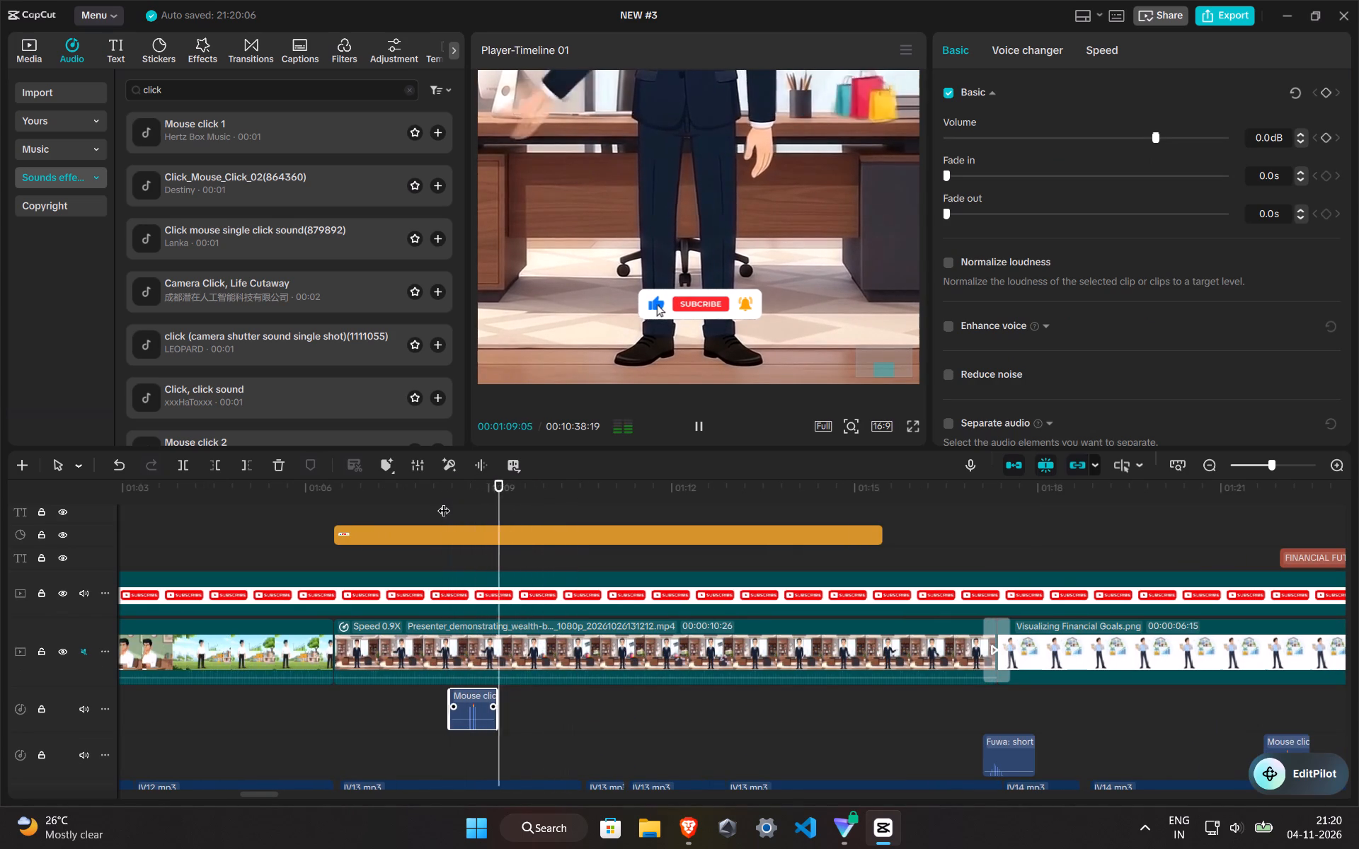
click(443, 500)
key(space)
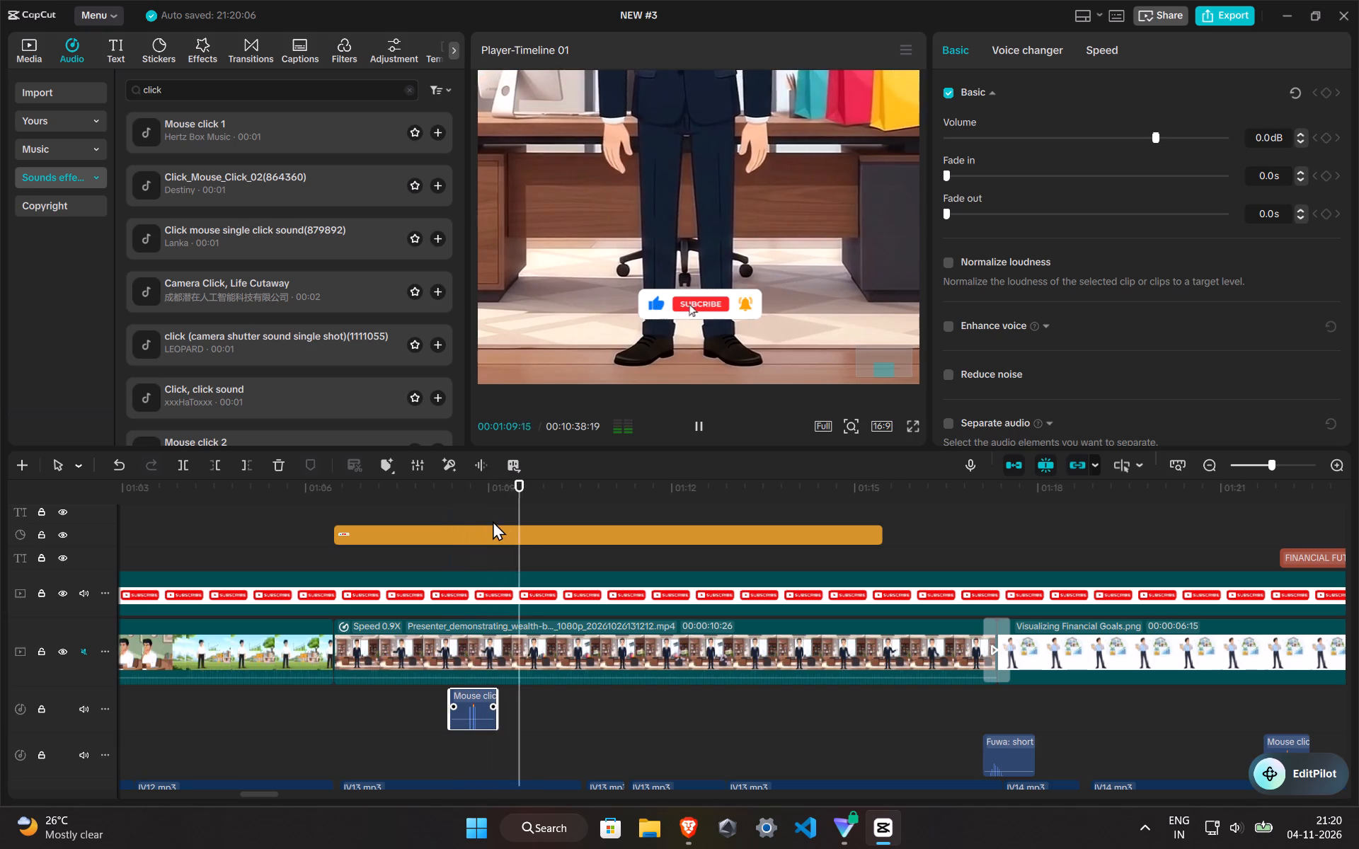
Copy the Mouse click 1 sound and paste the duplicate at 00:01:09:16, where the sticker's cursor clicks Subscribe.
click(541, 514)
click(549, 508)
drag(544, 509, 543, 509)
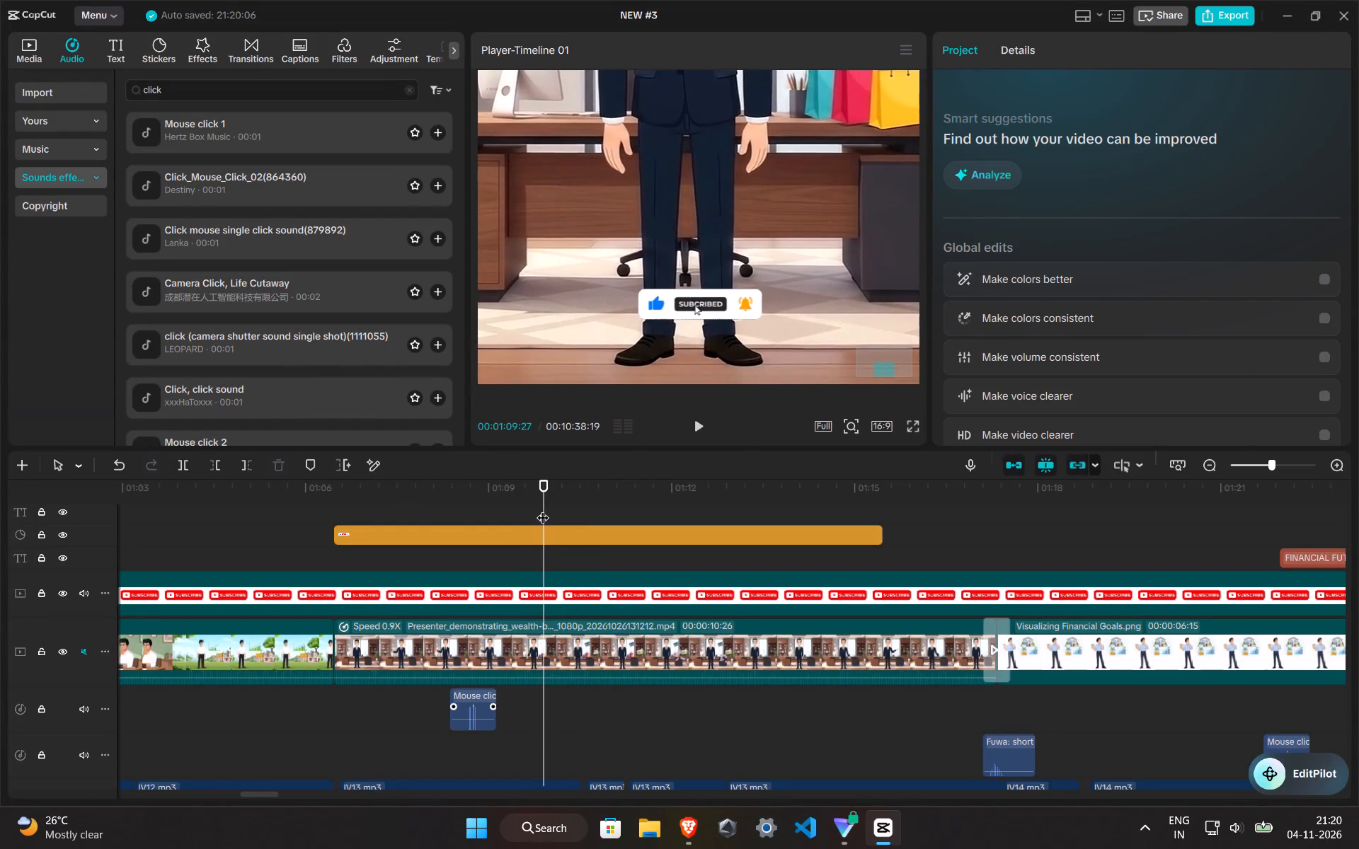
drag(543, 509, 522, 511)
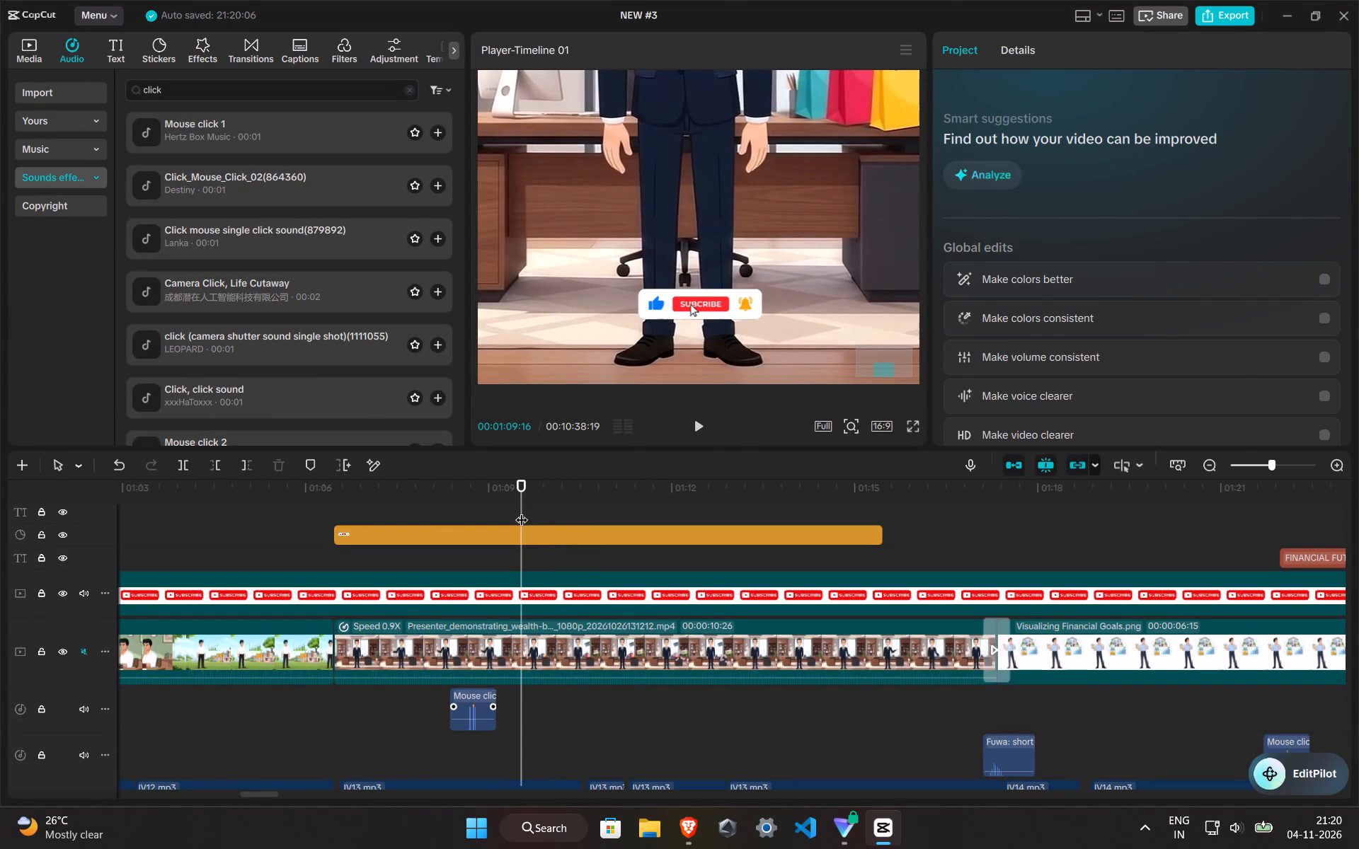
click(479, 693)
key(ctrl+c)
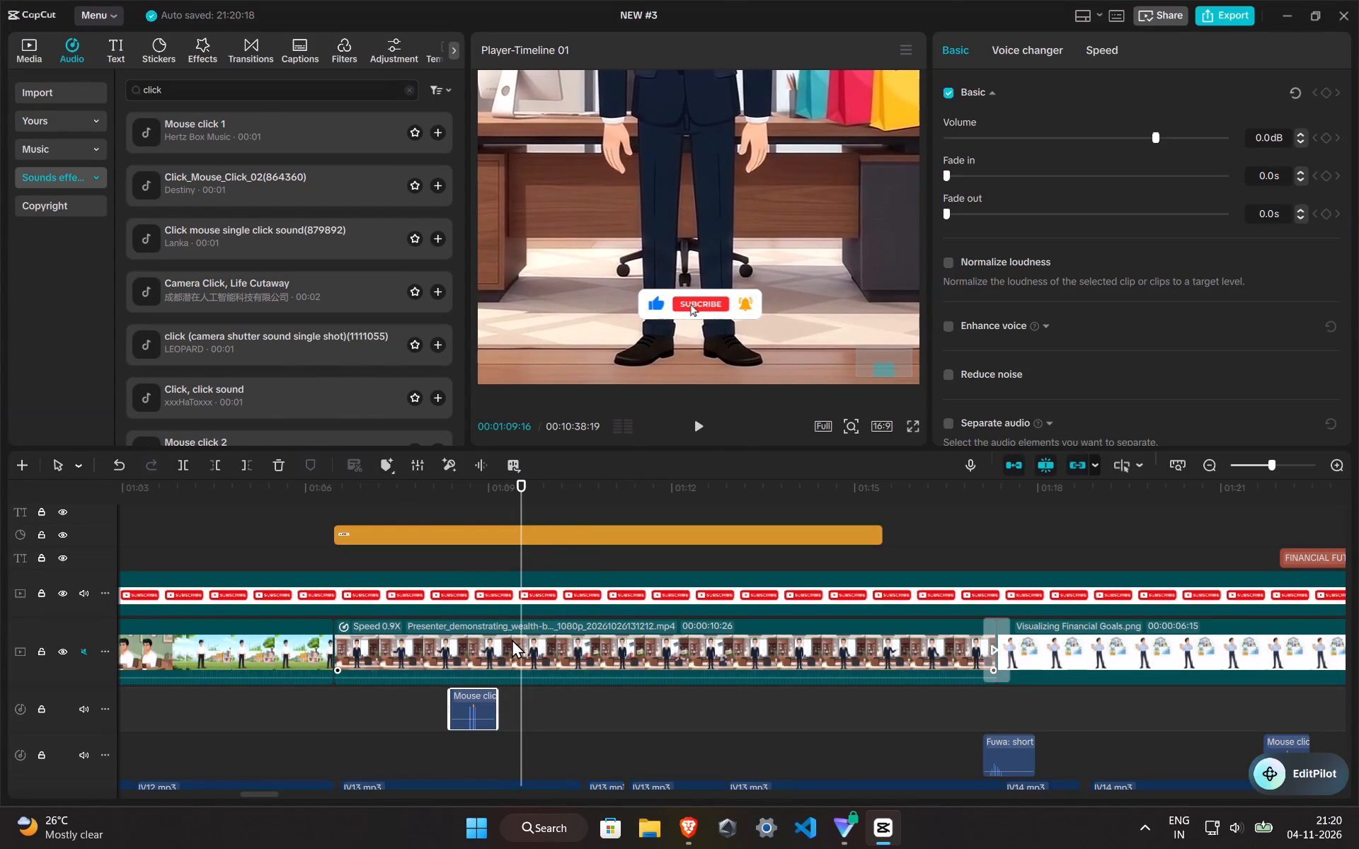
key(ctrl+v)
Paste a third Mouse click 1 sound at 00:01:11:09, where the sticker's cursor reaches the bell.
key(space)
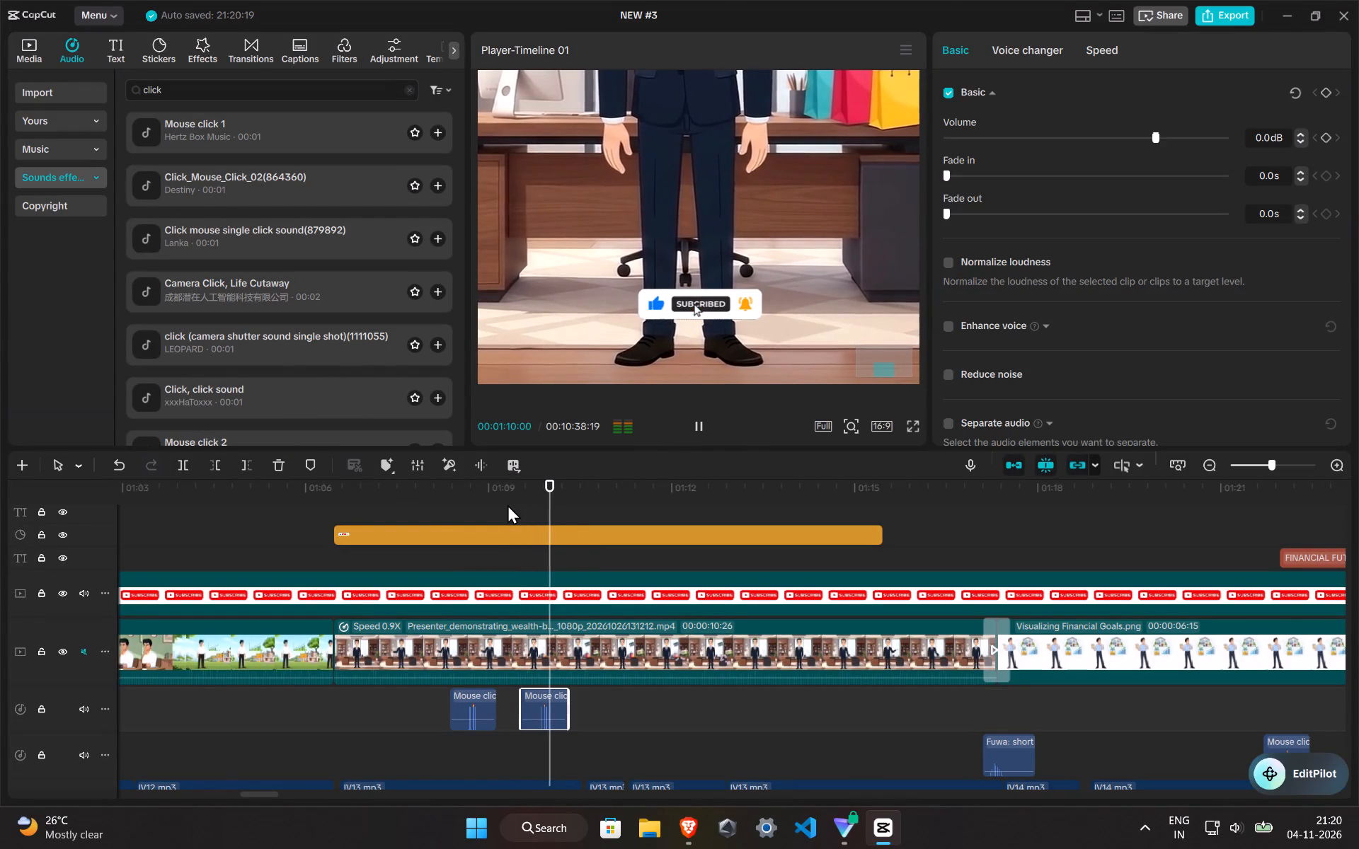
key(ctrl+v)
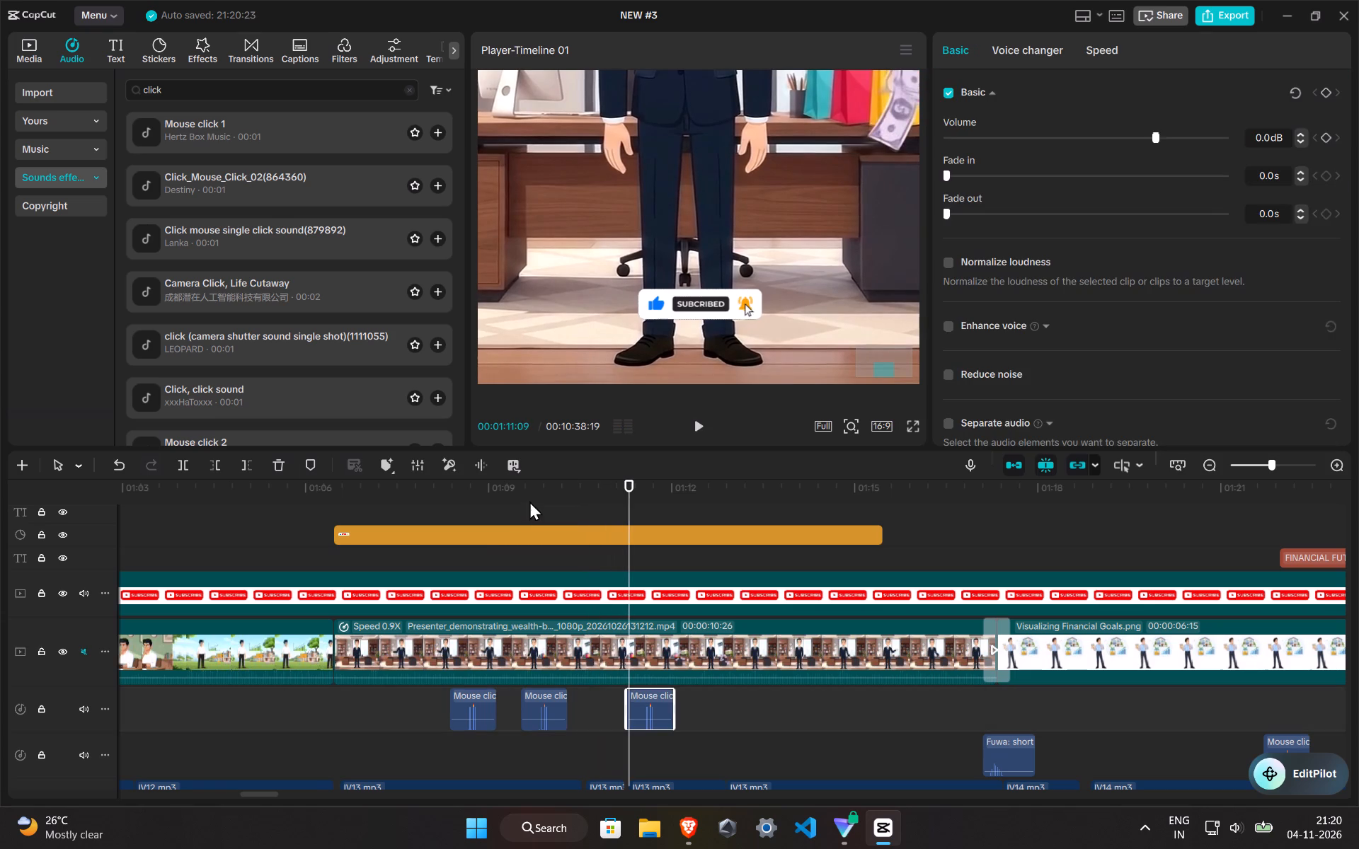
Shift the third Mouse click 1 sound slightly earlier, to about 00:01:11, and play it against the bell click.
click(602, 516)
key(space)
click(604, 513)
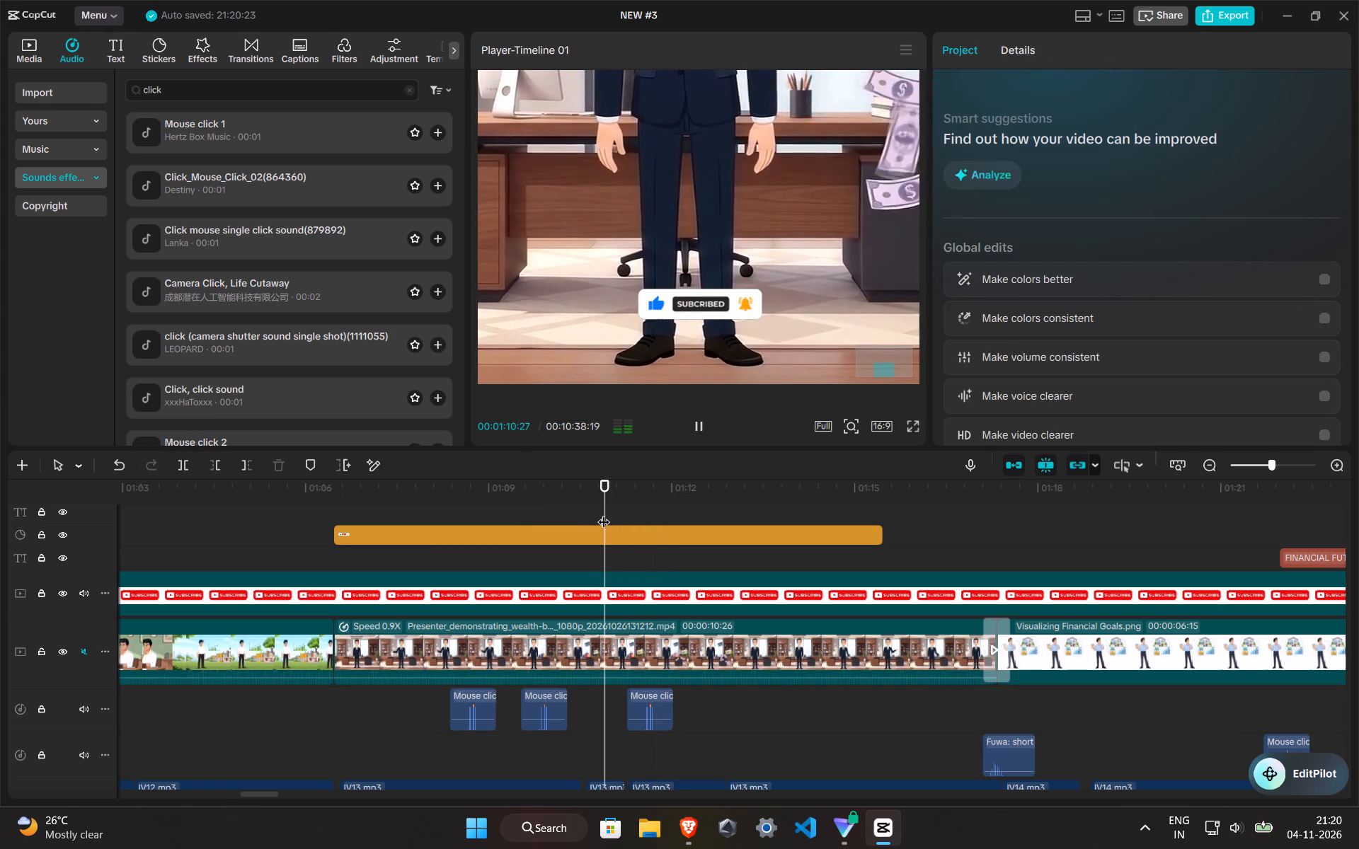
drag(650, 711, 640, 709)
key(space)
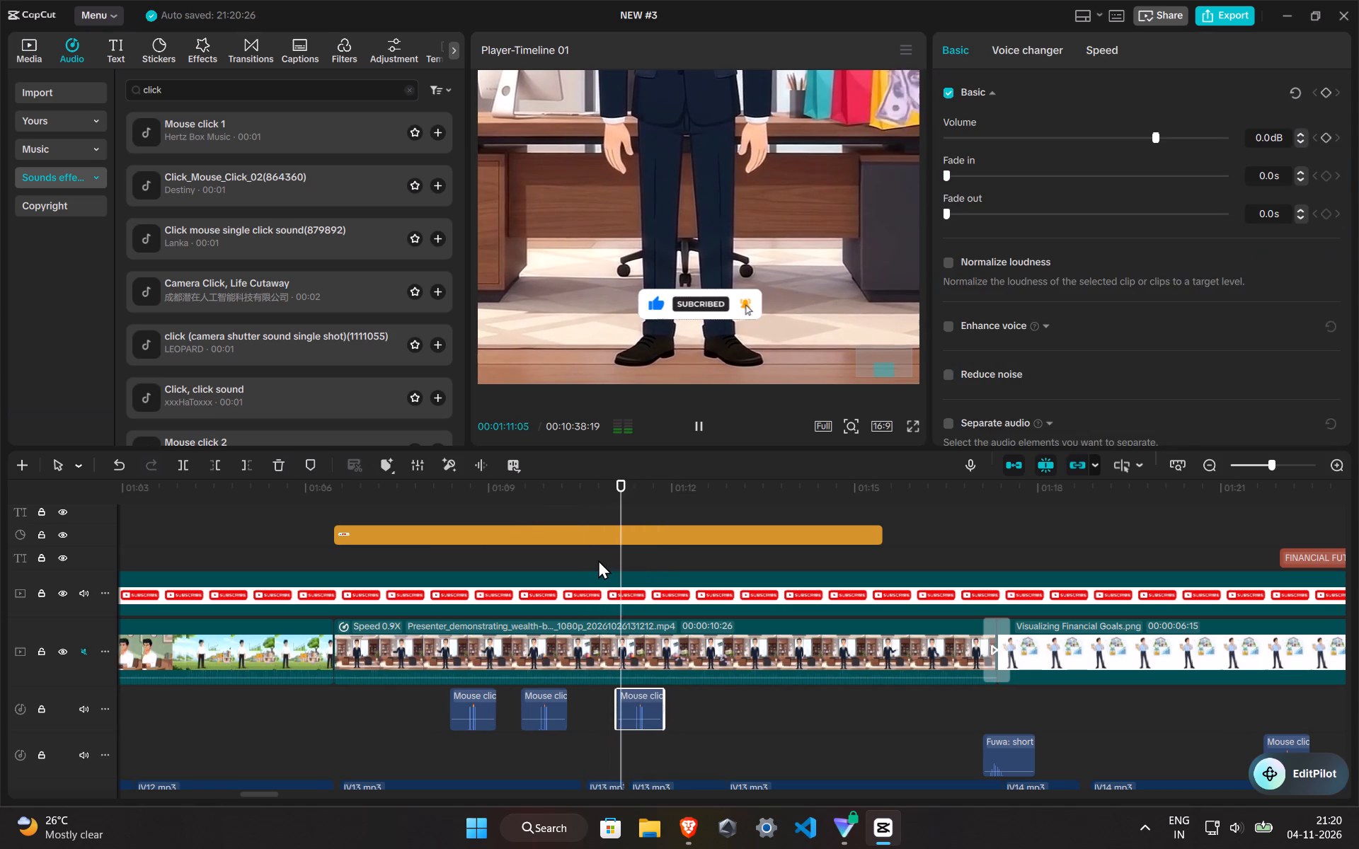
click(604, 507)
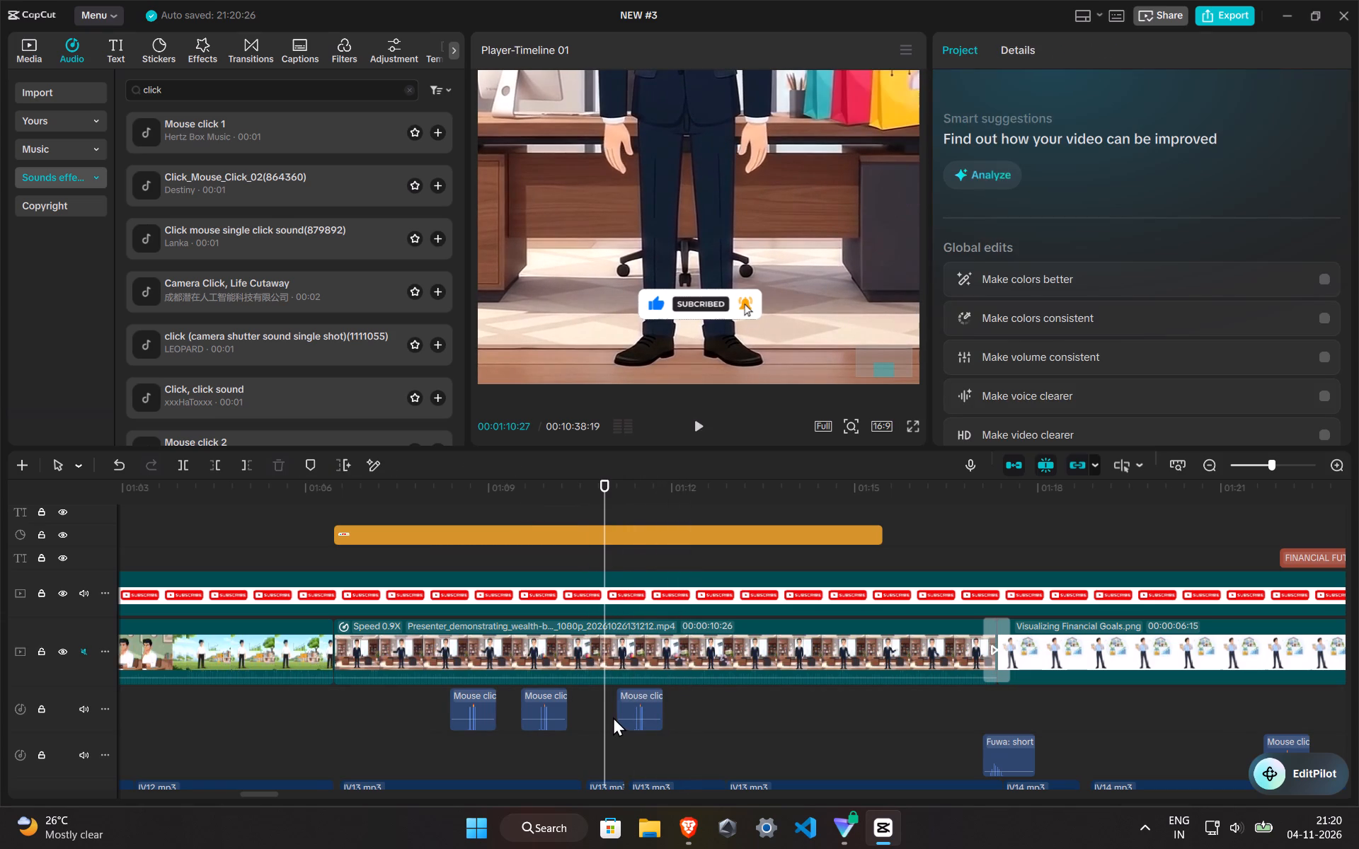
key(v)
key(space)
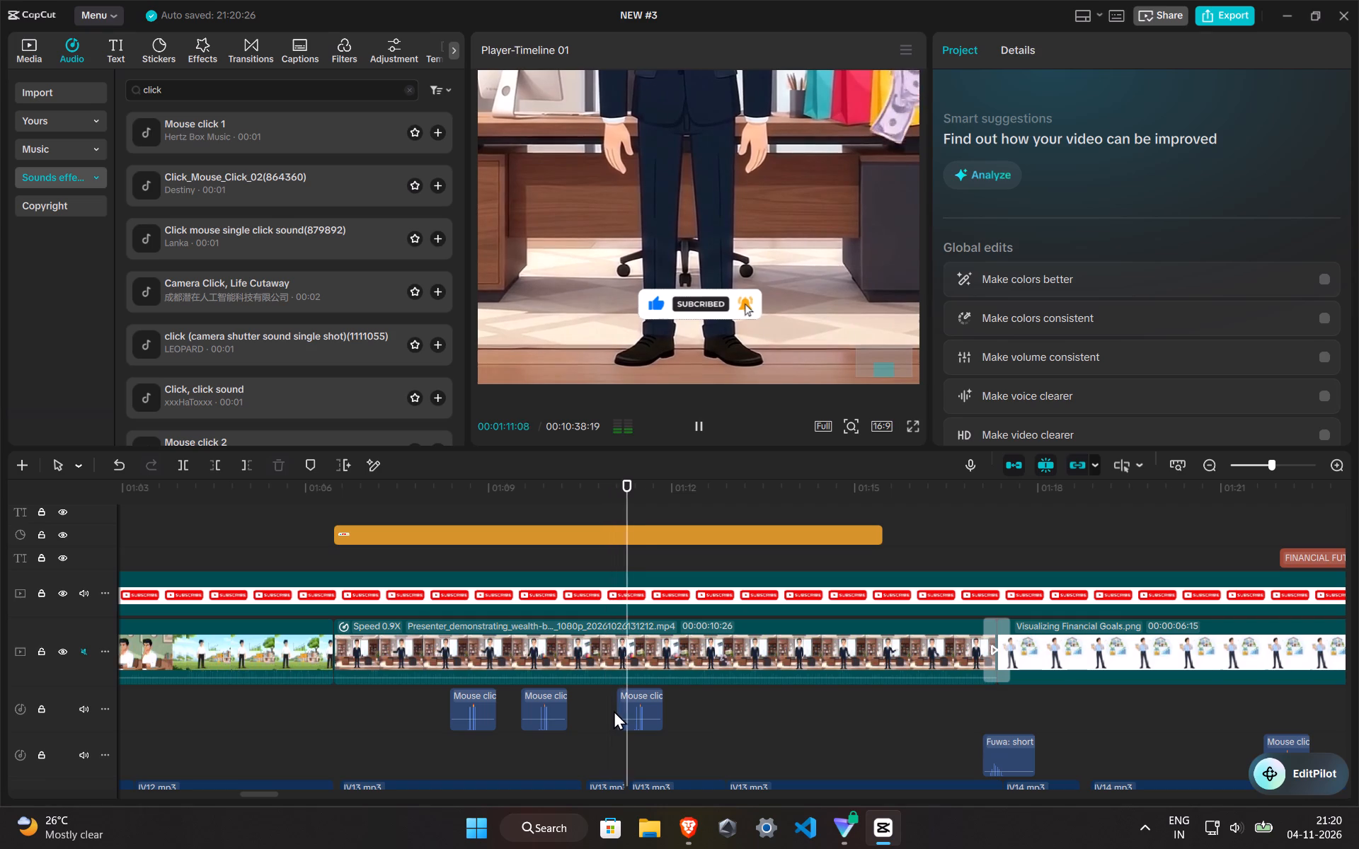
click(618, 505)
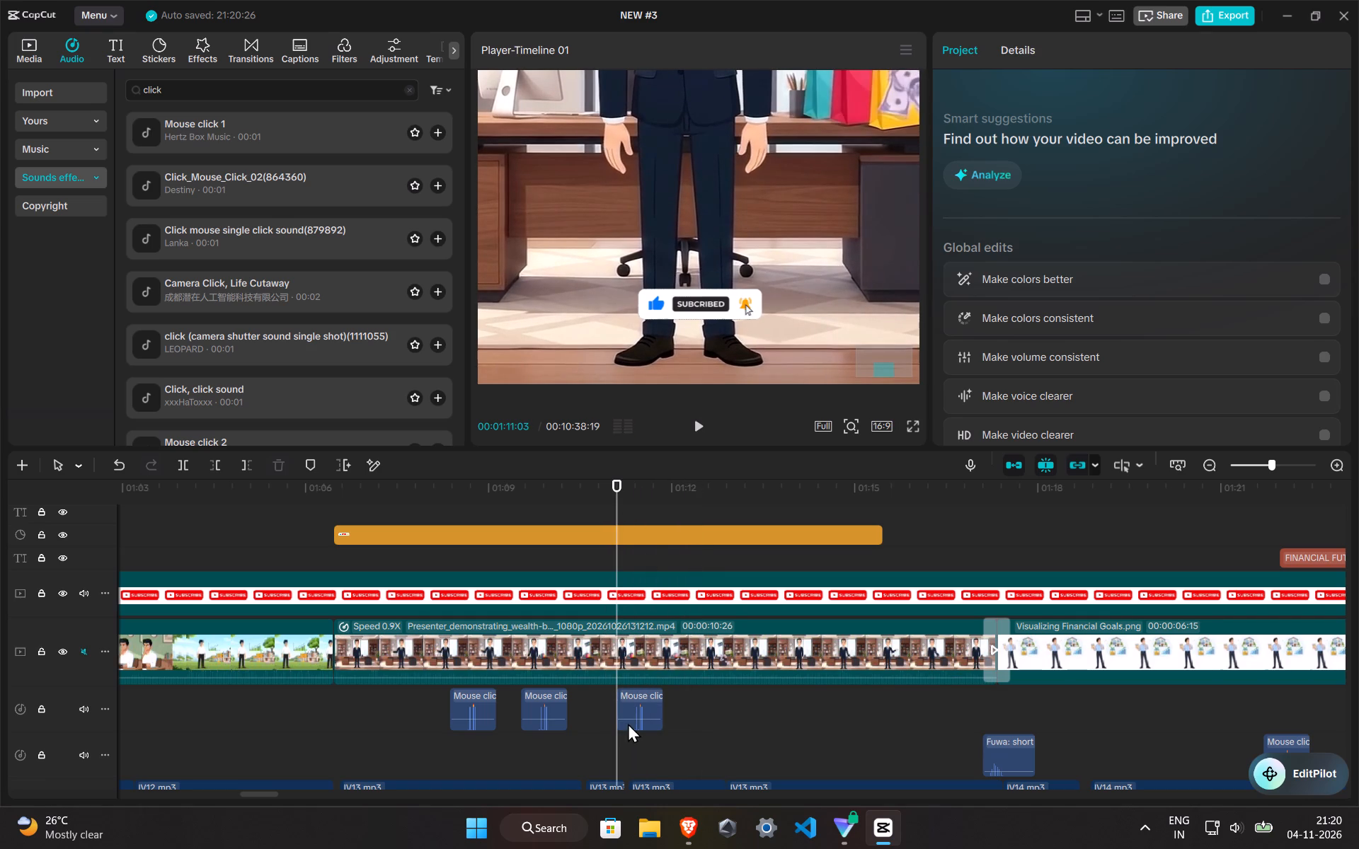
drag(624, 700, 617, 700)
key(space)
ctrl+scroll(628, 727, down, 3)
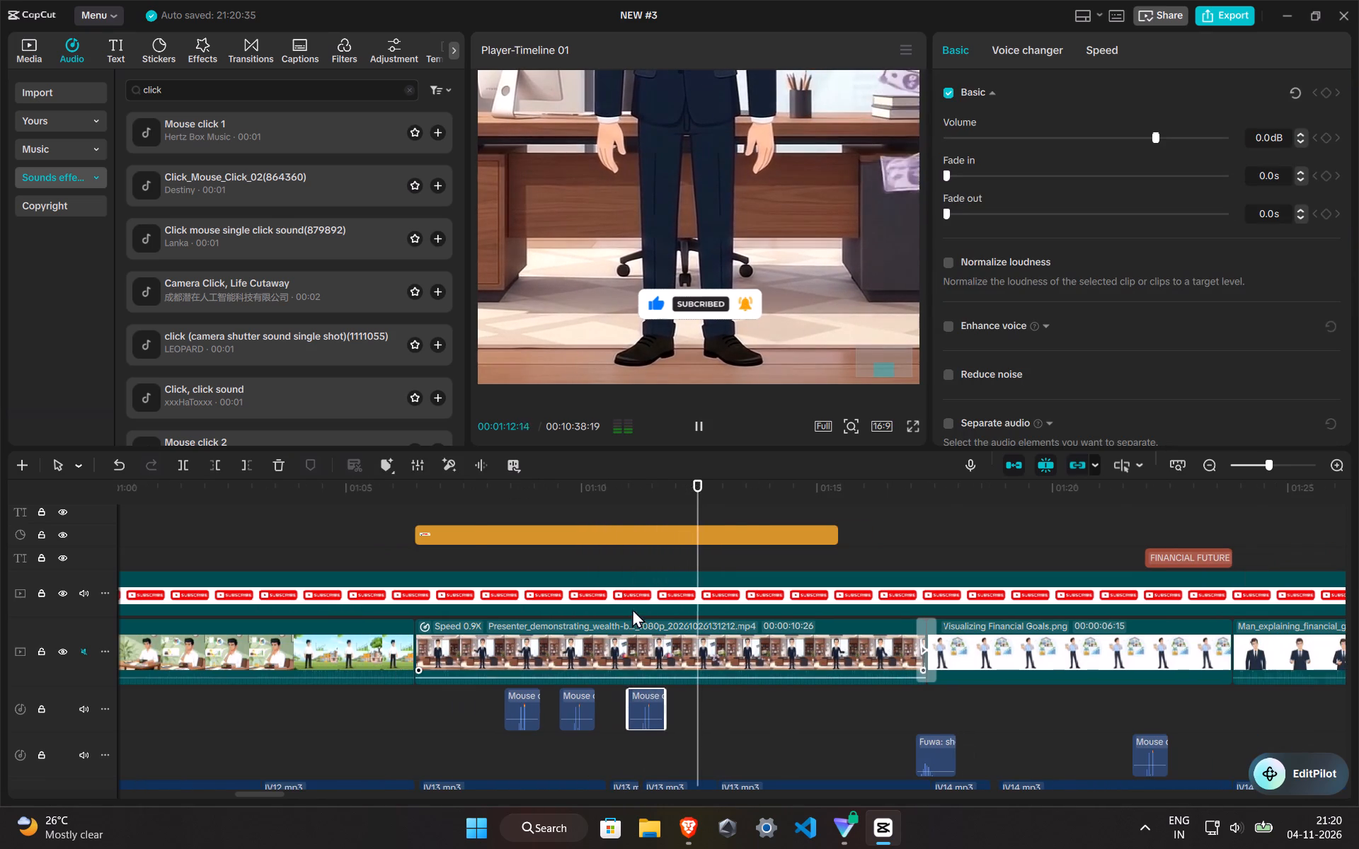
Replay the sticker section with its click sounds and delete the third Mouse click 1 sound, at the bell click.
click(609, 523)
click(469, 497)
key(space)
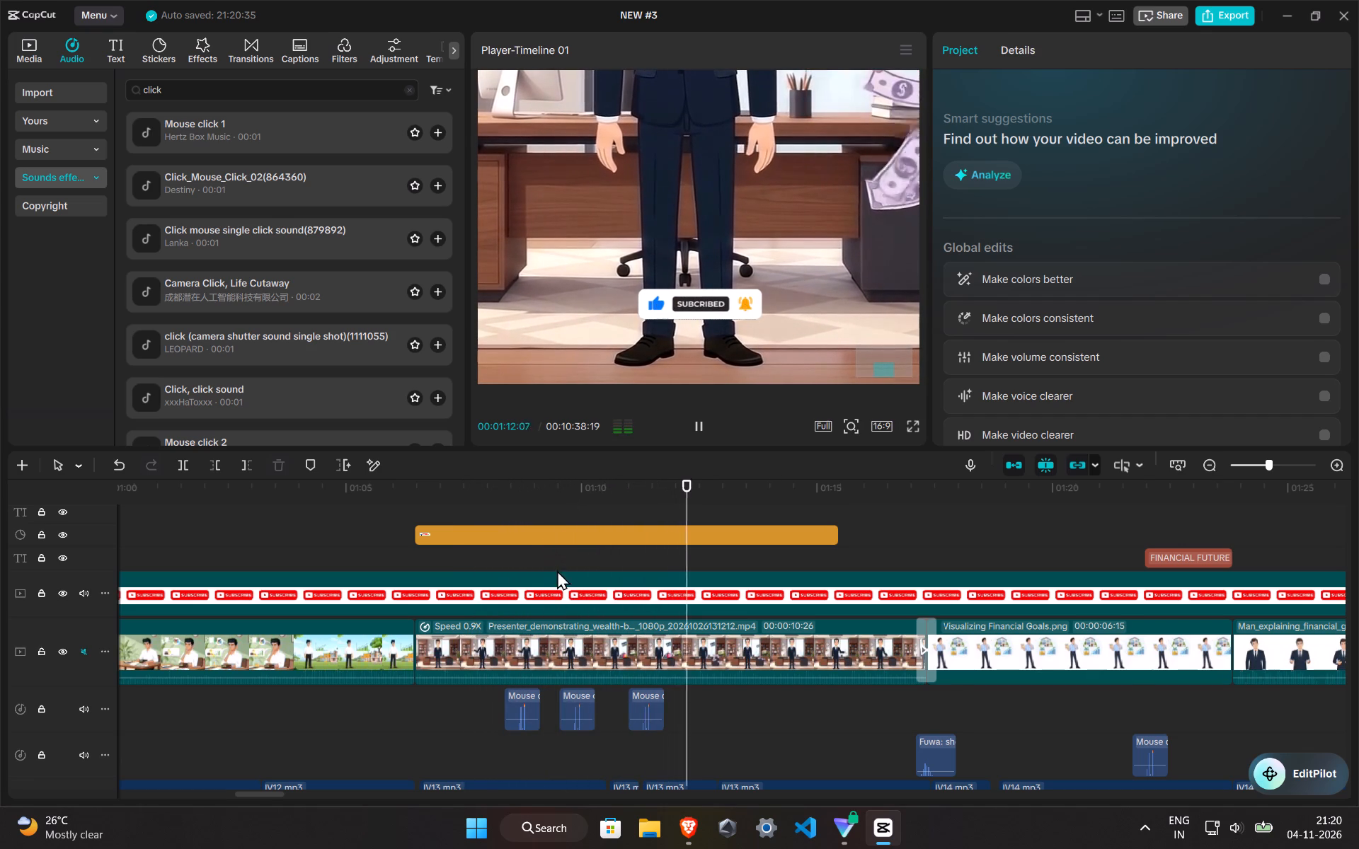
click(629, 698)
click(273, 462)
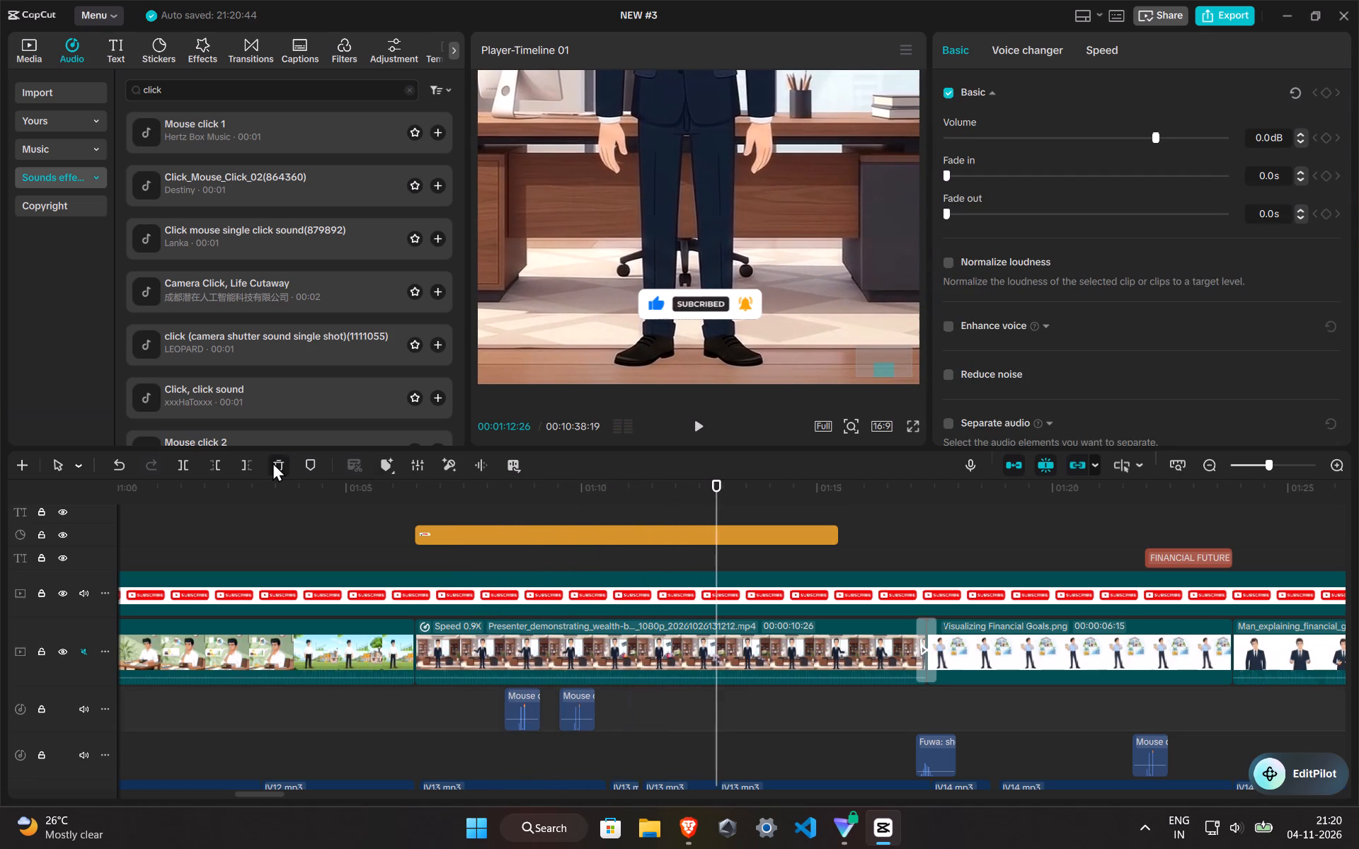
Search the sound effects for "bell 🔔" and preview Short bell sound, Bell ring "ding!" and Call bell 1.
click(206, 106)
click(215, 91)
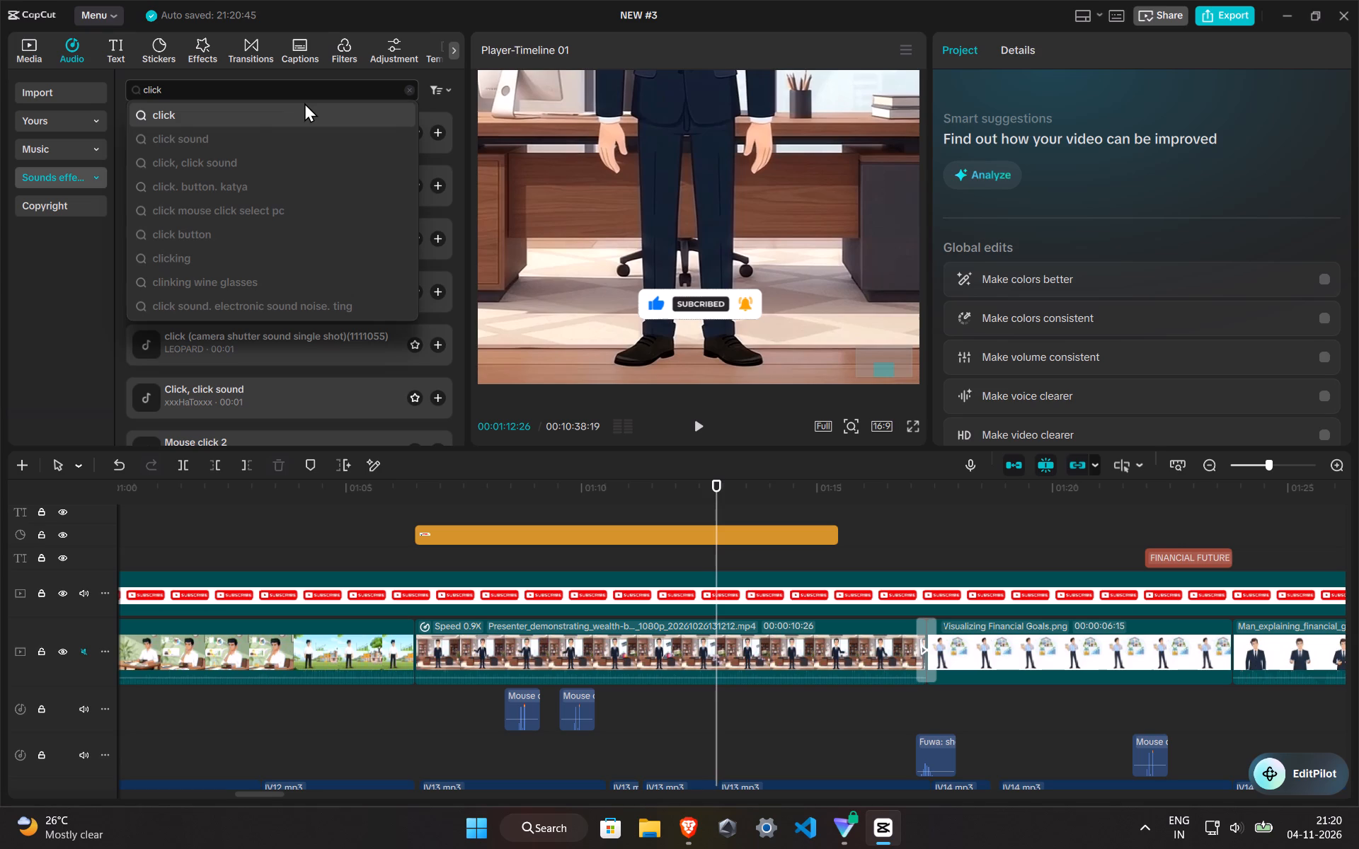
key(BackSpace)
key(BackSpace)
key(BackSpace)
key(BackSpace)
key(BackSpace)
key(BackSpace)
key(BackSpace)
key(BackSpace)
key(BackSpace)
key(BackSpace)
key(BackSpace)
key(BackSpace)
text(bell)
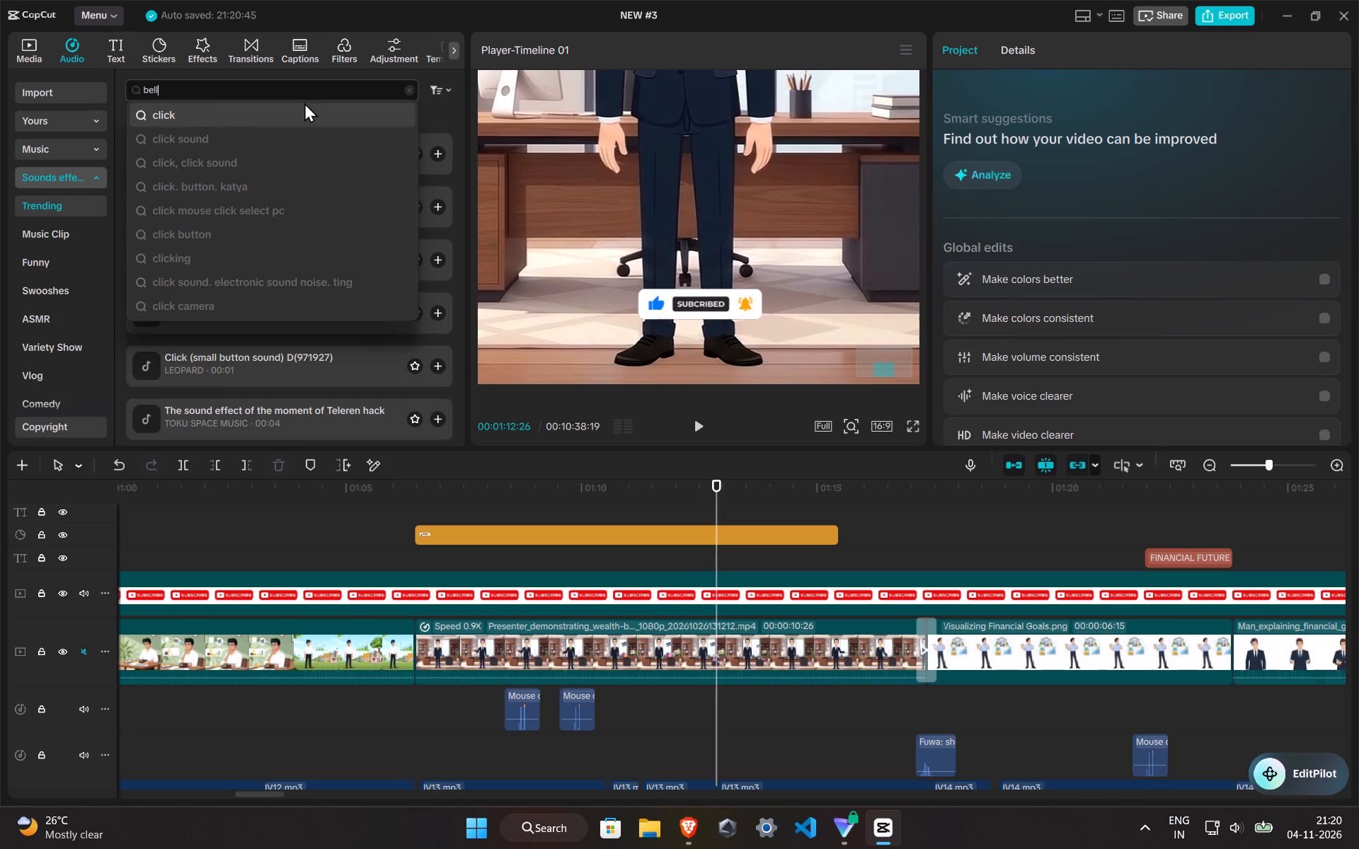
click(287, 103)
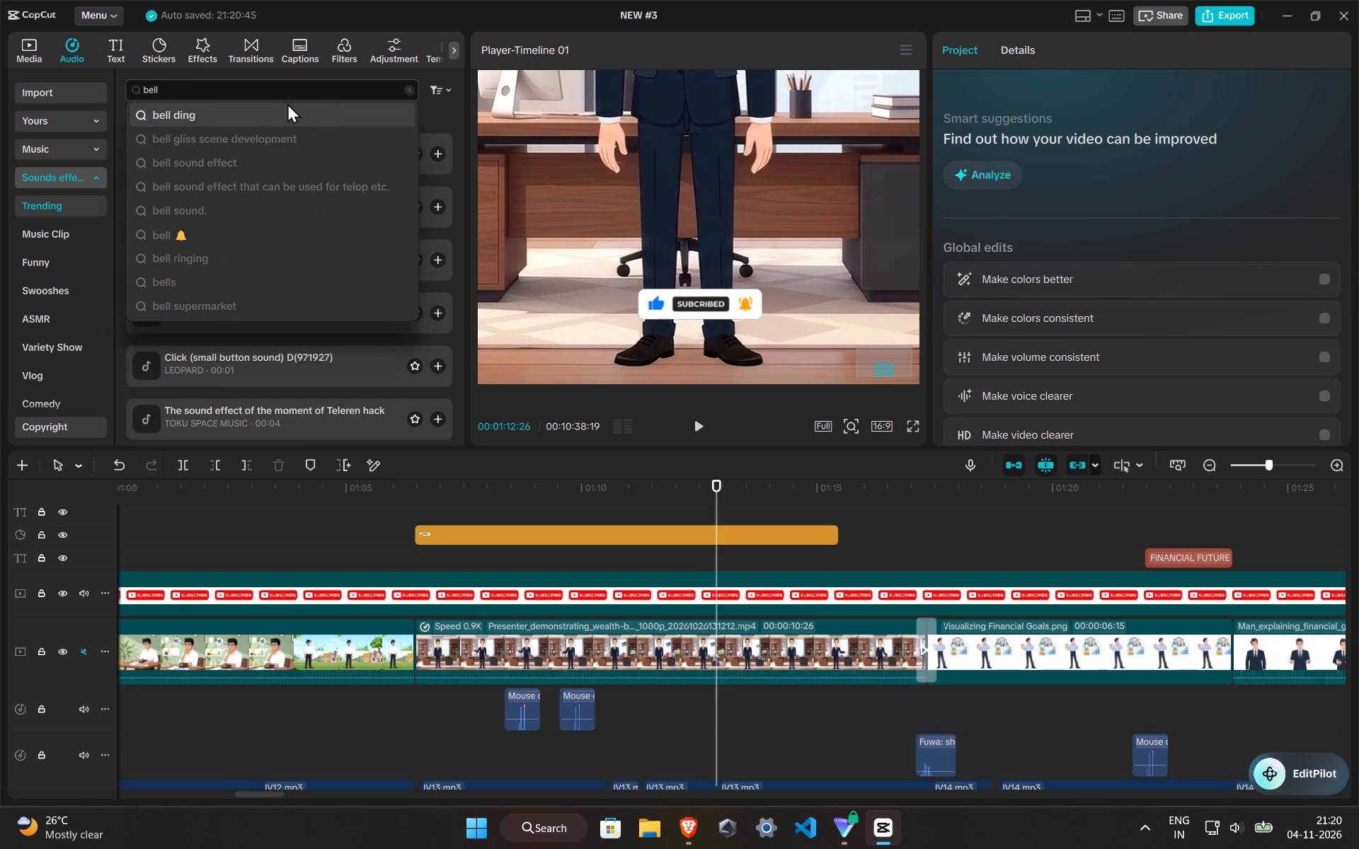
click(212, 231)
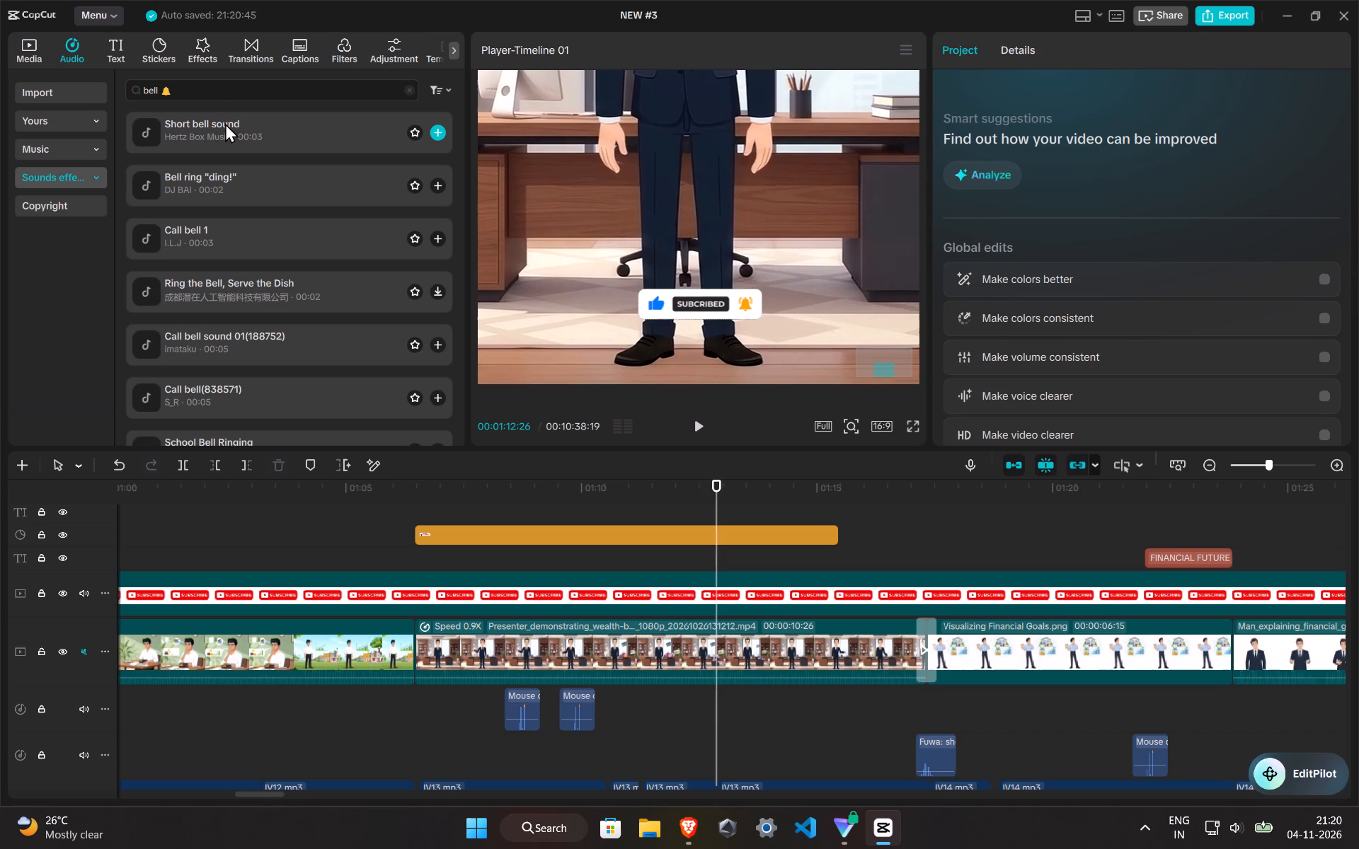
click(225, 124)
click(261, 173)
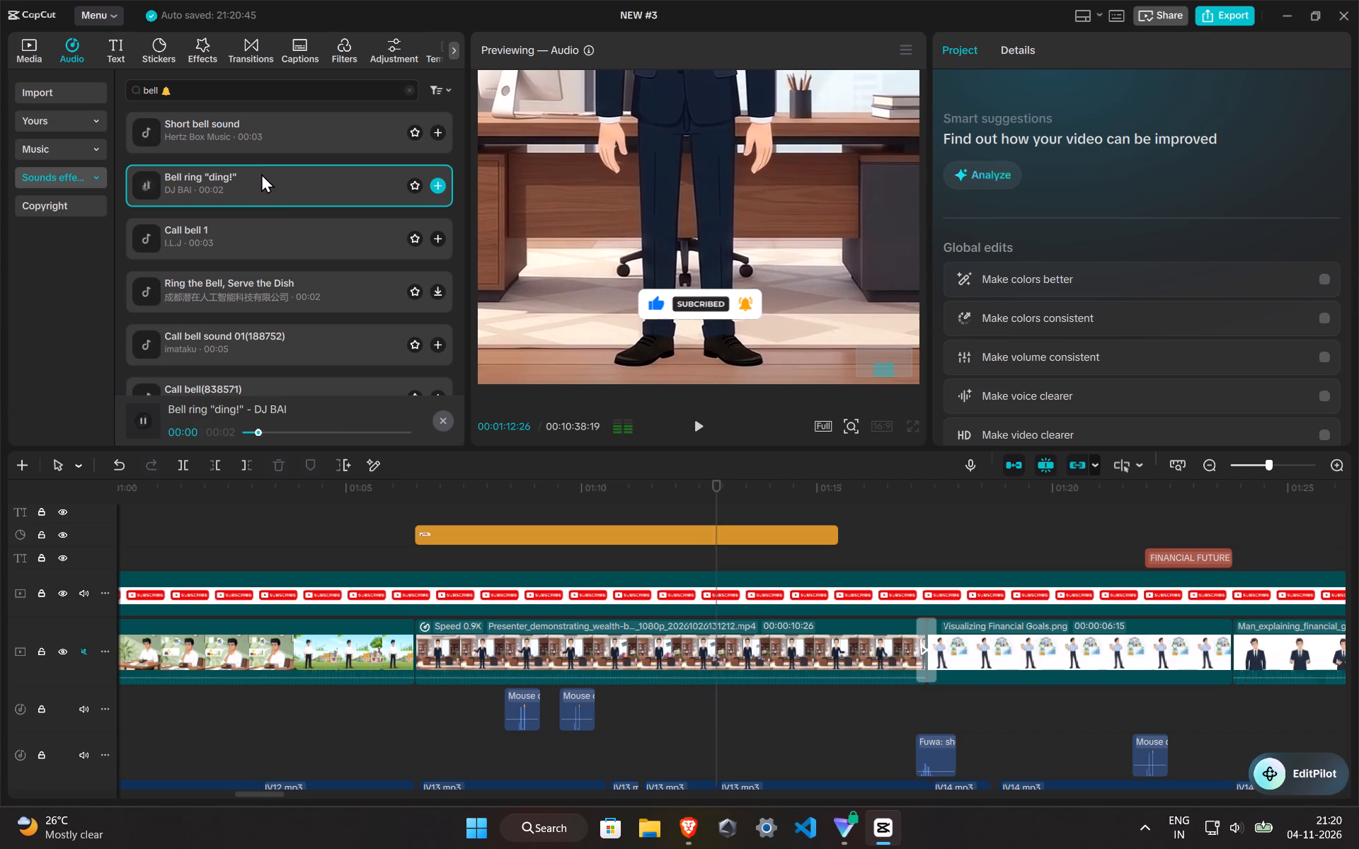
click(270, 214)
click(276, 243)
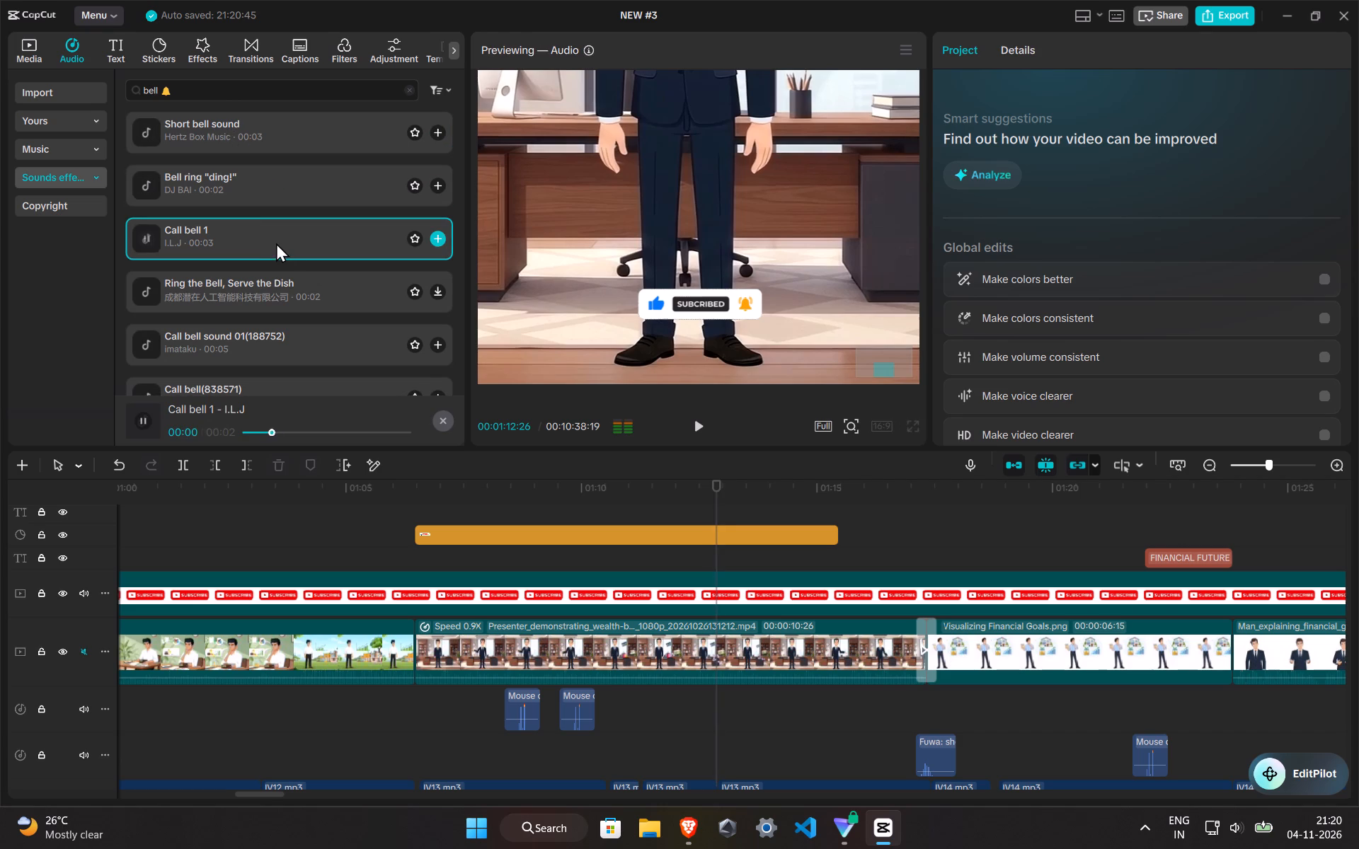
click(287, 197)
Search the sound effects for "bell button".
click(241, 93)
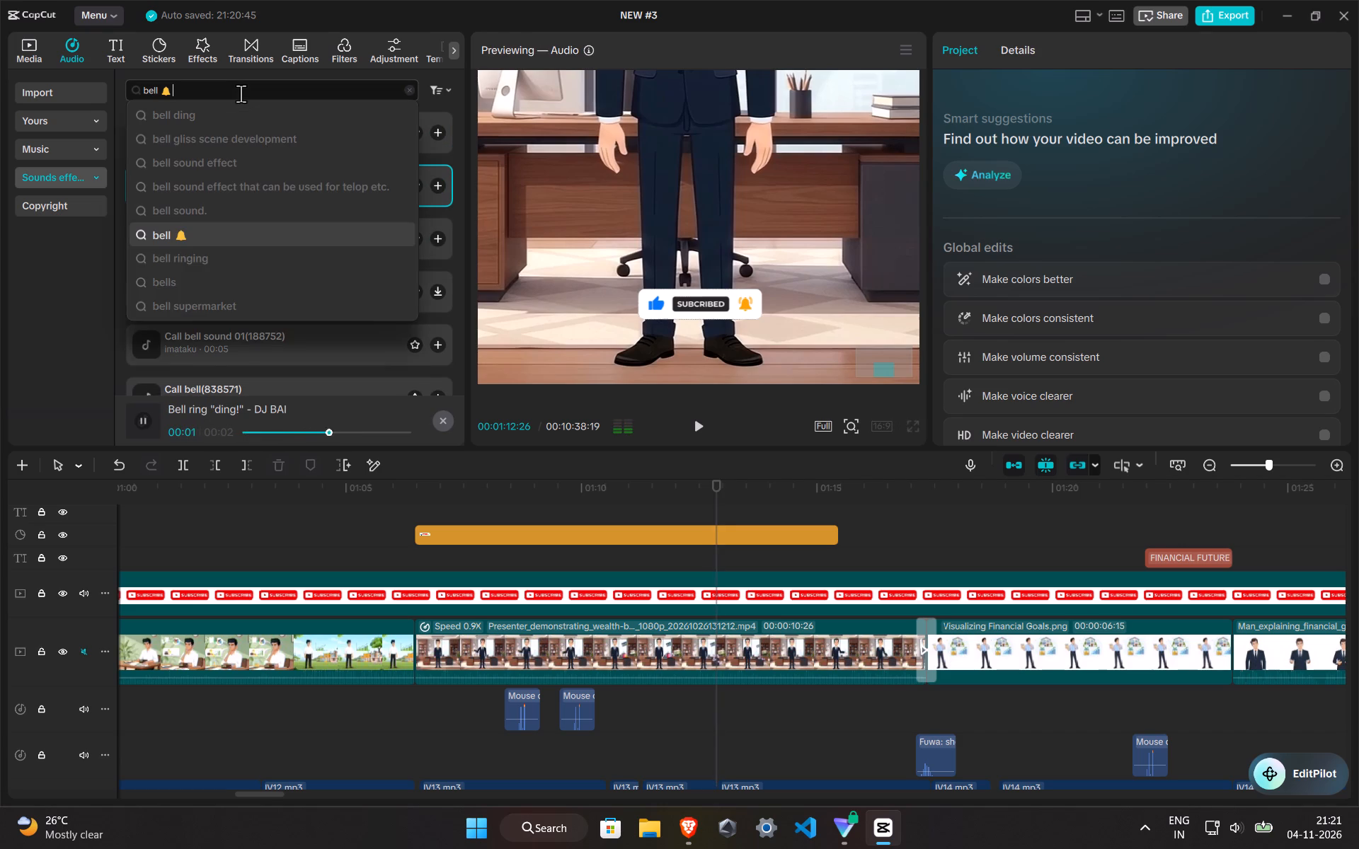
key(BackSpace)
key(BackSpace)
key(BackSpace)
key(BackSpace)
key(BackSpace)
key(BackSpace)
key(BackSpace)
key(BackSpace)
key(BackSpace)
key(BackSpace)
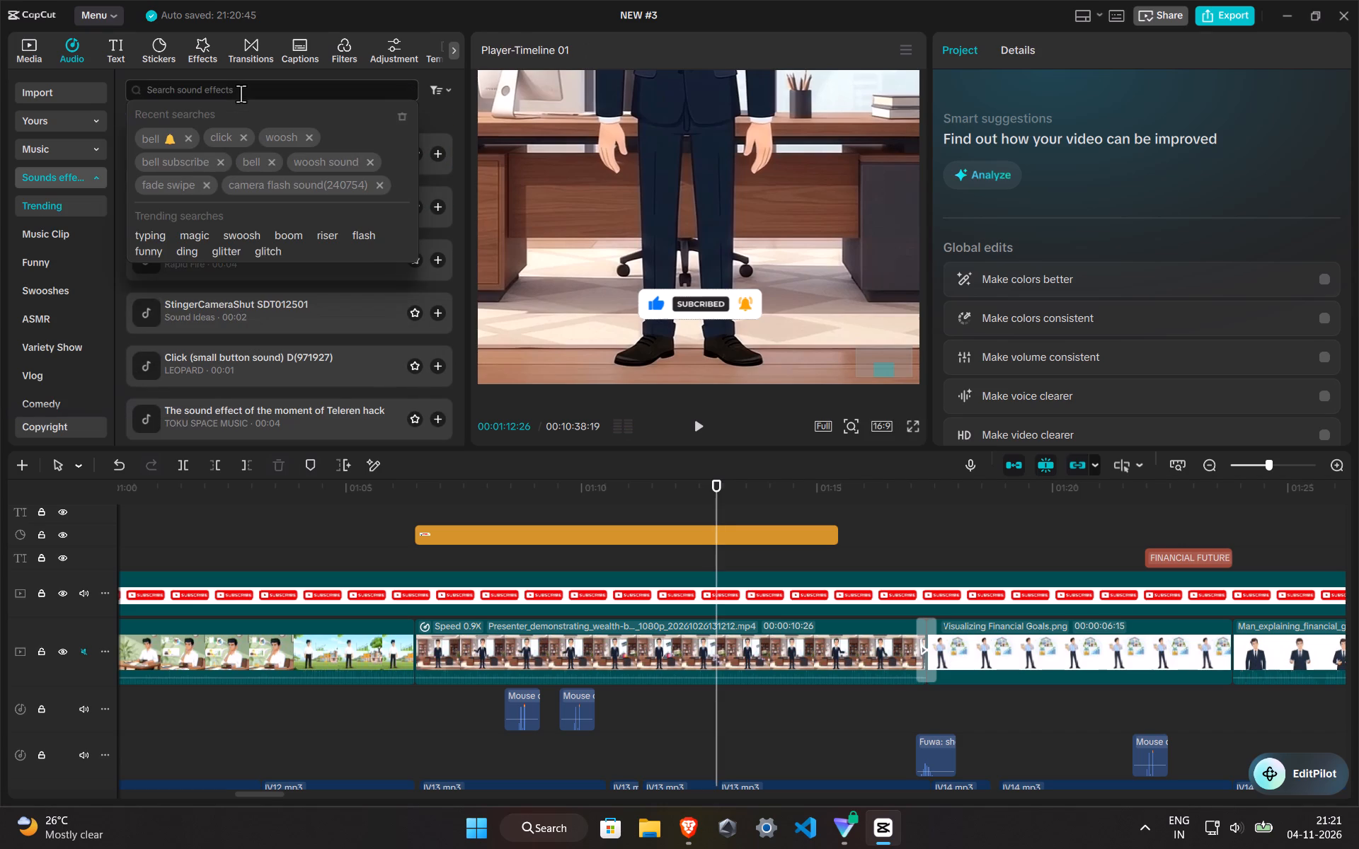
text(bell bu)
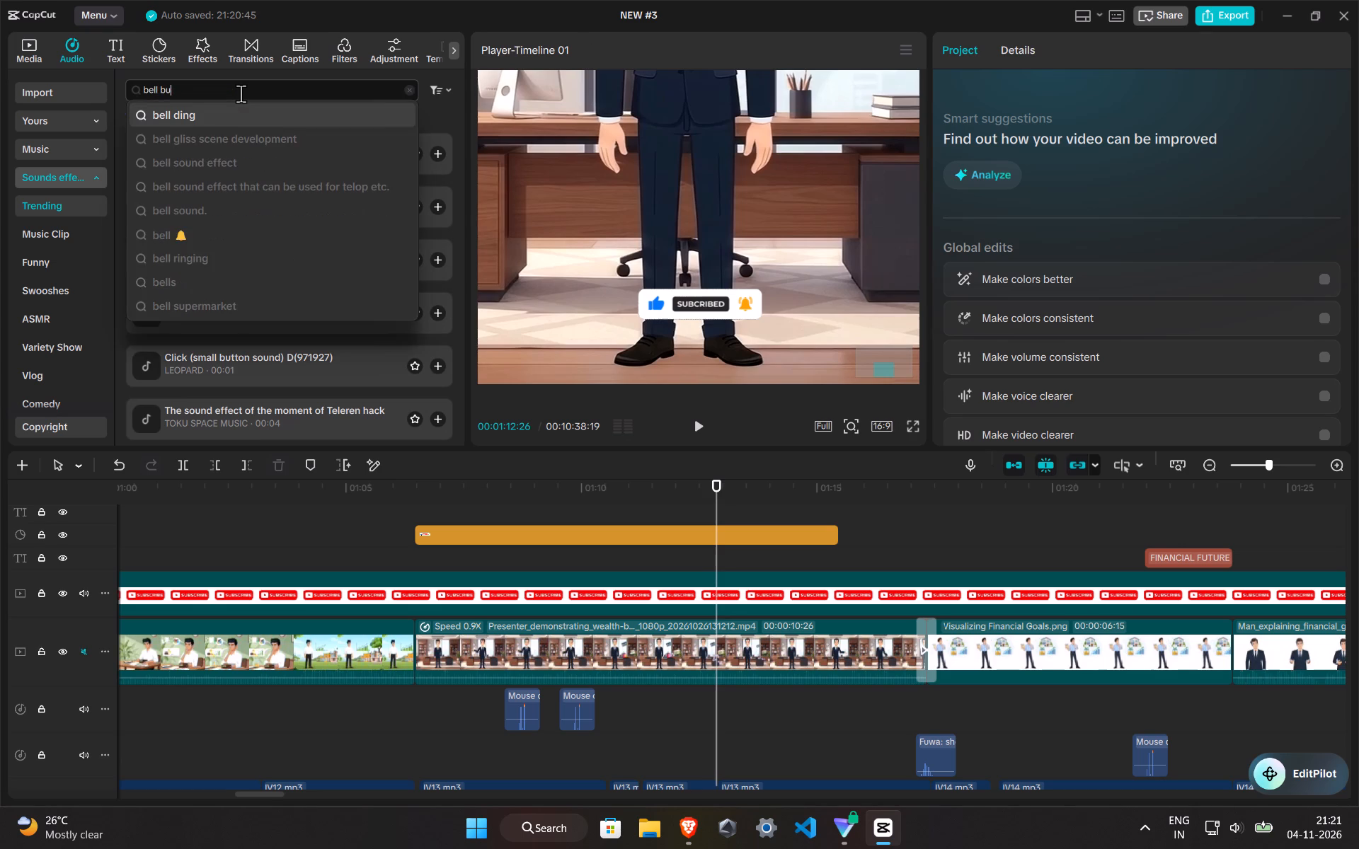
key(t)
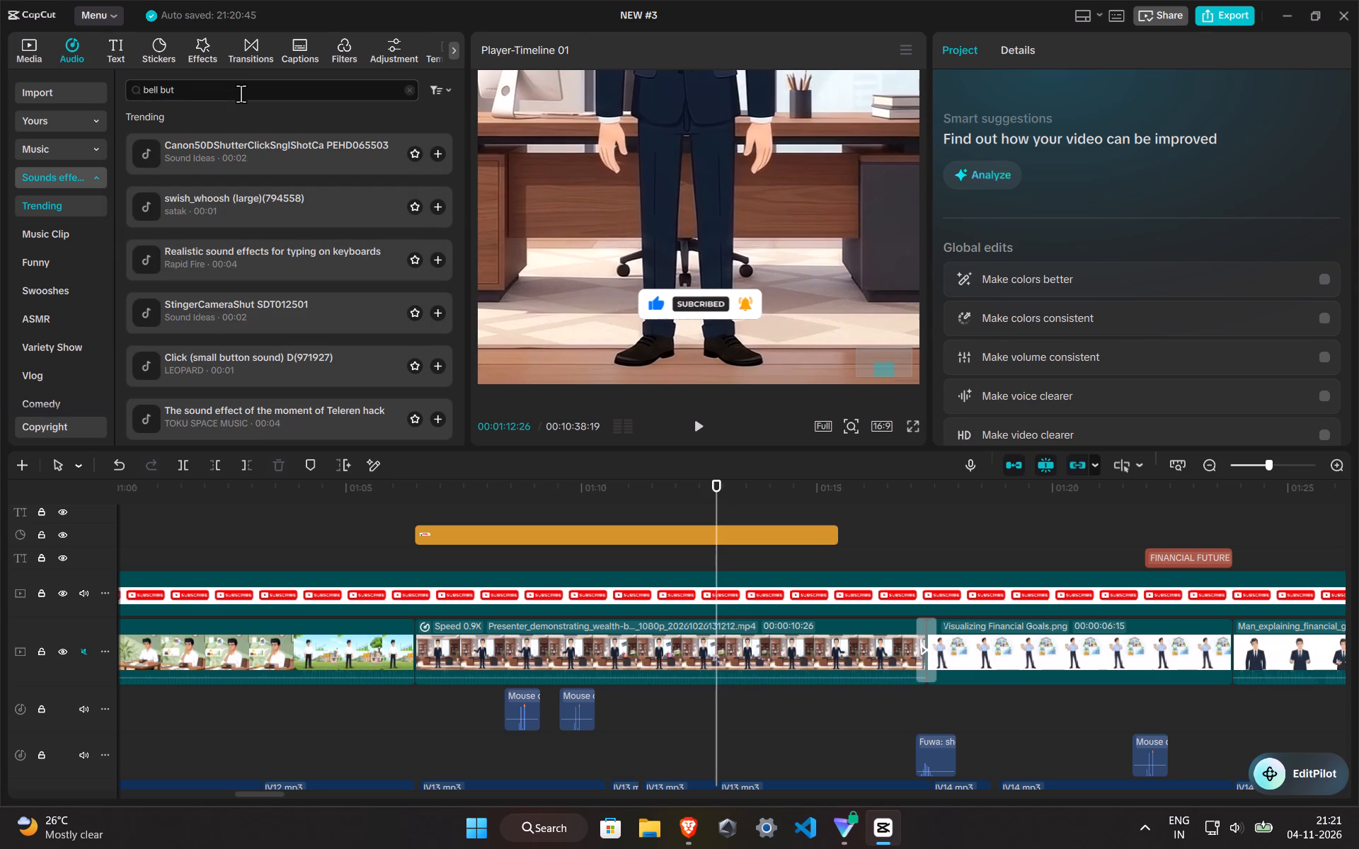
text(ton)
key(Return)
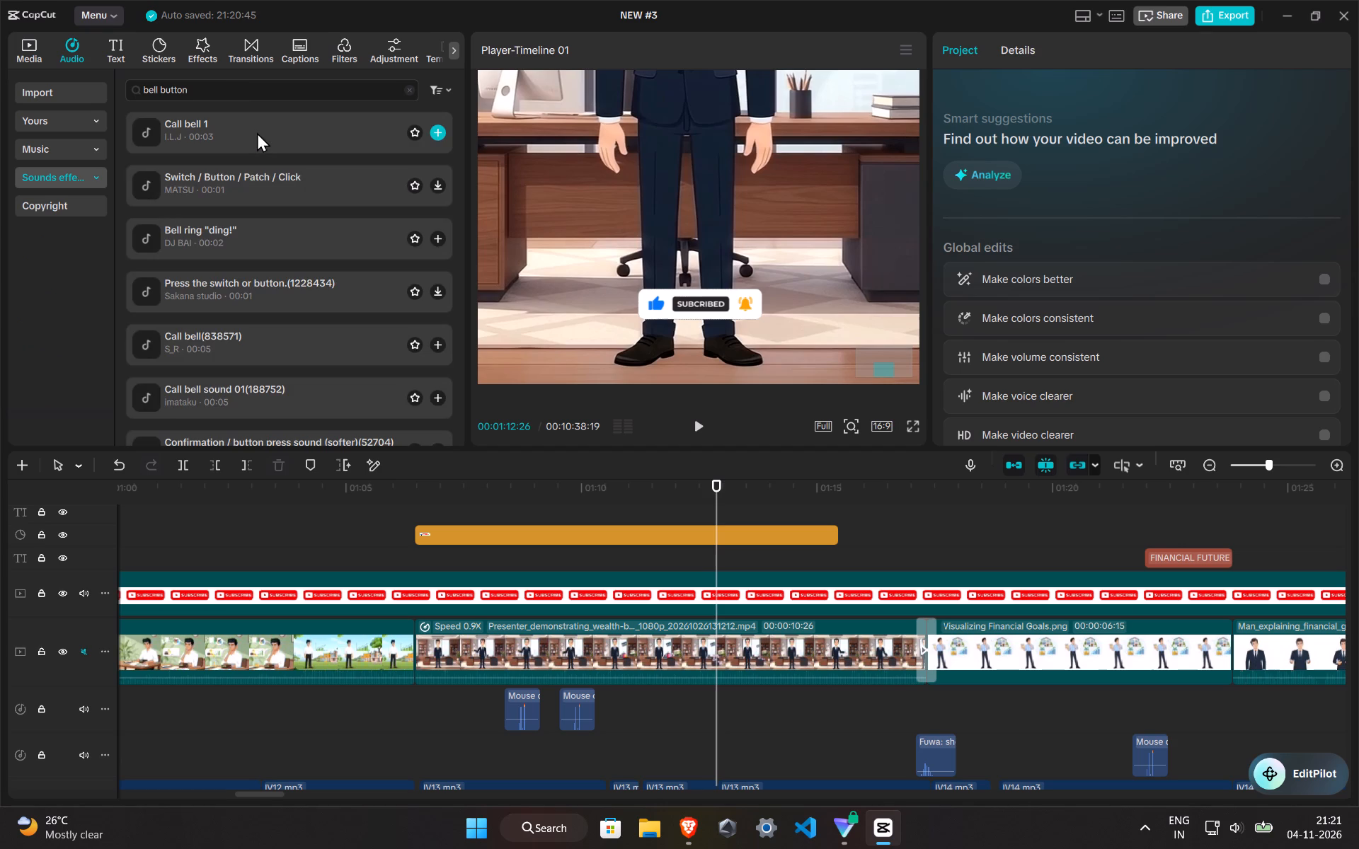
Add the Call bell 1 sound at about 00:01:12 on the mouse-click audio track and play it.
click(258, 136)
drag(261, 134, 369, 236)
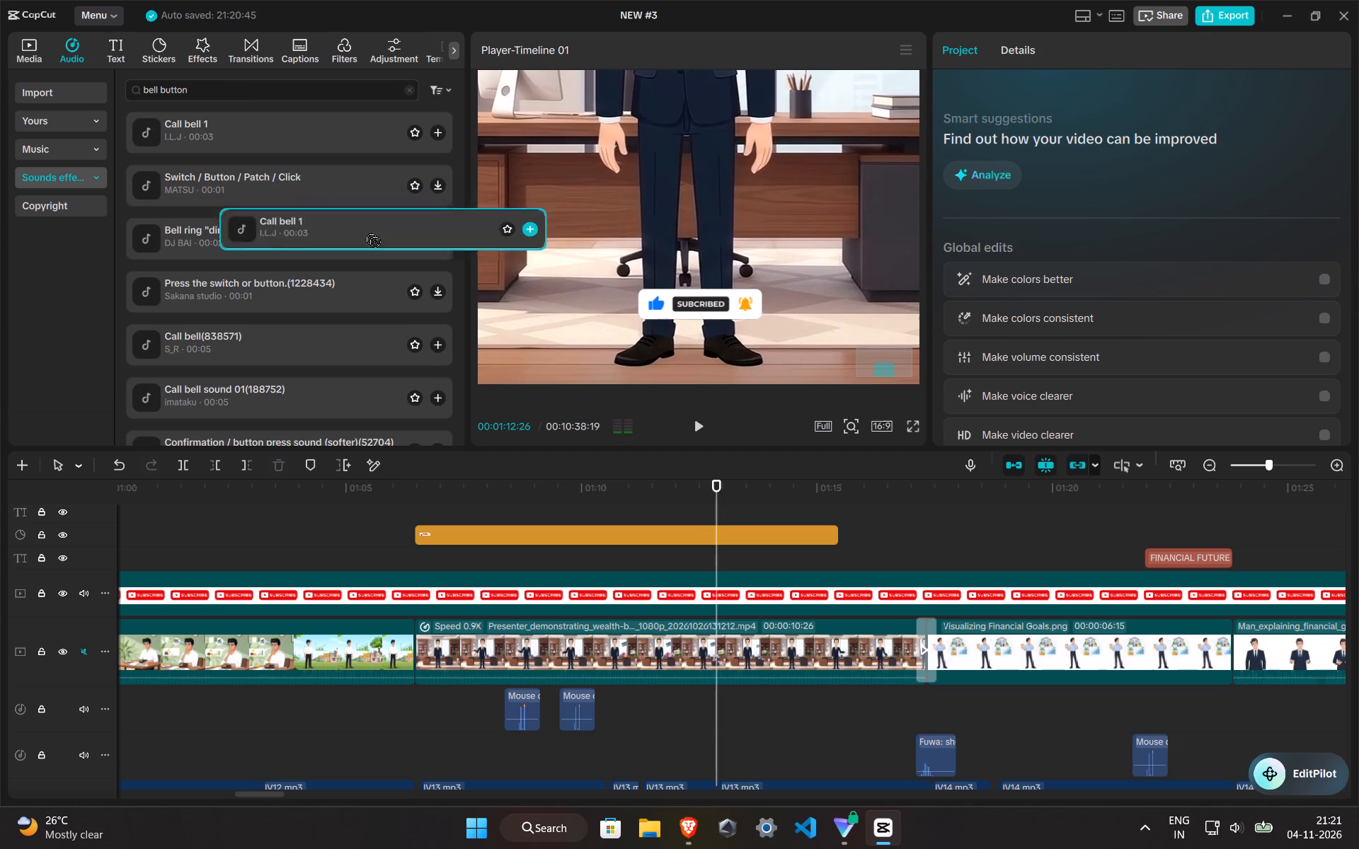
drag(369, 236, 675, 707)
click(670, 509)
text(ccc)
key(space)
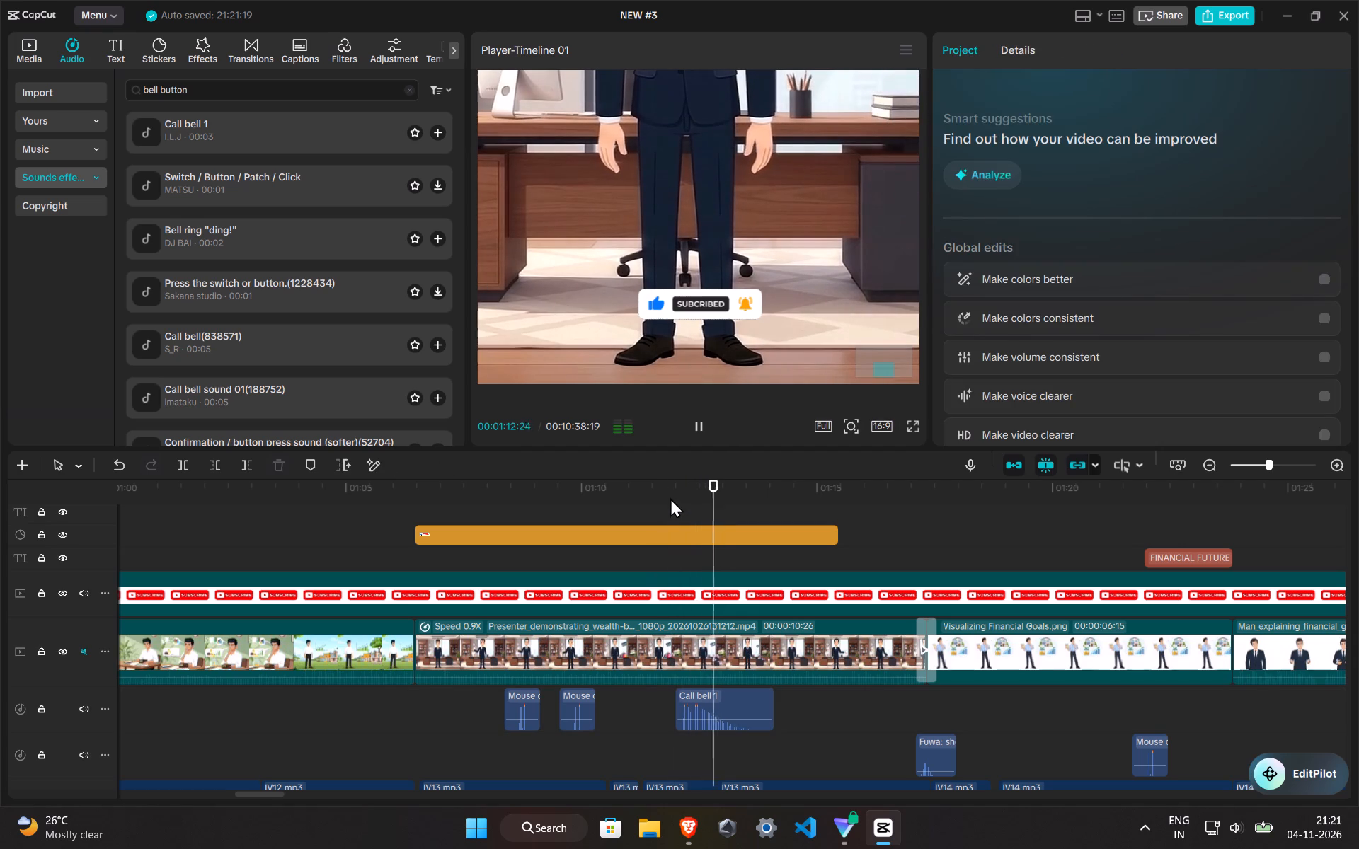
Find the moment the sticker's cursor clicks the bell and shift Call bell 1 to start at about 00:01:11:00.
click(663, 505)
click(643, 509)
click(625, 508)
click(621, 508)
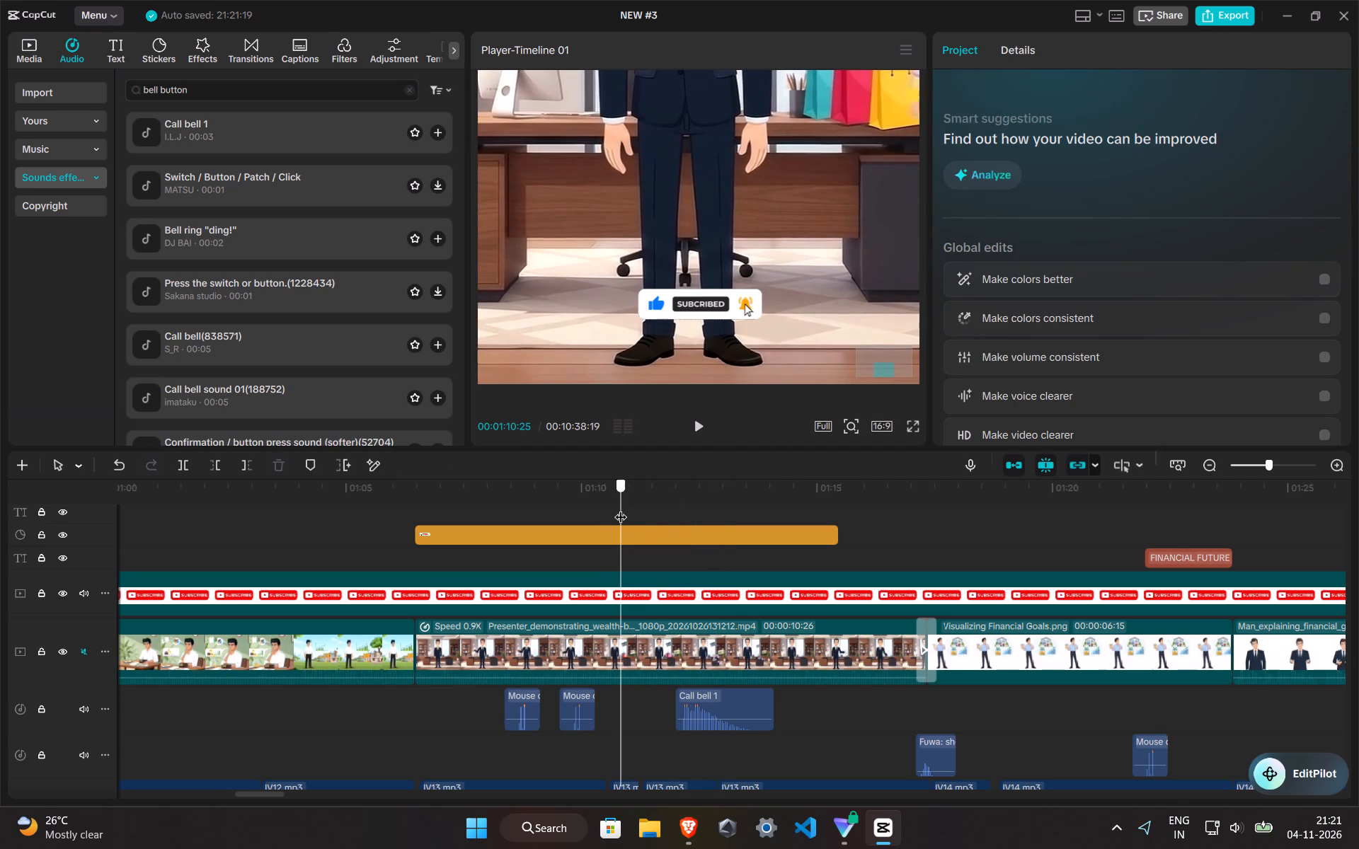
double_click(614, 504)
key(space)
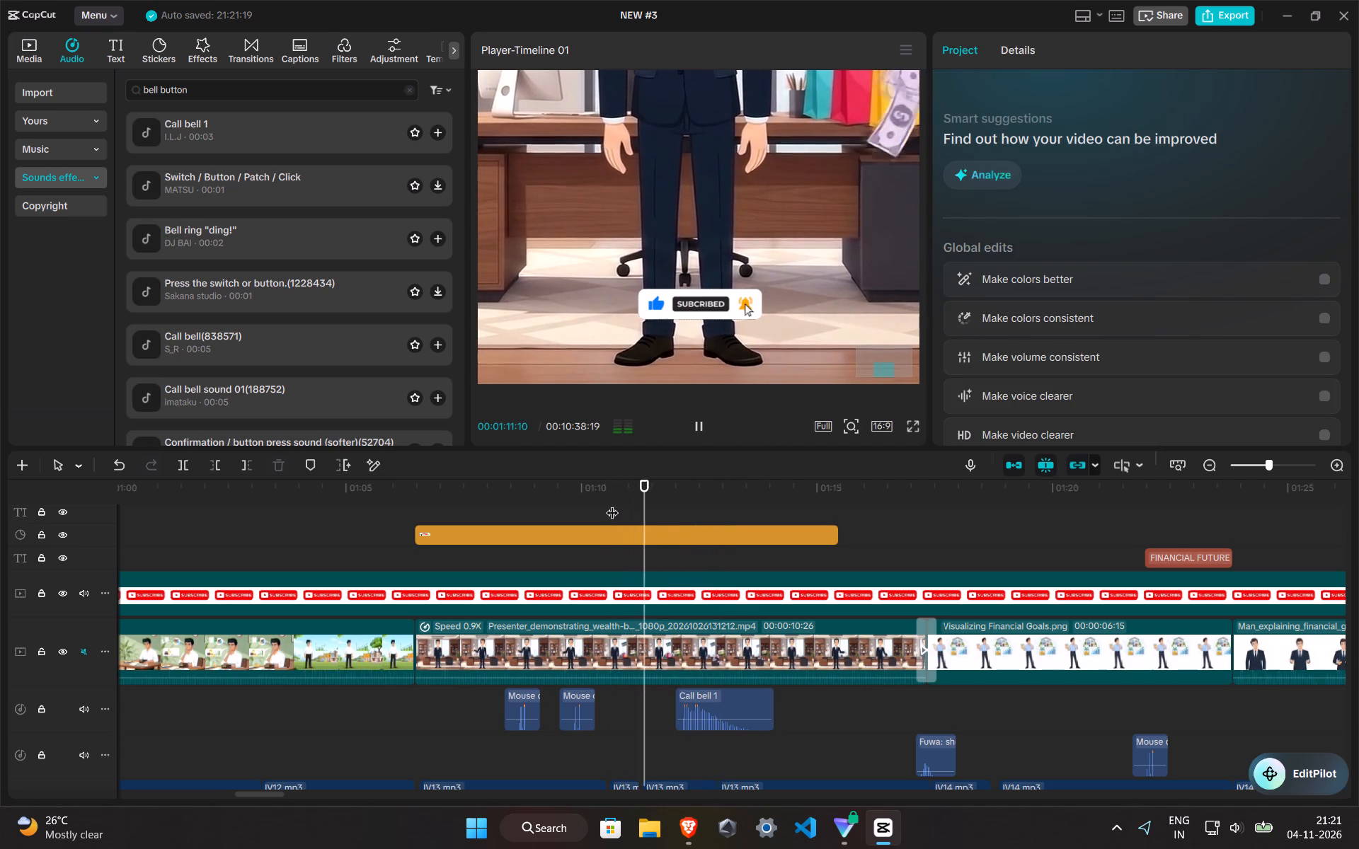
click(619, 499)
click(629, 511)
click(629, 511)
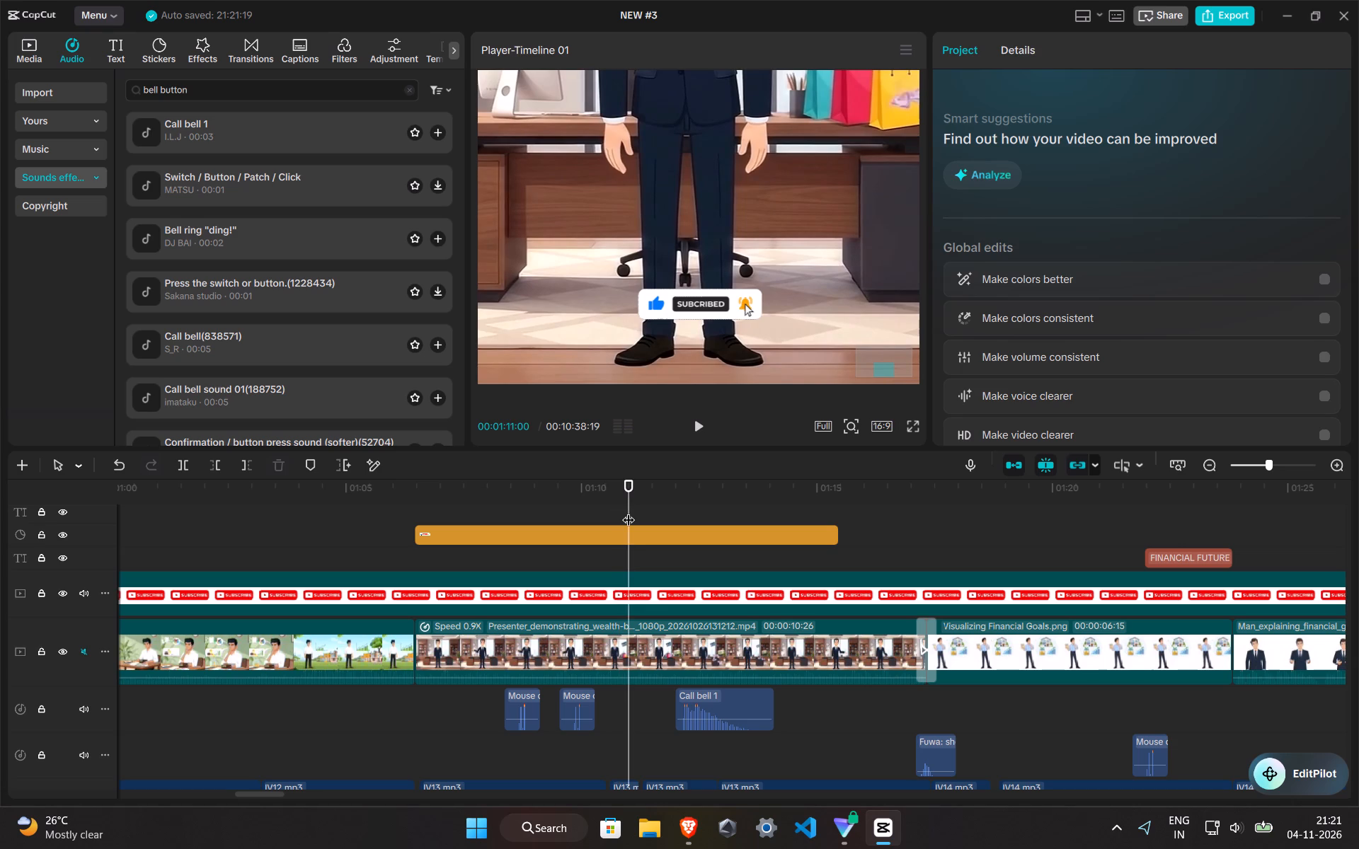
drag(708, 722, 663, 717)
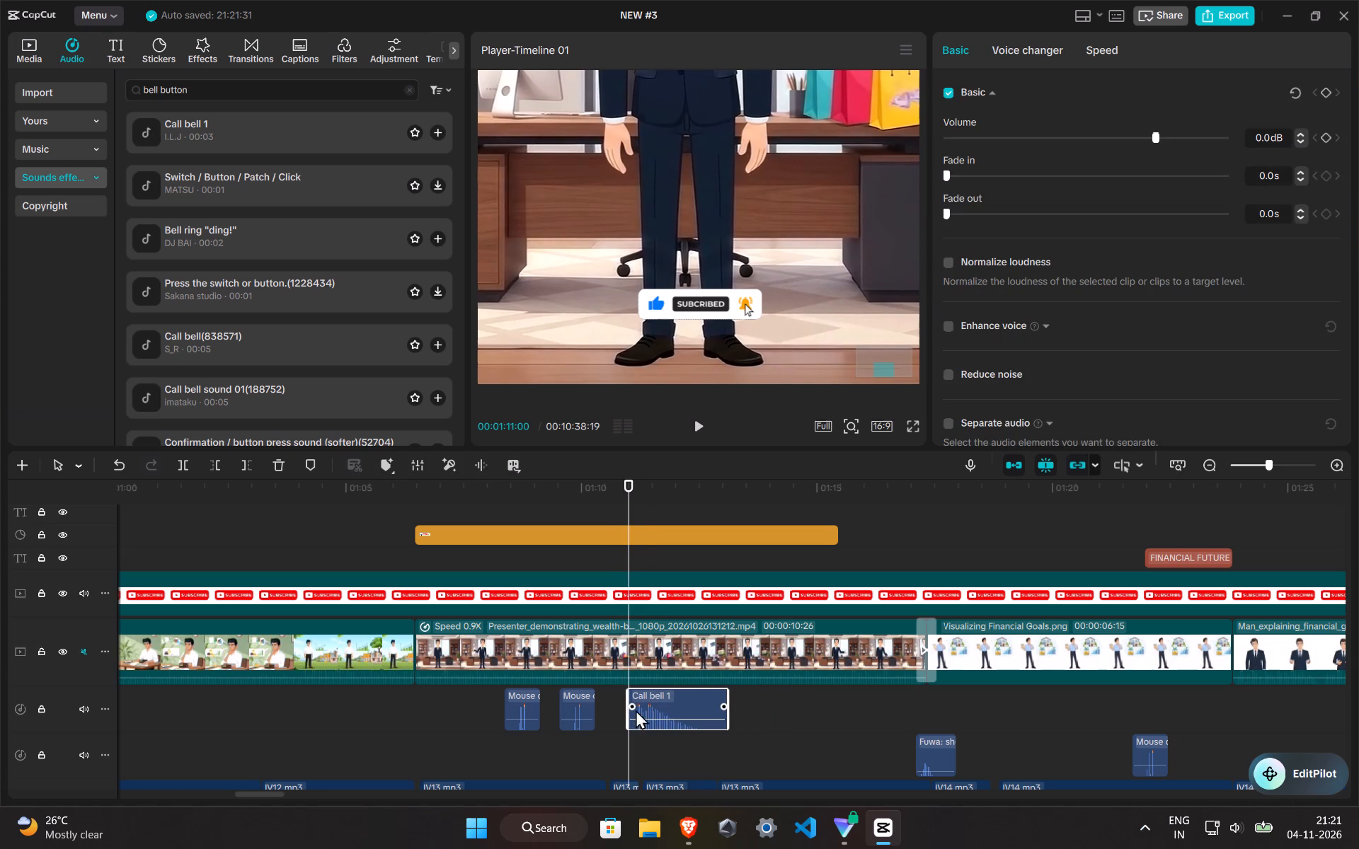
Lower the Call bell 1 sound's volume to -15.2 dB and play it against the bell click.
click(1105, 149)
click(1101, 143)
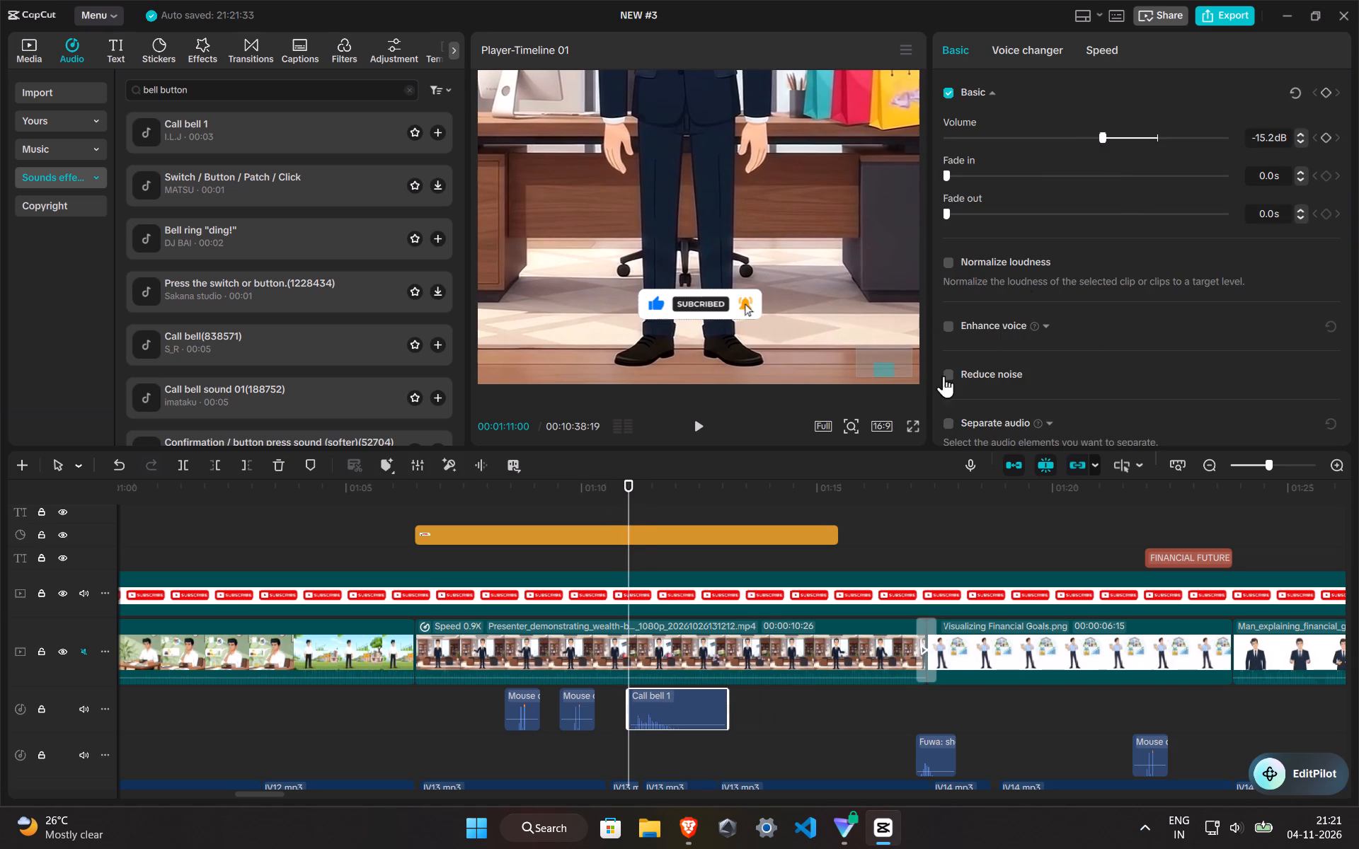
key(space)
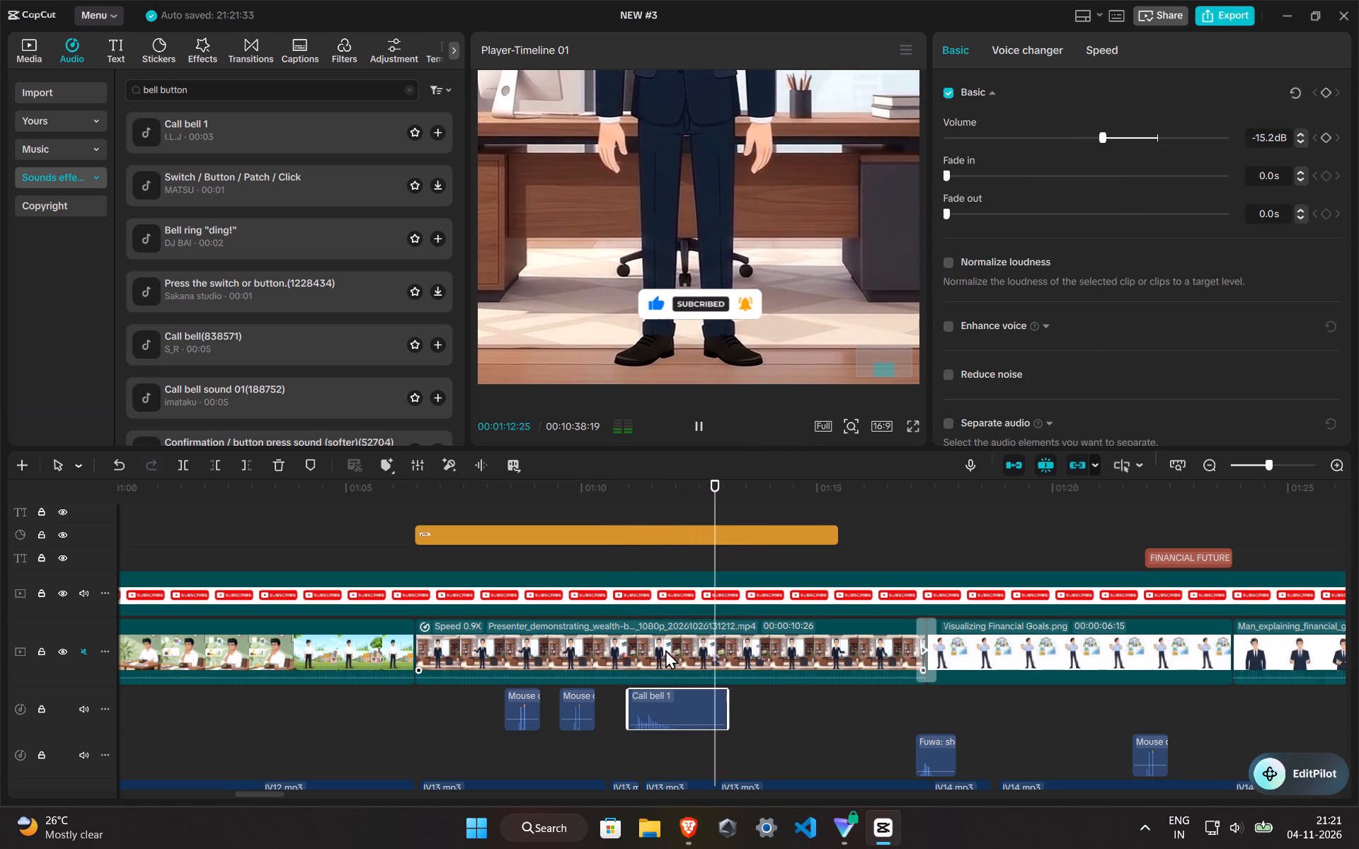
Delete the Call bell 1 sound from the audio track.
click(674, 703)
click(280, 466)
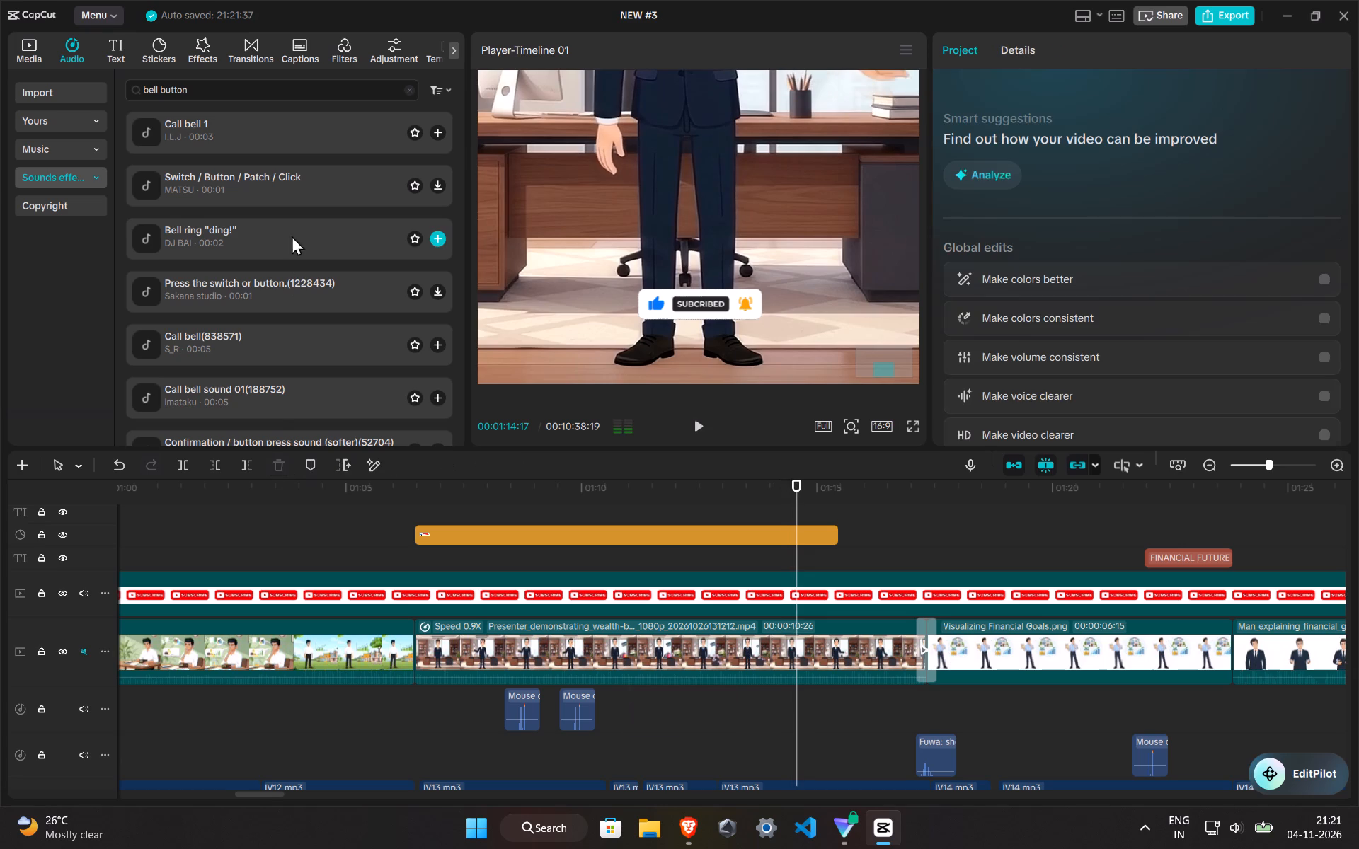
Add the Bell ring "ding!" sound at about 00:01:11:15 on the mouse-click audio track.
scroll(290, 233, up, 1)
click(280, 229)
drag(290, 243, 684, 654)
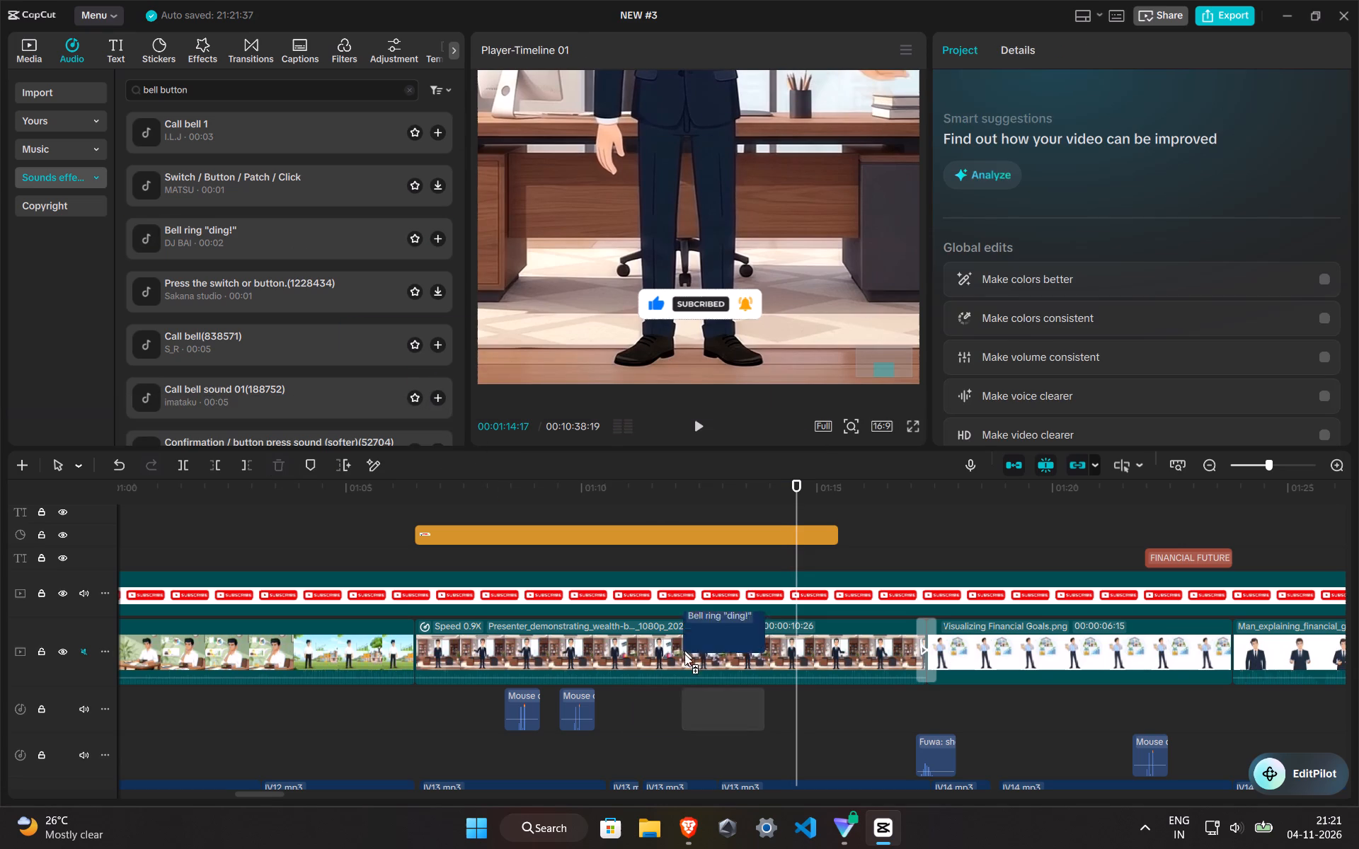
drag(684, 654, 653, 715)
Shift the Bell ring "ding!" sound earlier to about 00:01:11:07 and play it against the sticker's bell click.
click(646, 541)
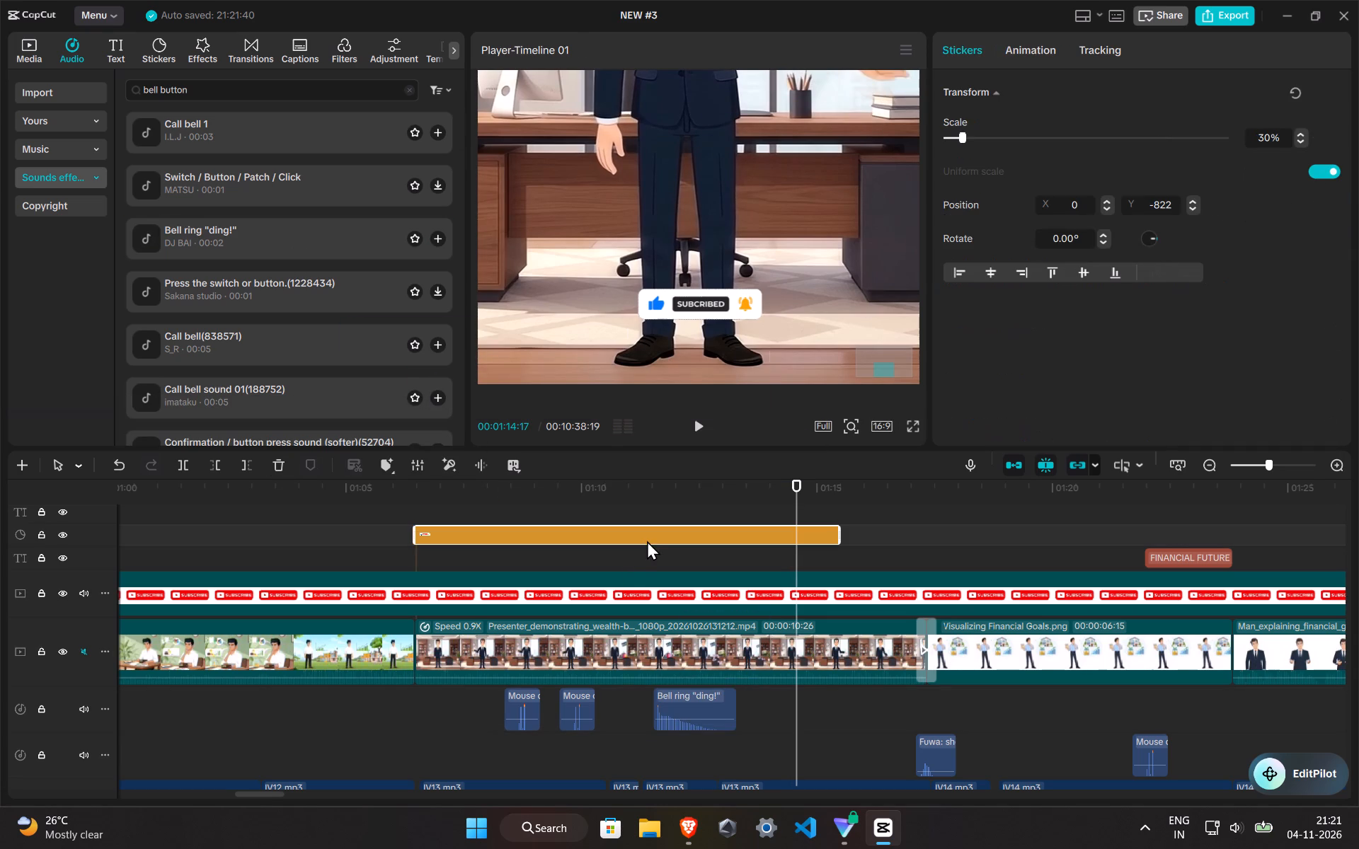
click(647, 541)
click(644, 475)
click(644, 489)
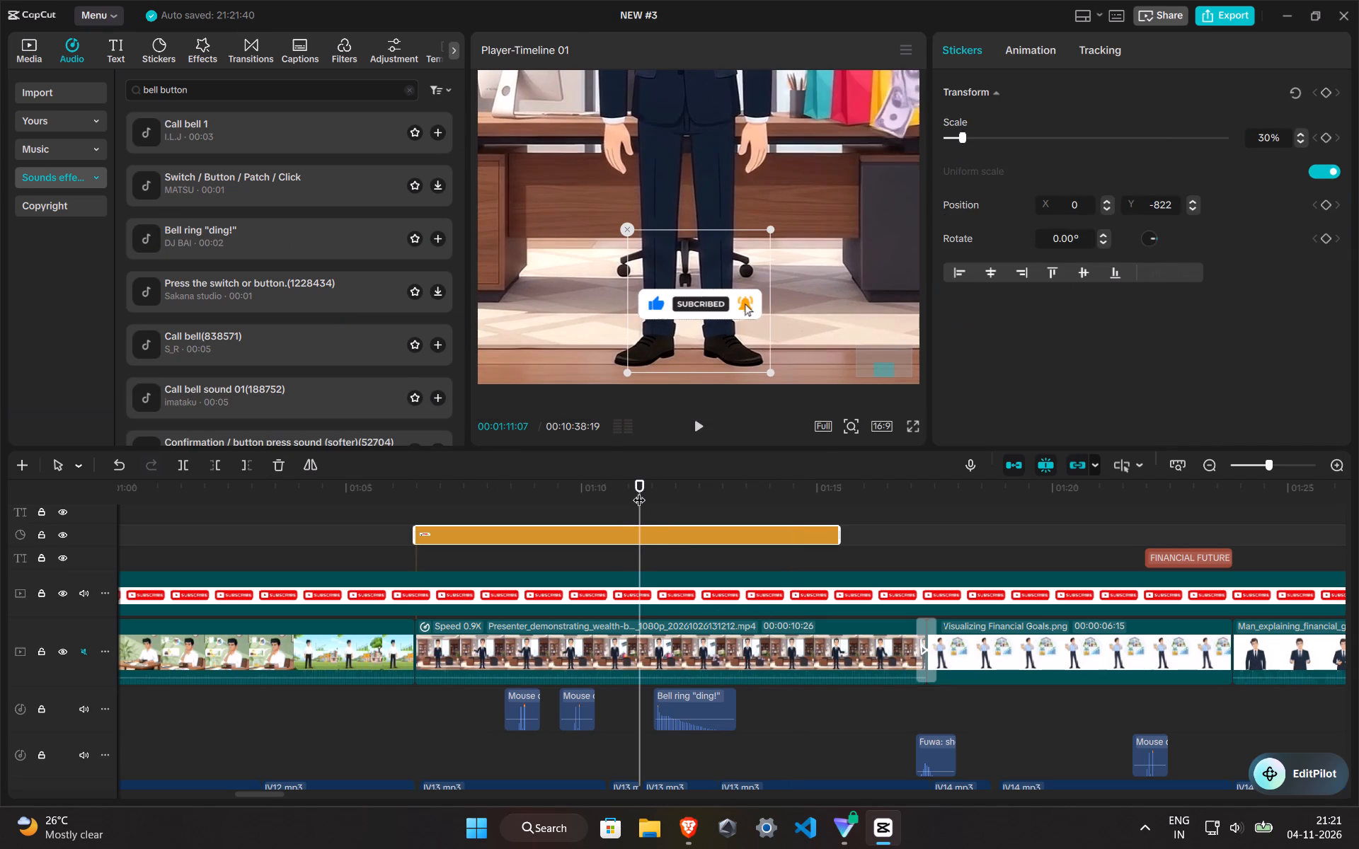
key(space)
drag(692, 703, 678, 703)
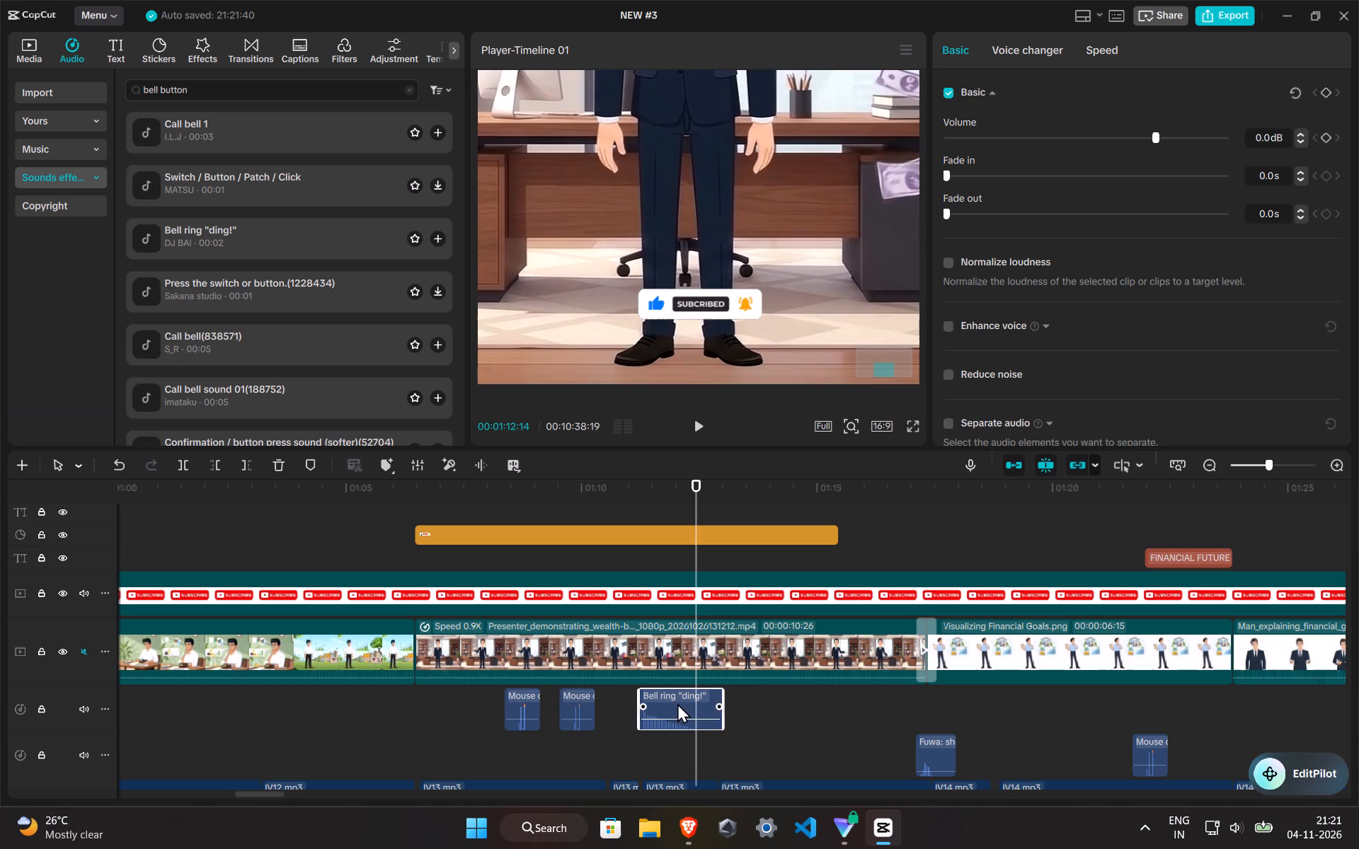
click(605, 487)
key(space)
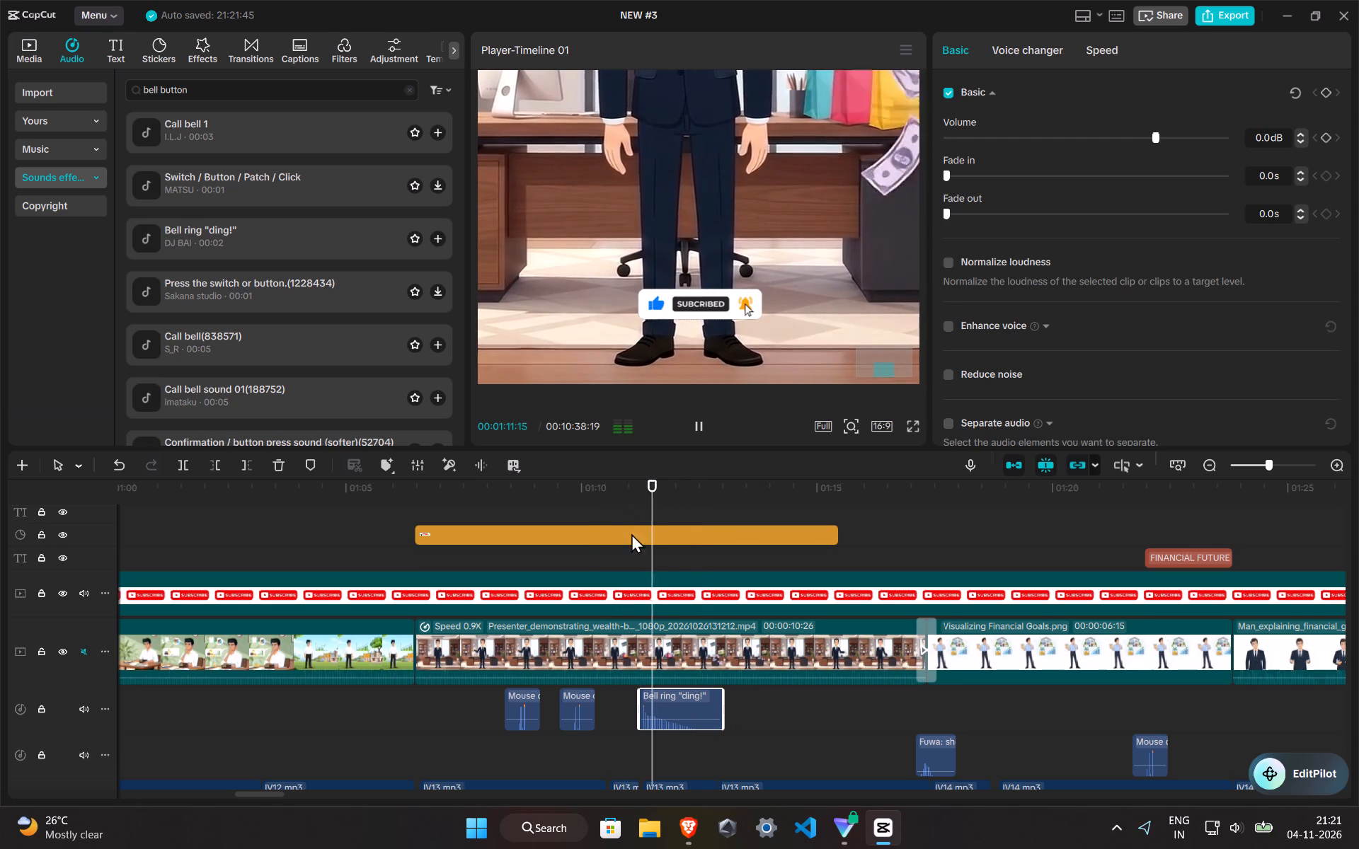
Lower the Bell ring "ding!" sound's volume to -15.0 dB.
click(688, 703)
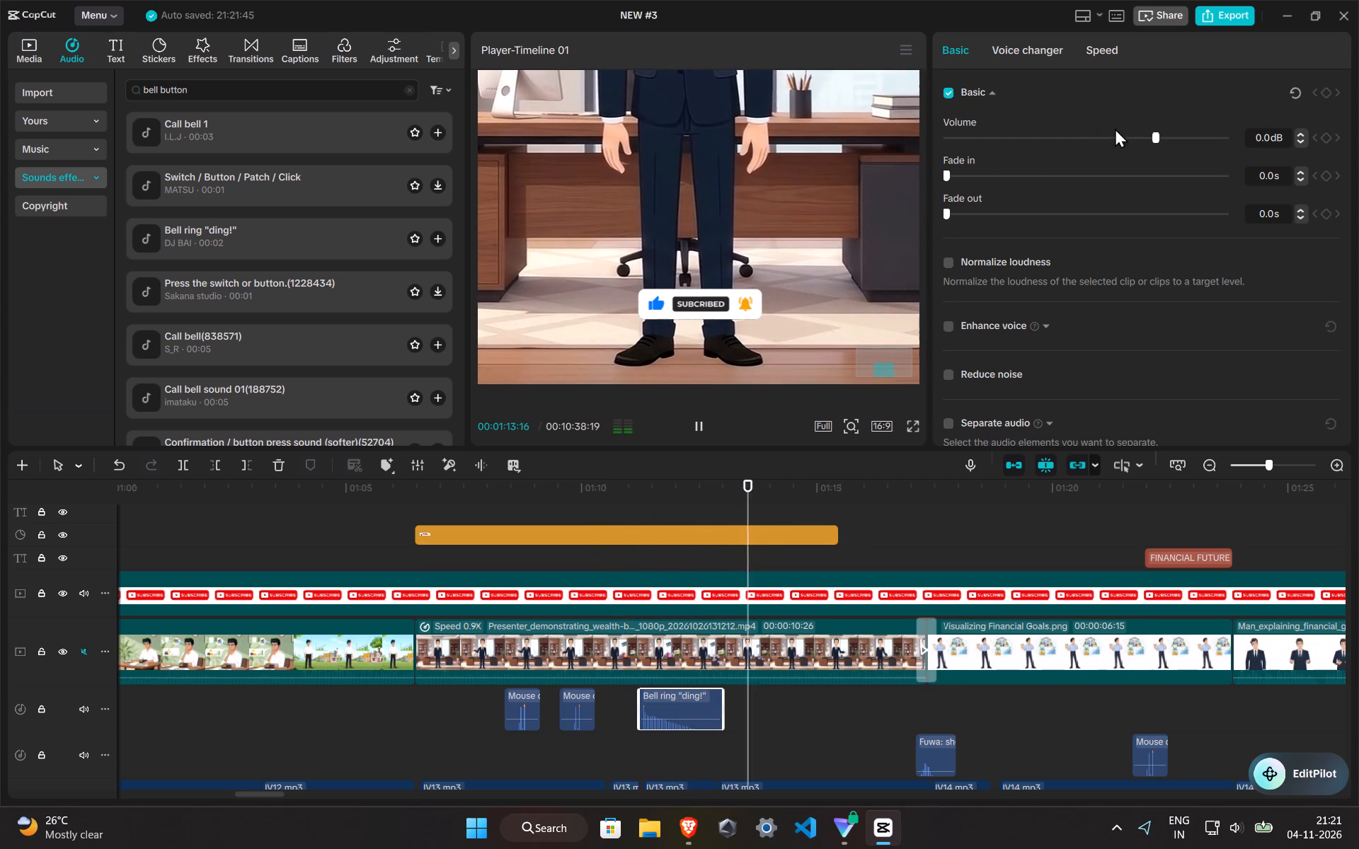
click(1115, 128)
click(1101, 139)
Lower the volume of the second Mouse click 1 sound to -10.9 dB and the first to about -14 dB.
click(582, 698)
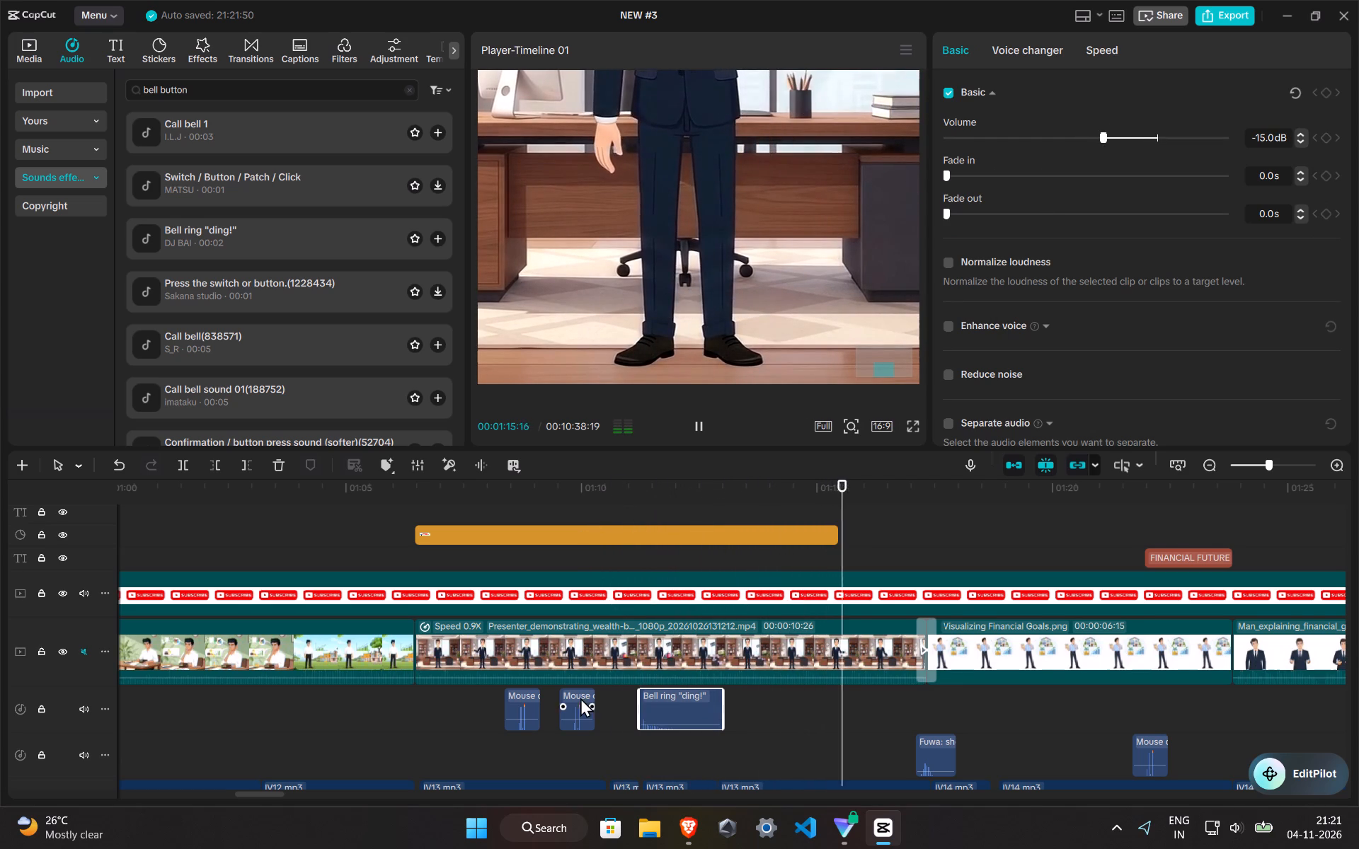
click(1114, 137)
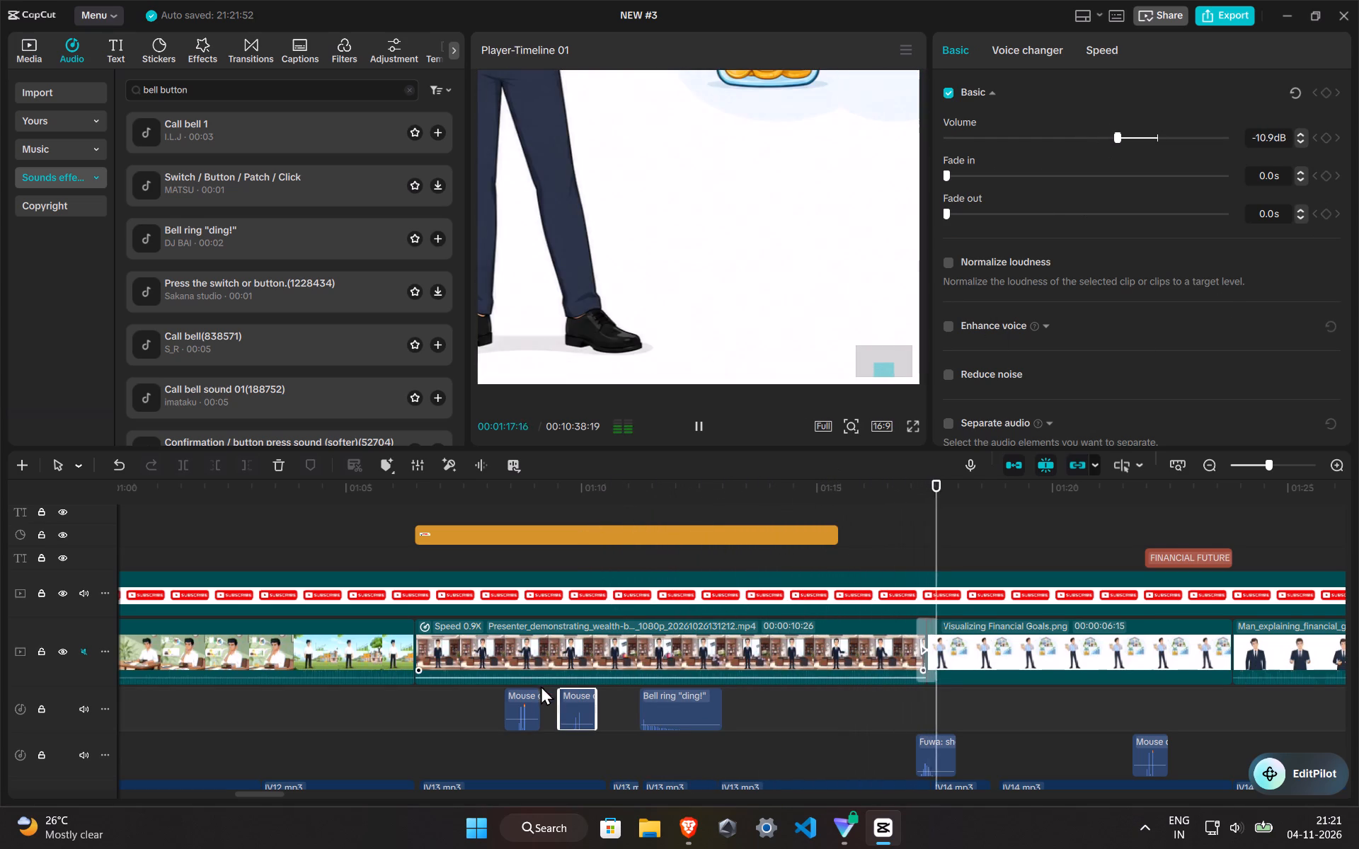
click(534, 700)
click(1103, 137)
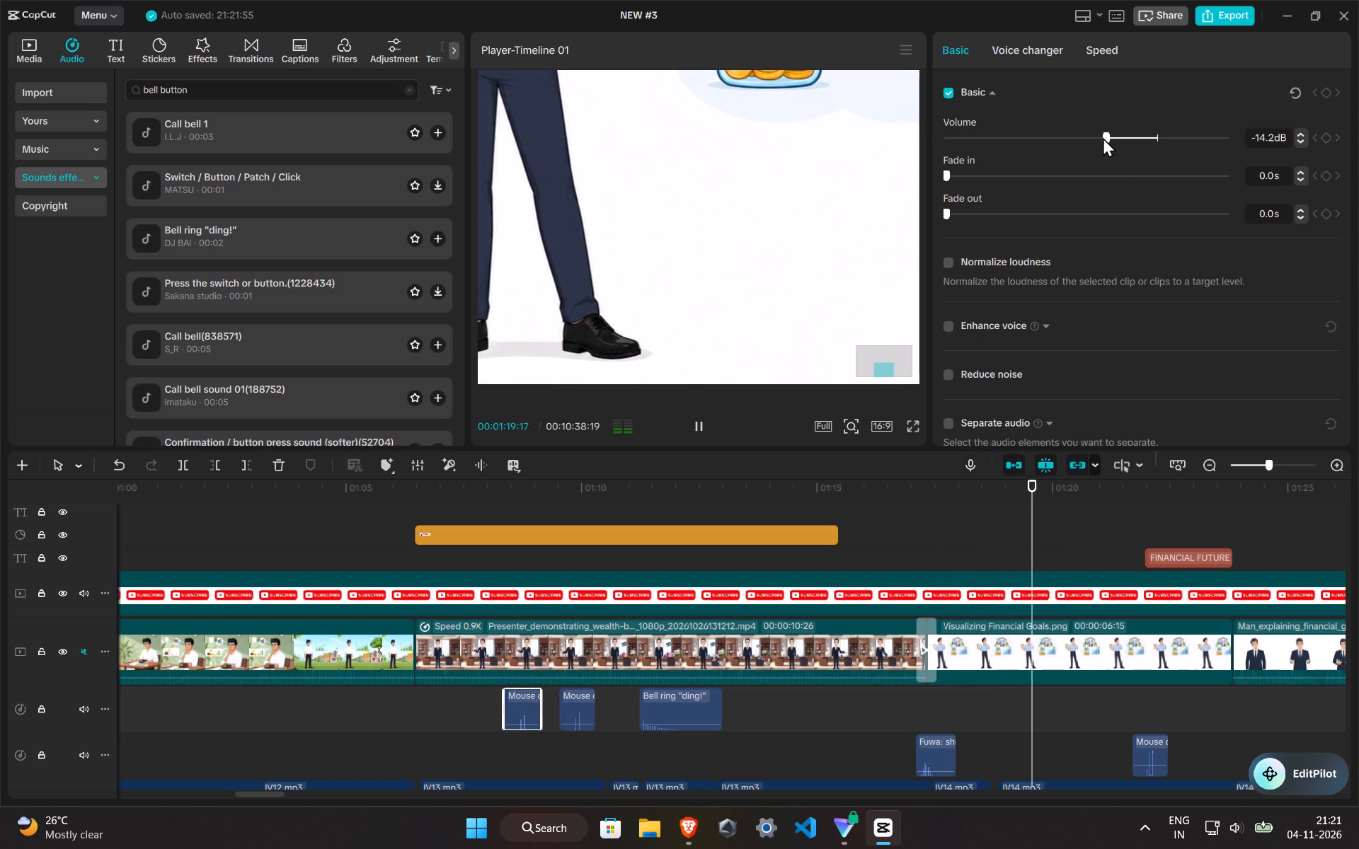
click(1101, 137)
Play the like-subscribe-bell sticker section from its start to check the timing and loudness of its sounds.
click(462, 562)
key(space)
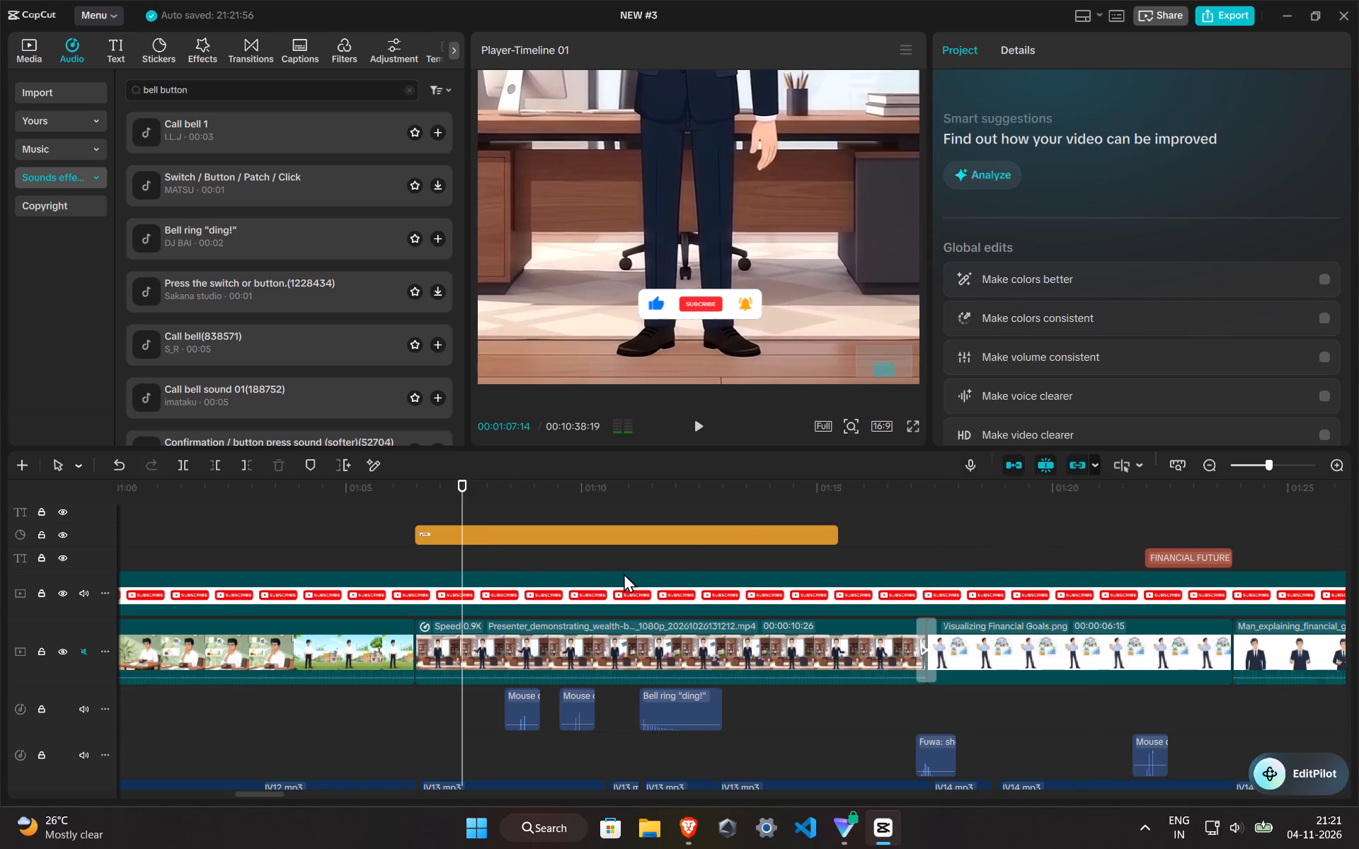
key(space)
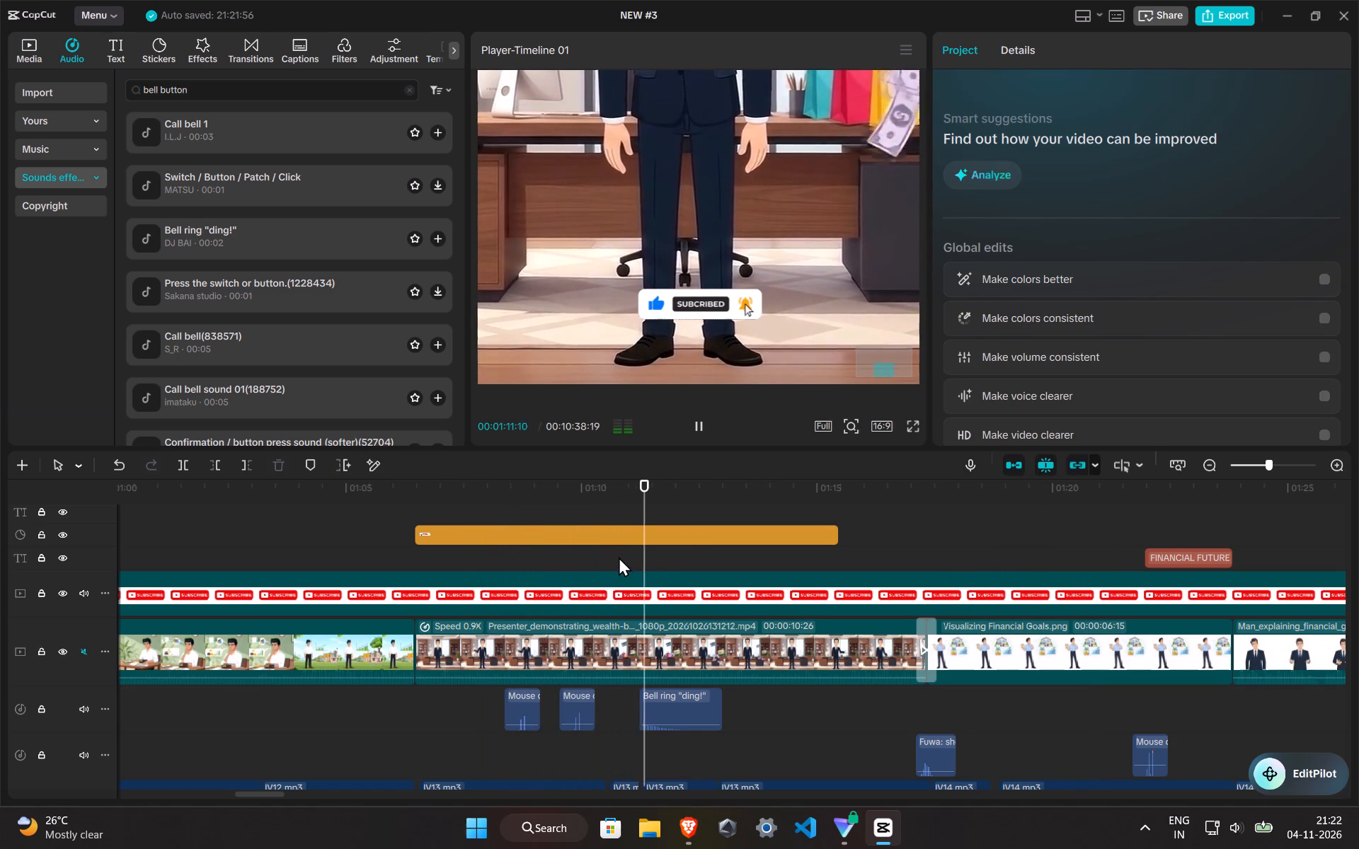
click(493, 556)
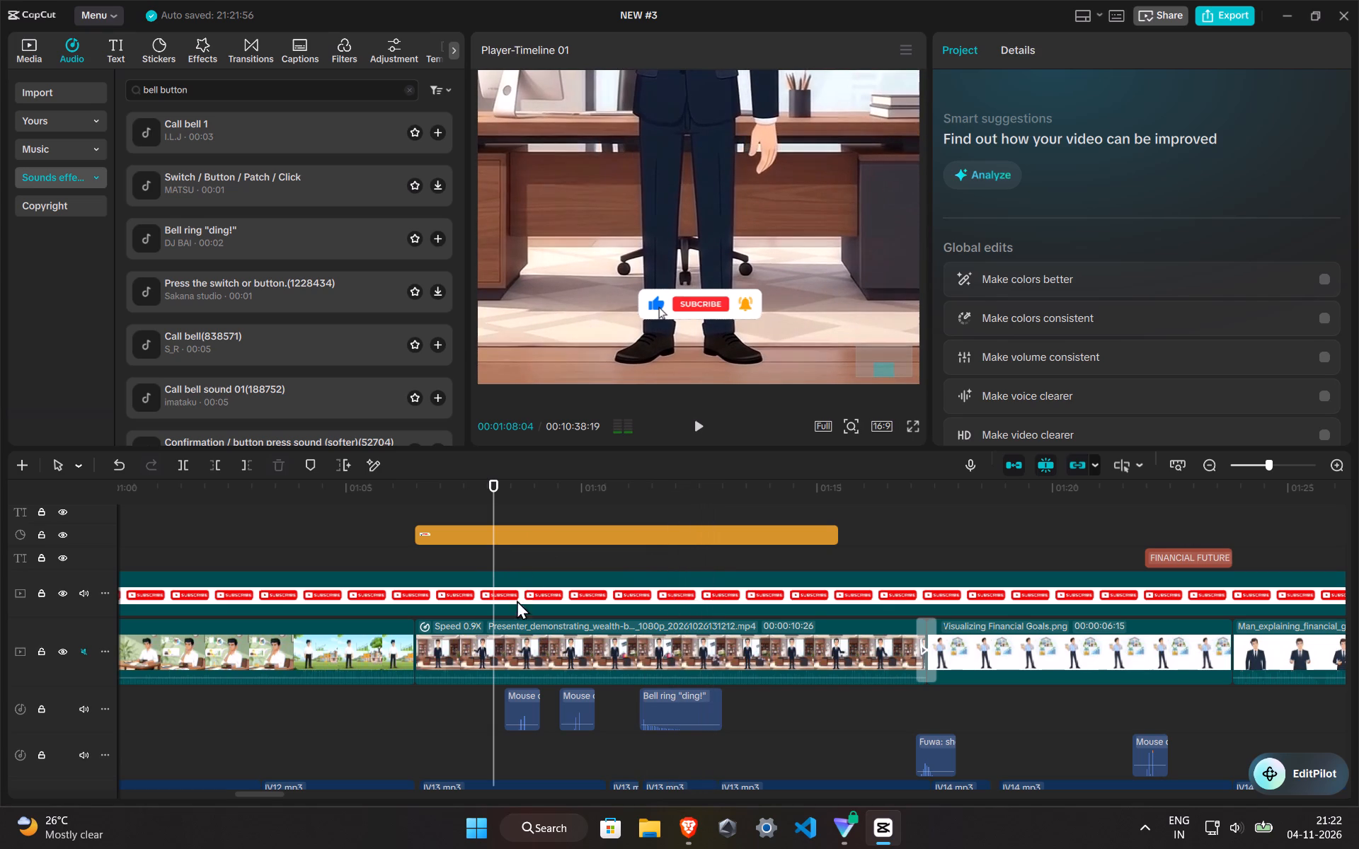
key(space)
click(401, 517)
key(space)
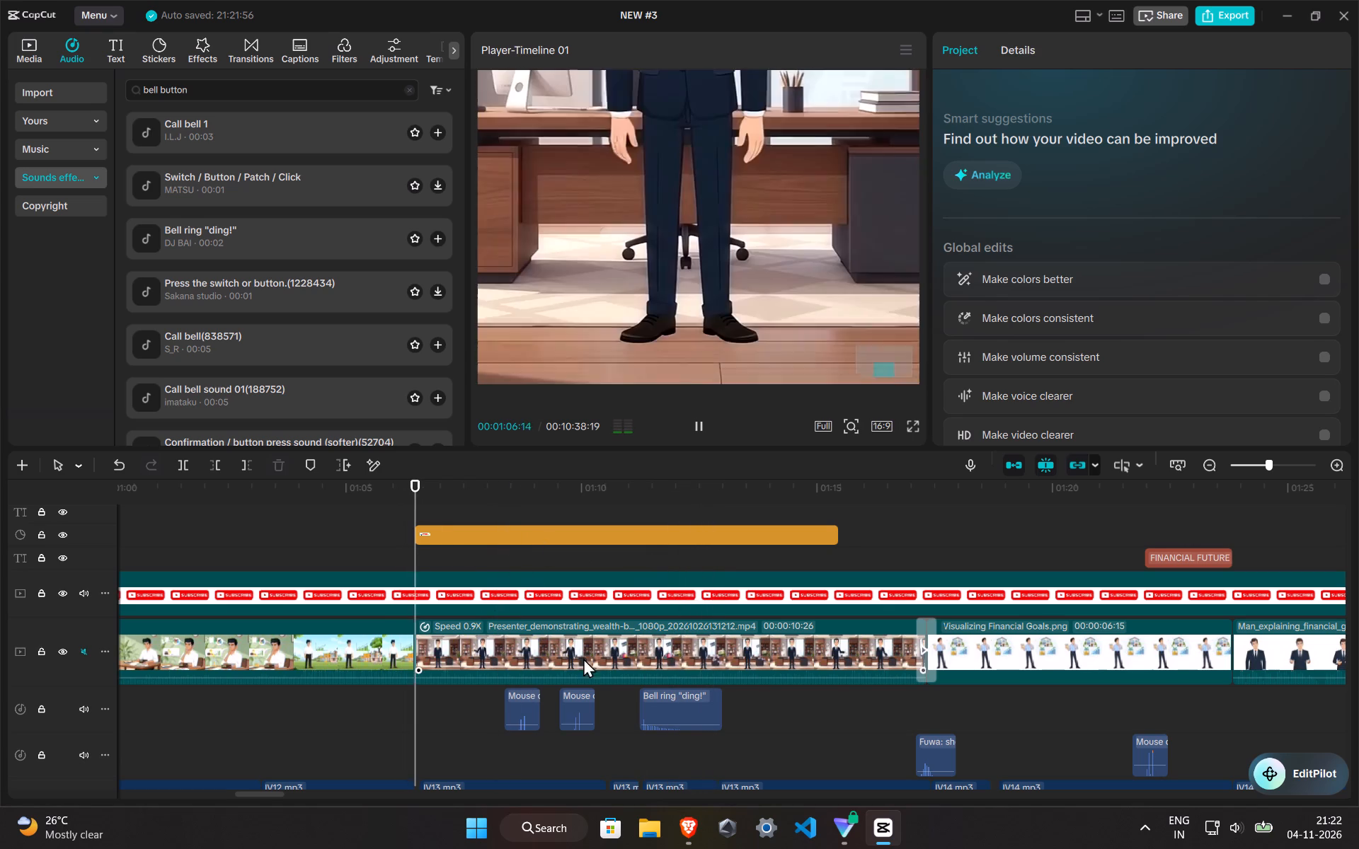
Copy the like-subscribe-bell sticker together with its two Mouse click sounds and the Bell ring "ding!" sound.
click(529, 695)
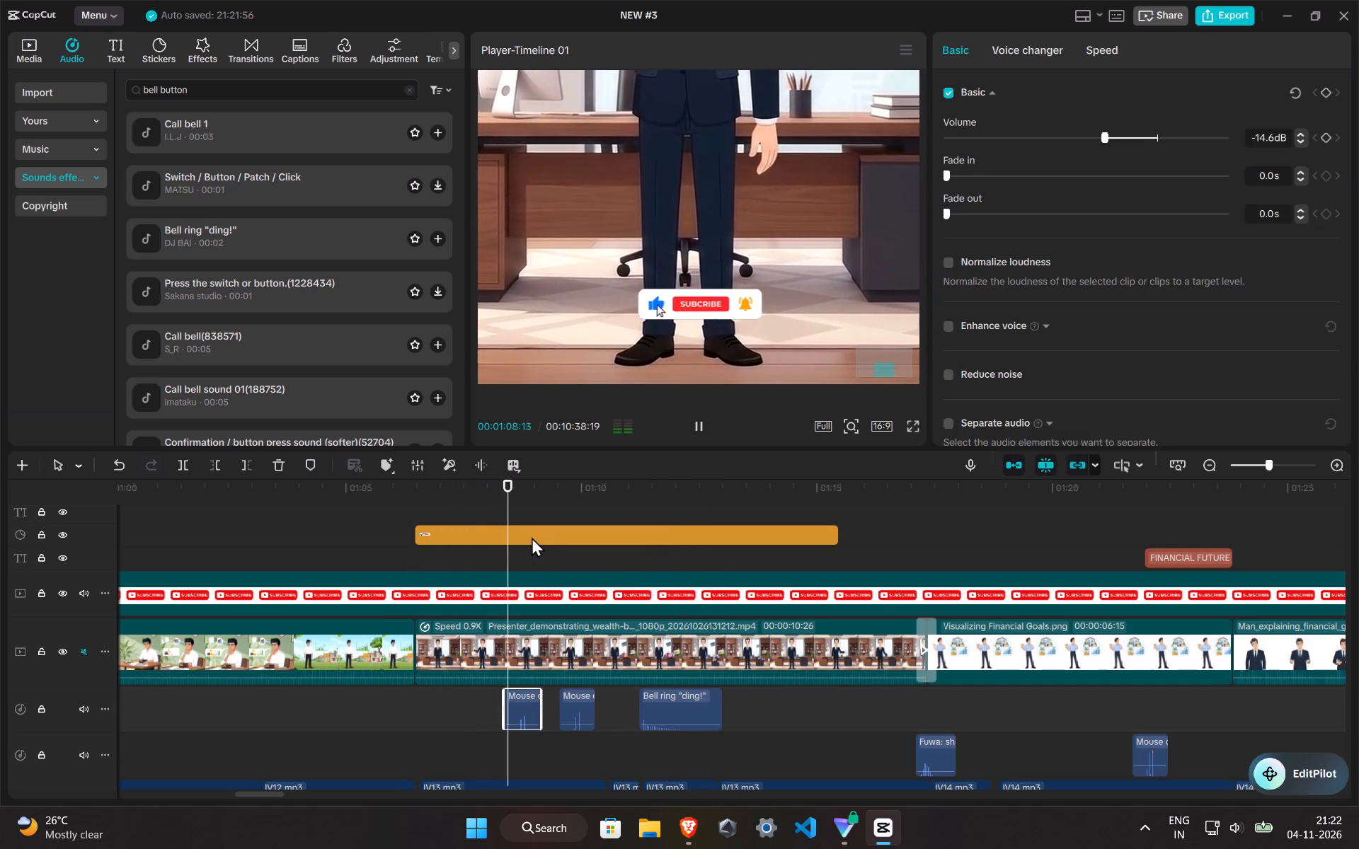
ctrl+click(532, 537)
ctrl+click(590, 717)
ctrl+click(667, 716)
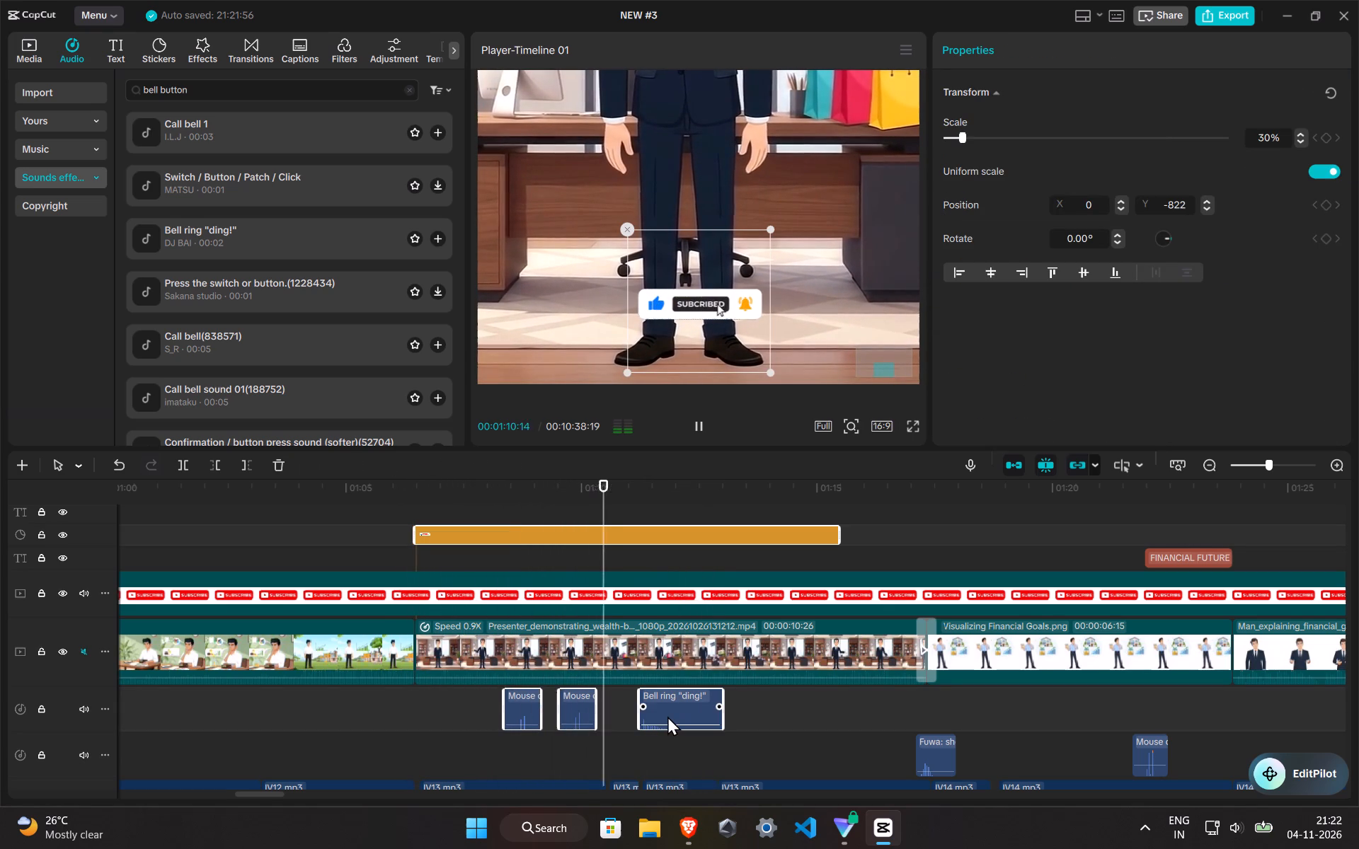
key(ctrl+c)
Restore the preview to show the whole video frame.
scroll(941, 524, down, 5)
scroll(939, 647, up, 7)
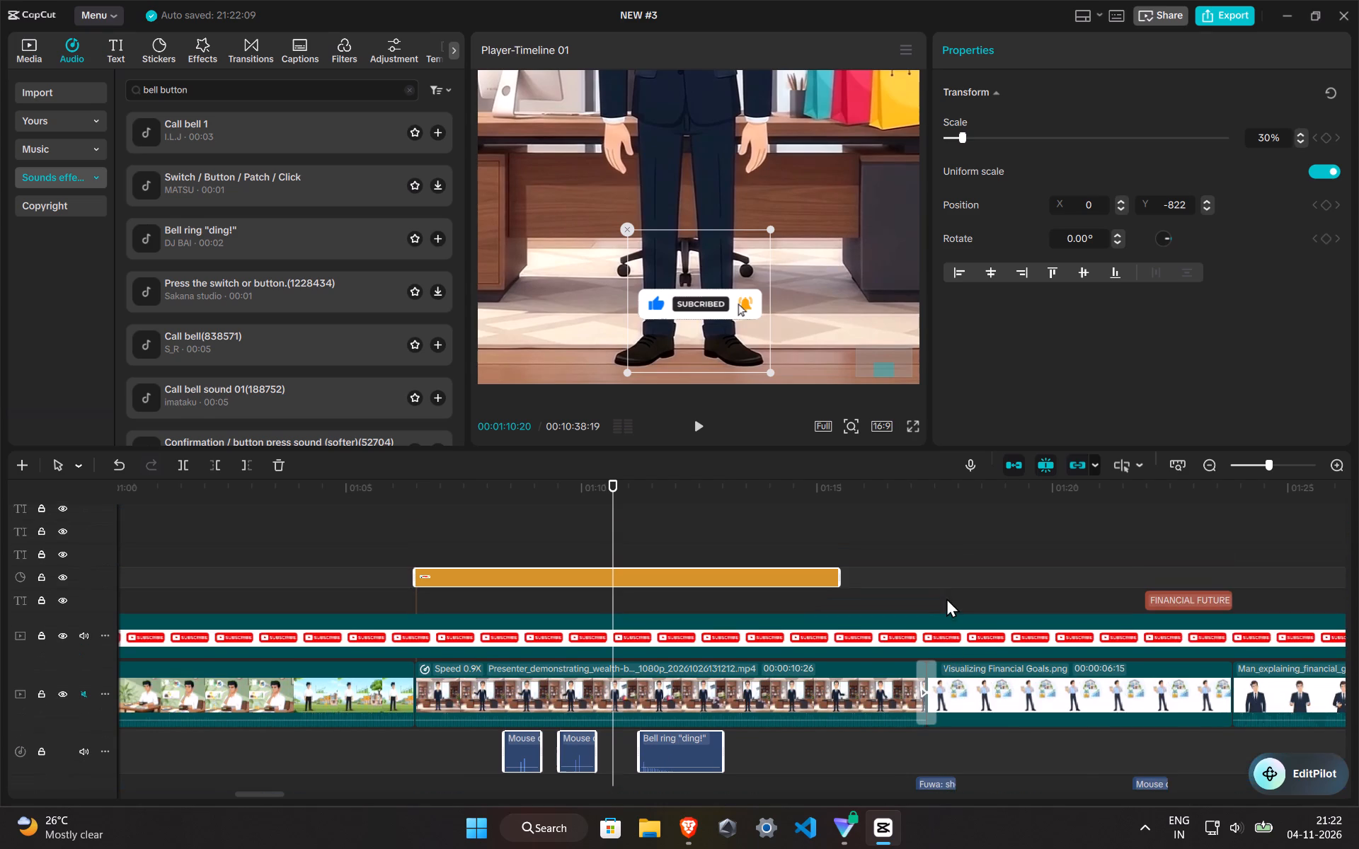
click(950, 553)
drag(950, 556, 1268, 587)
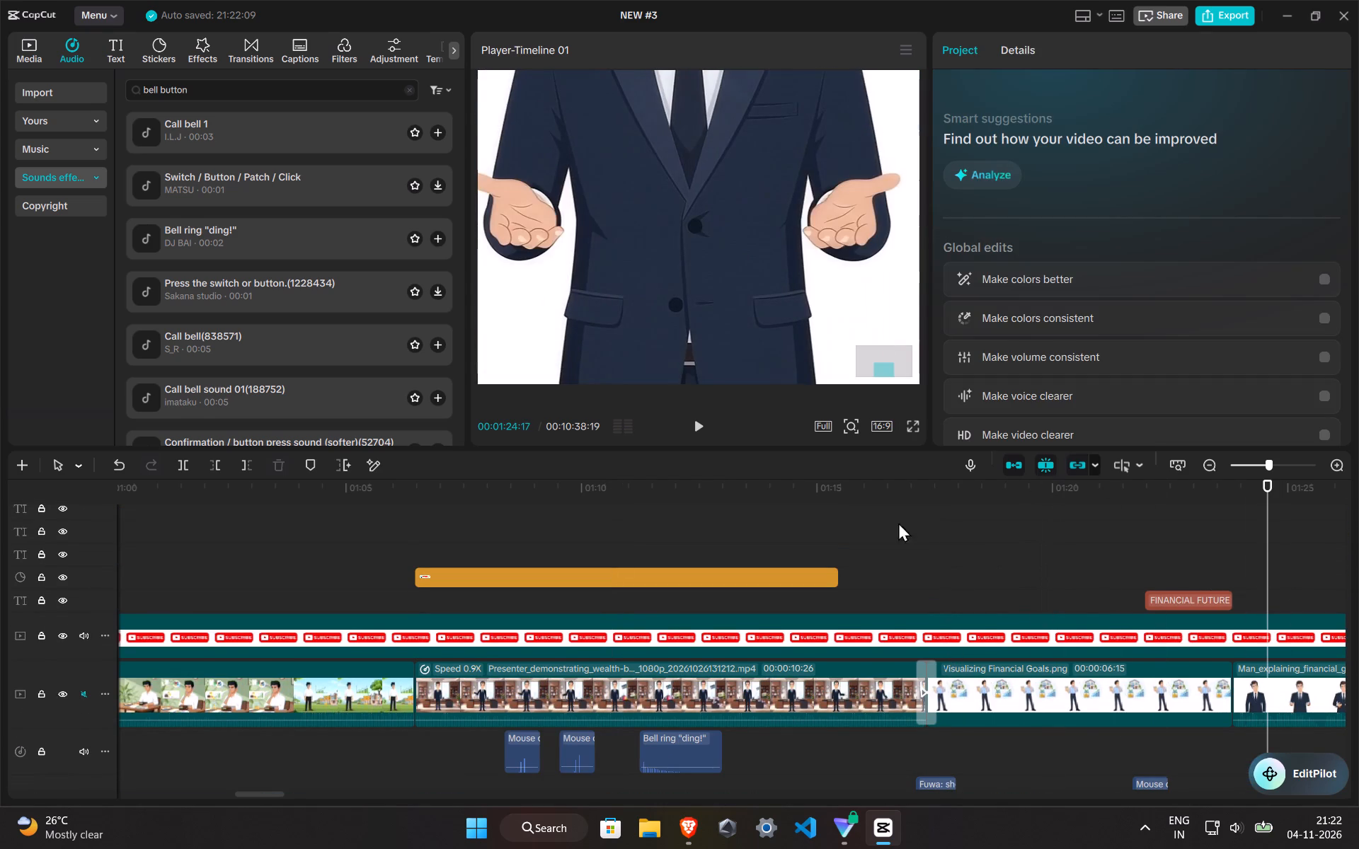
scroll(635, 302, down, 4)
ctrl+scroll(648, 304, down, 8)
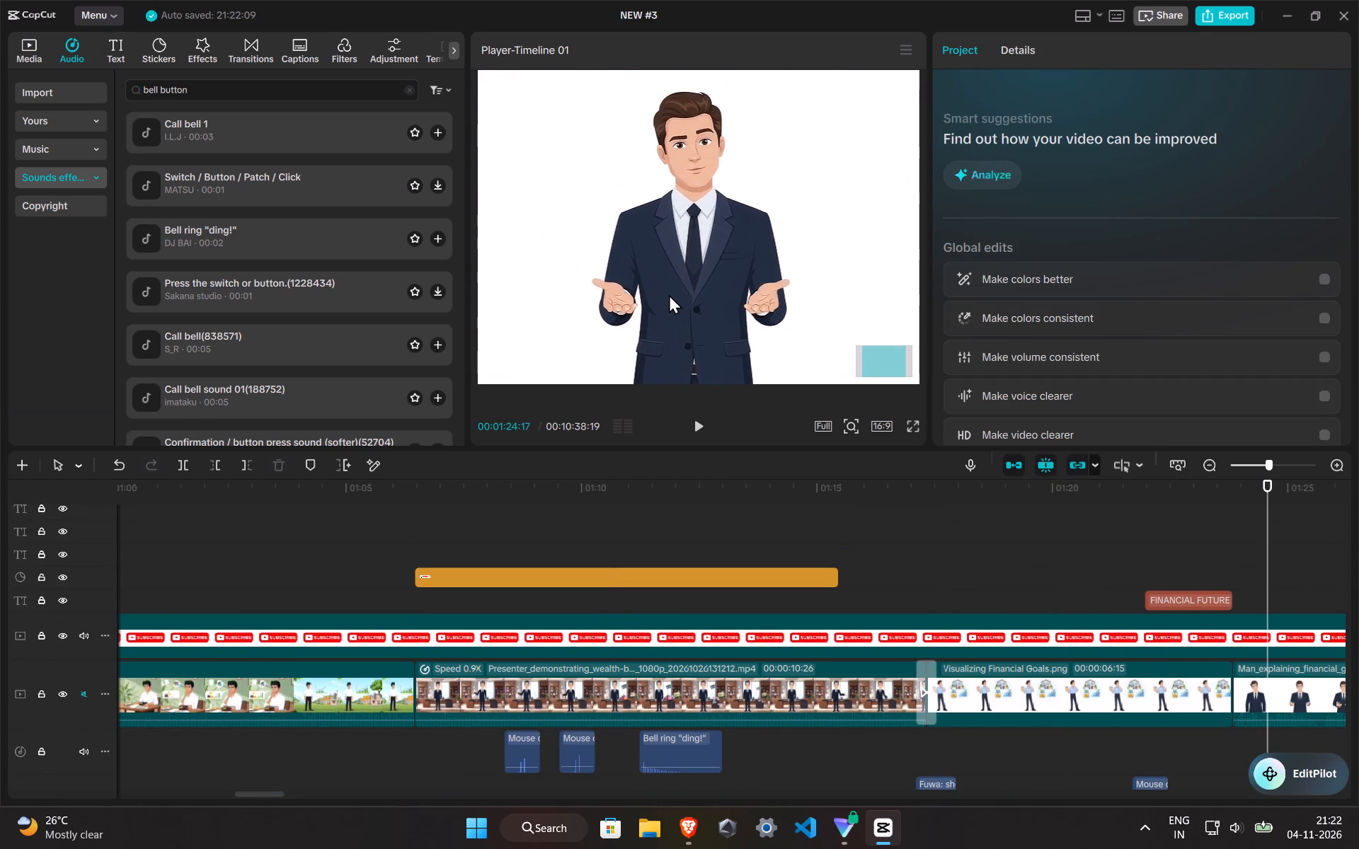
ctrl+scroll(669, 294, down, 3)
ctrl+scroll(669, 294, up, 1)
scroll(732, 231, down, 1)
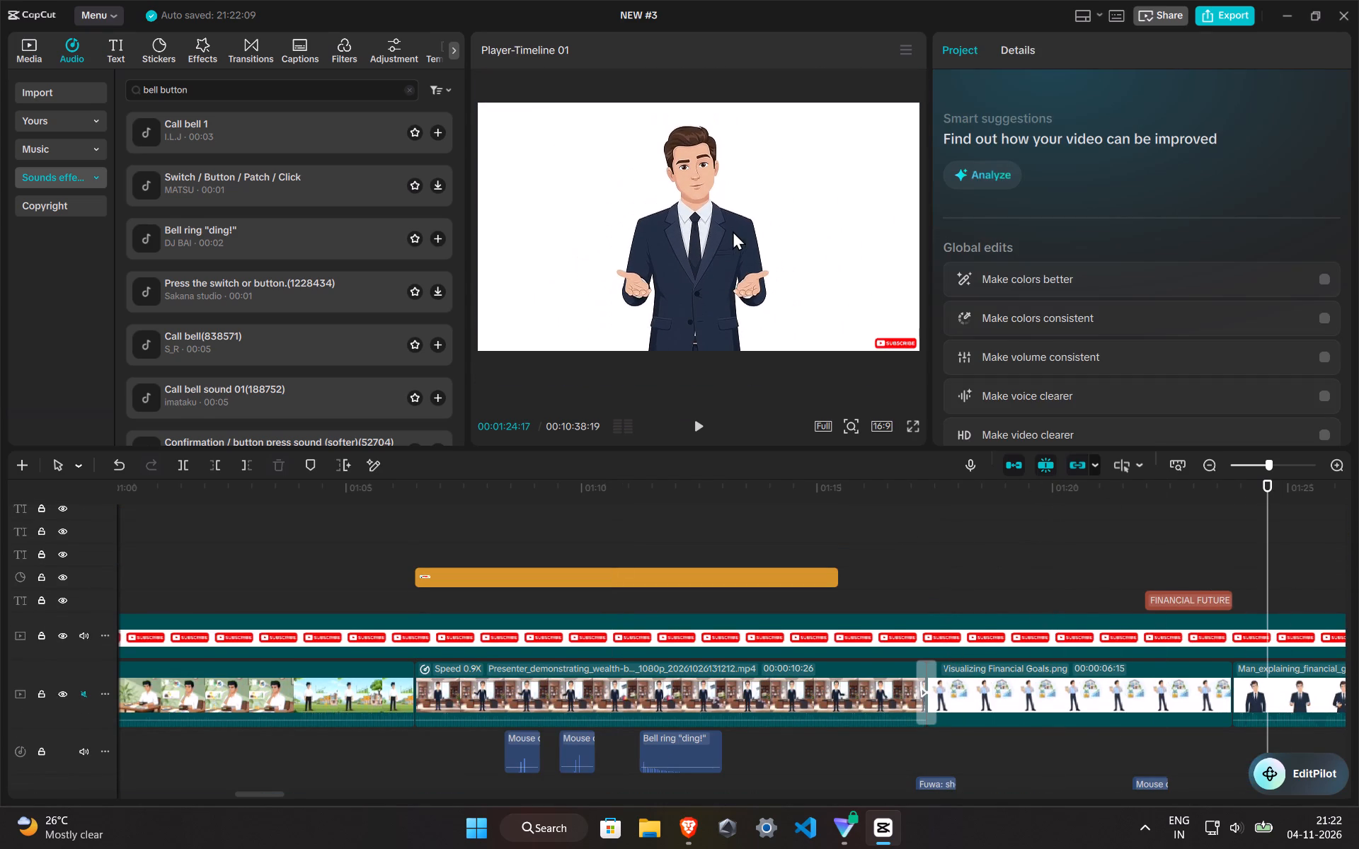
click(716, 296)
Scrub through the video after the first sticker, to about 00:02:13, looking for a suitable spot for a second one.
click(1123, 549)
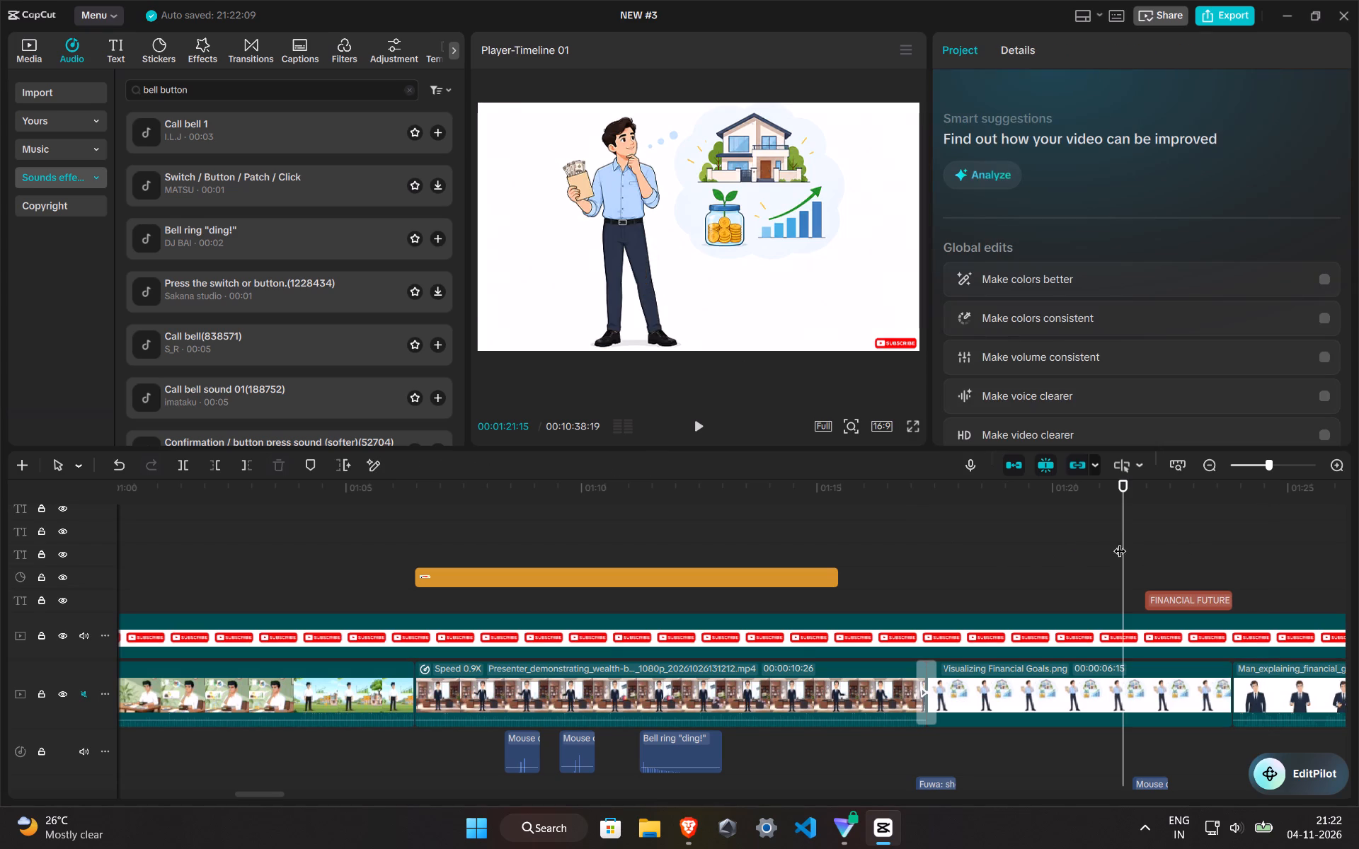
drag(1127, 541, 1358, 531)
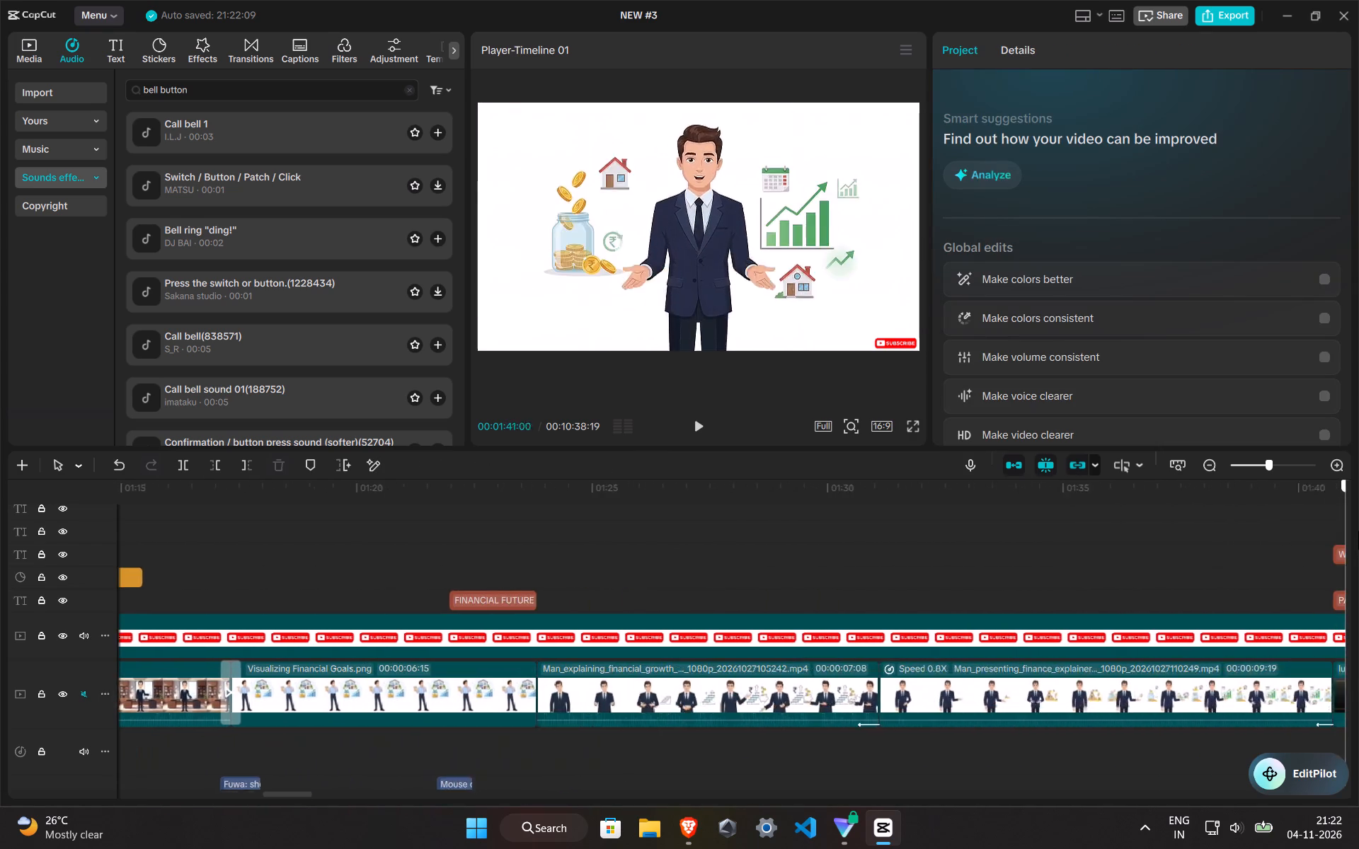
drag(1358, 531, 789, 536)
ctrl+scroll(373, 566, down, 13)
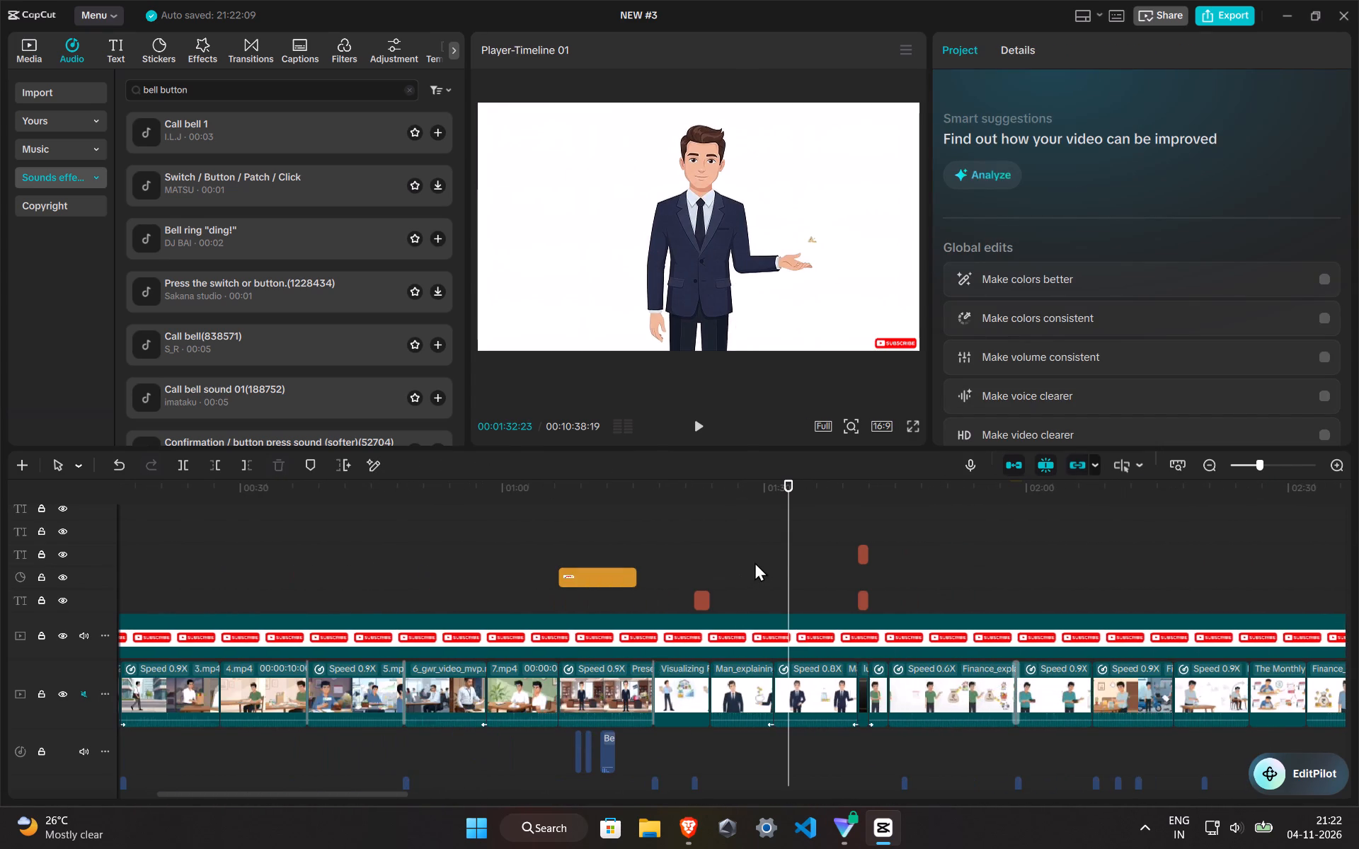
drag(791, 551, 919, 521)
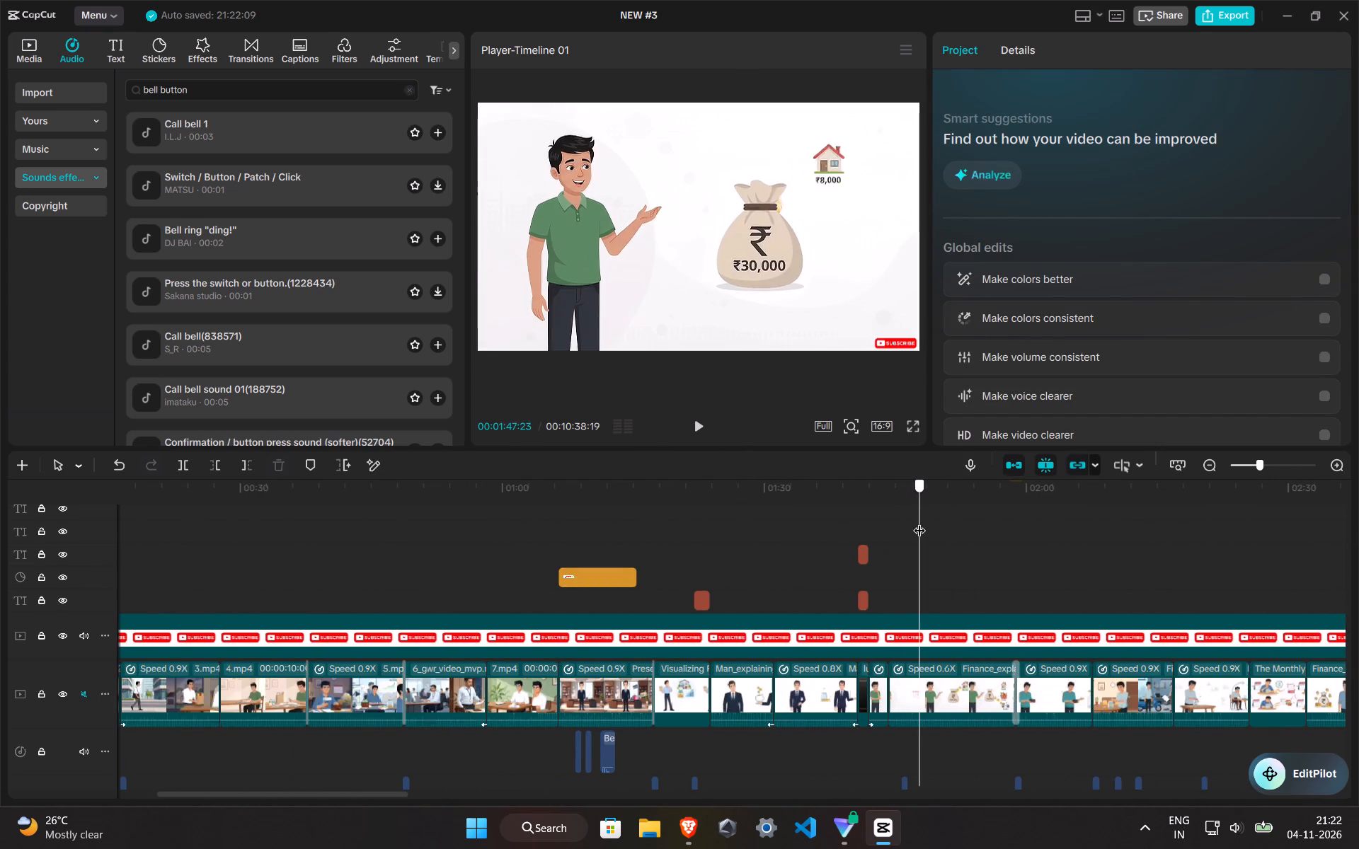
drag(919, 521, 1005, 536)
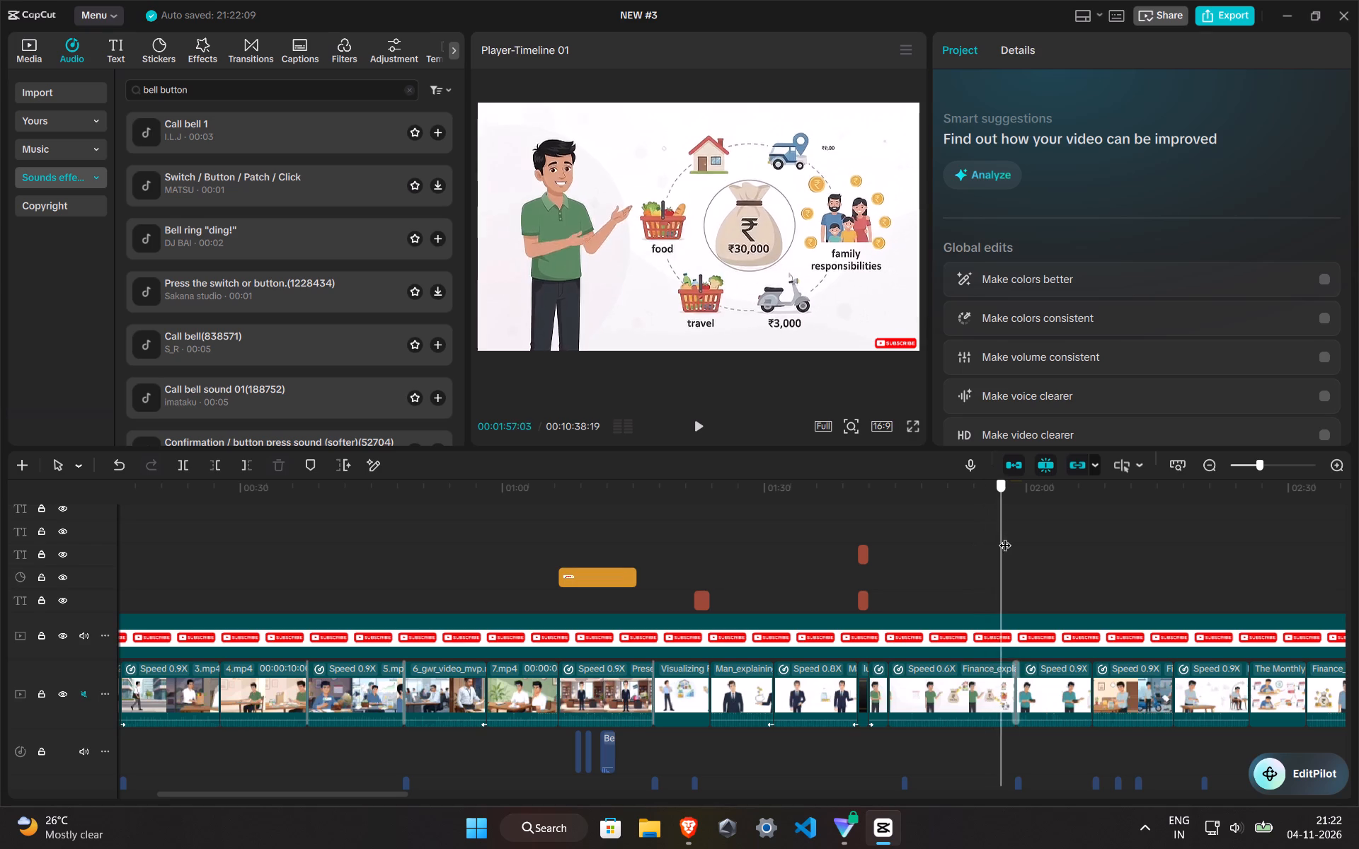
drag(1005, 536, 1083, 550)
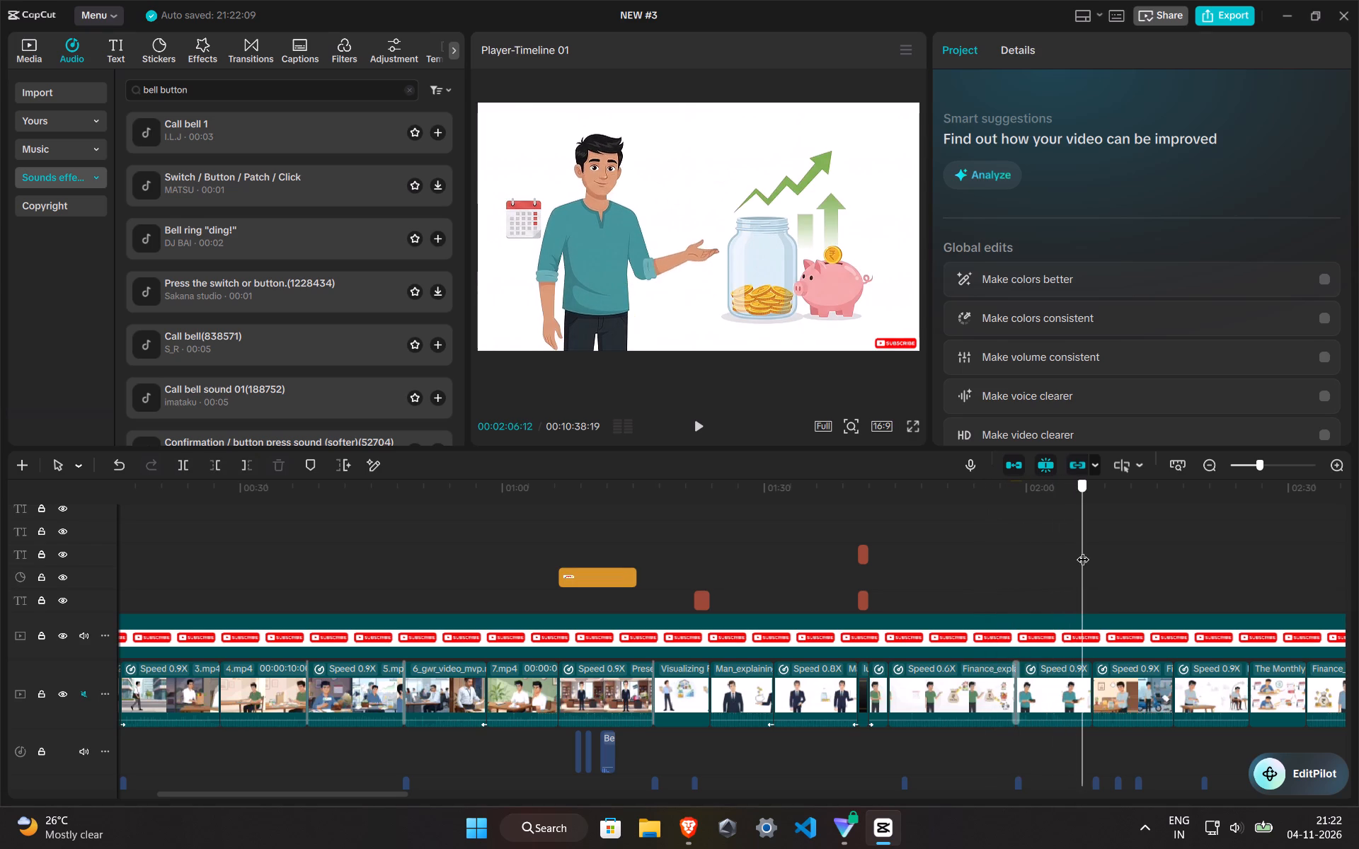
drag(1083, 550, 1146, 550)
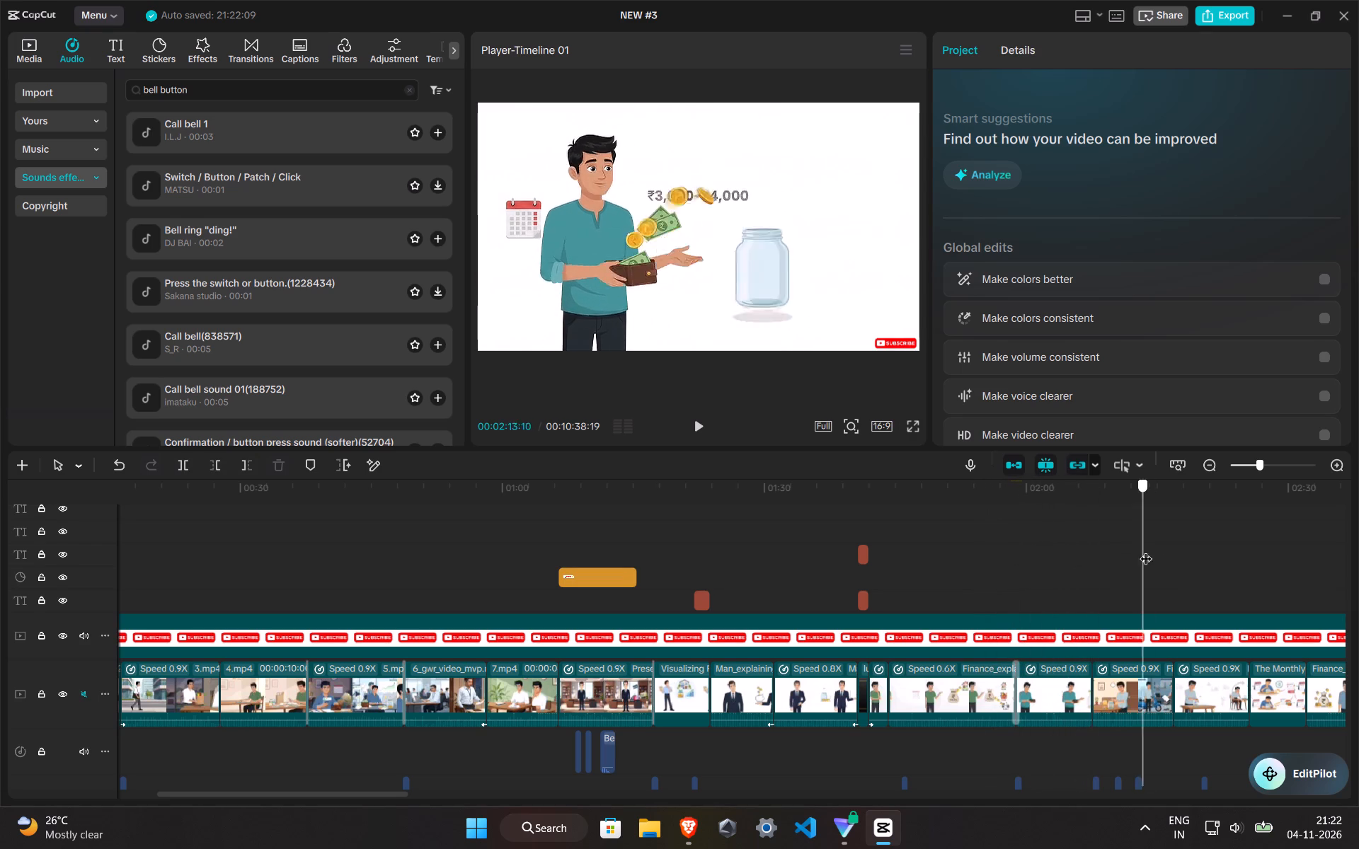
drag(1146, 550, 287, 445)
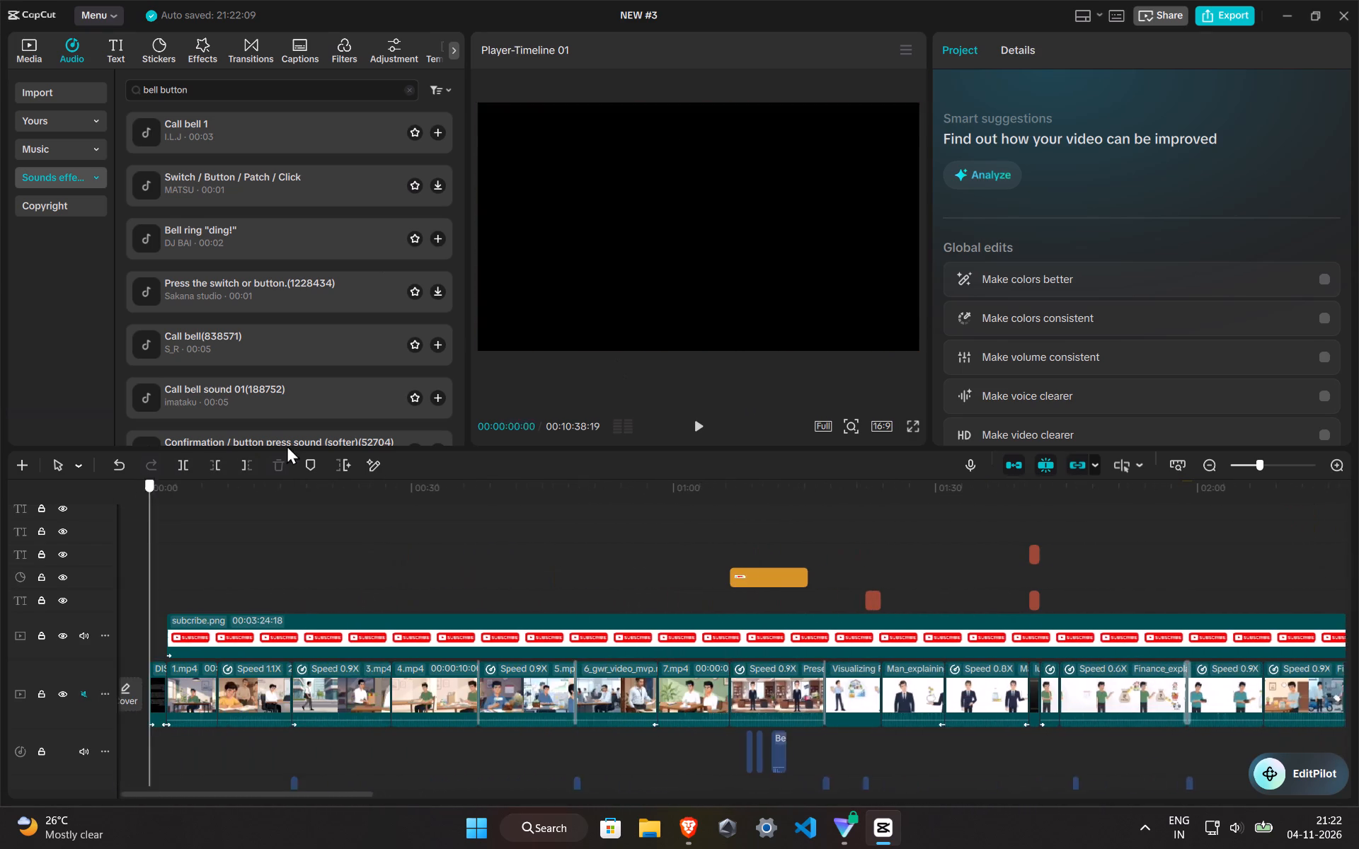
drag(287, 445, 1198, 743)
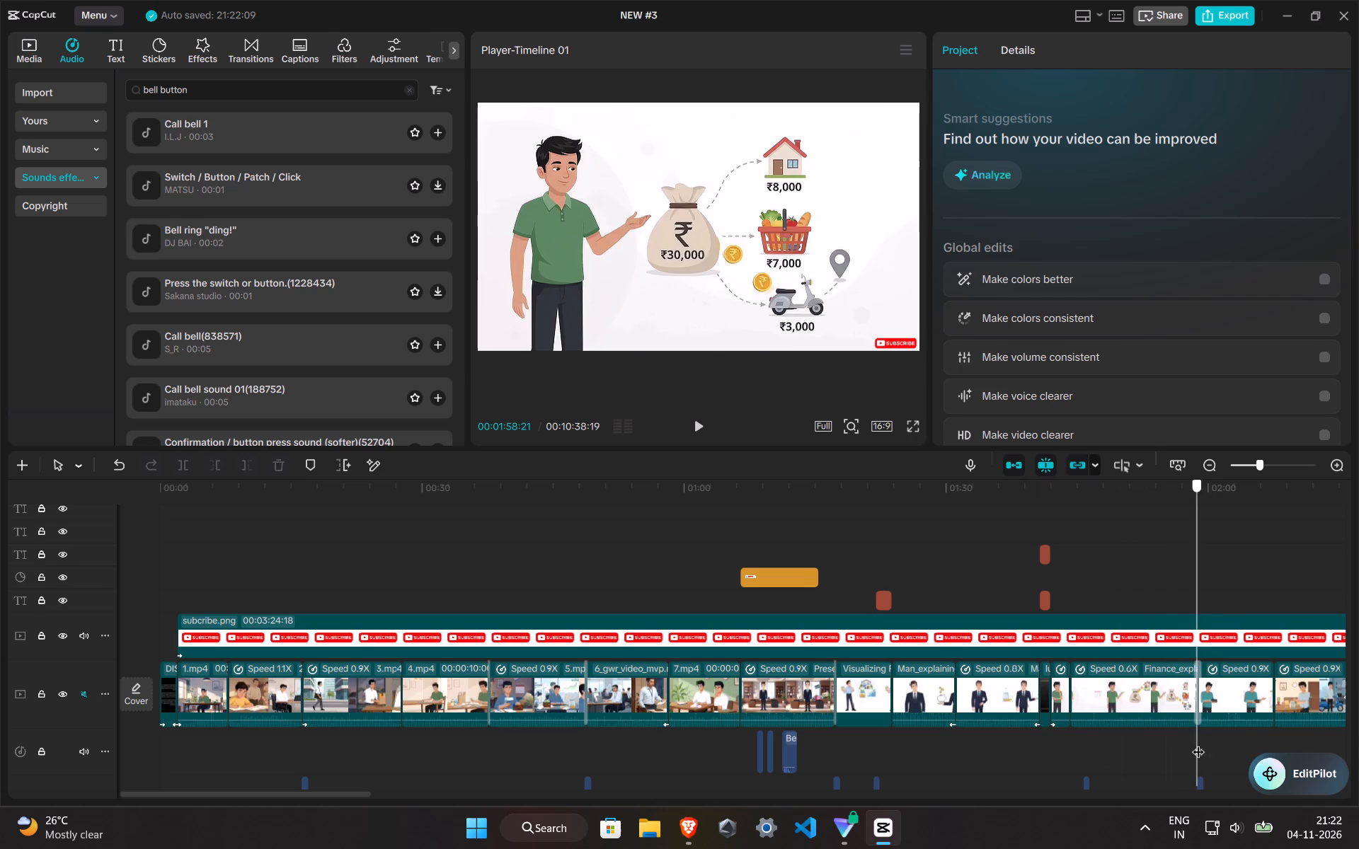
Paste the copied sticker and its sounds at 00:02:43:22, where the clip of the worried man on the sofa ends.
drag(1198, 743, 1074, 705)
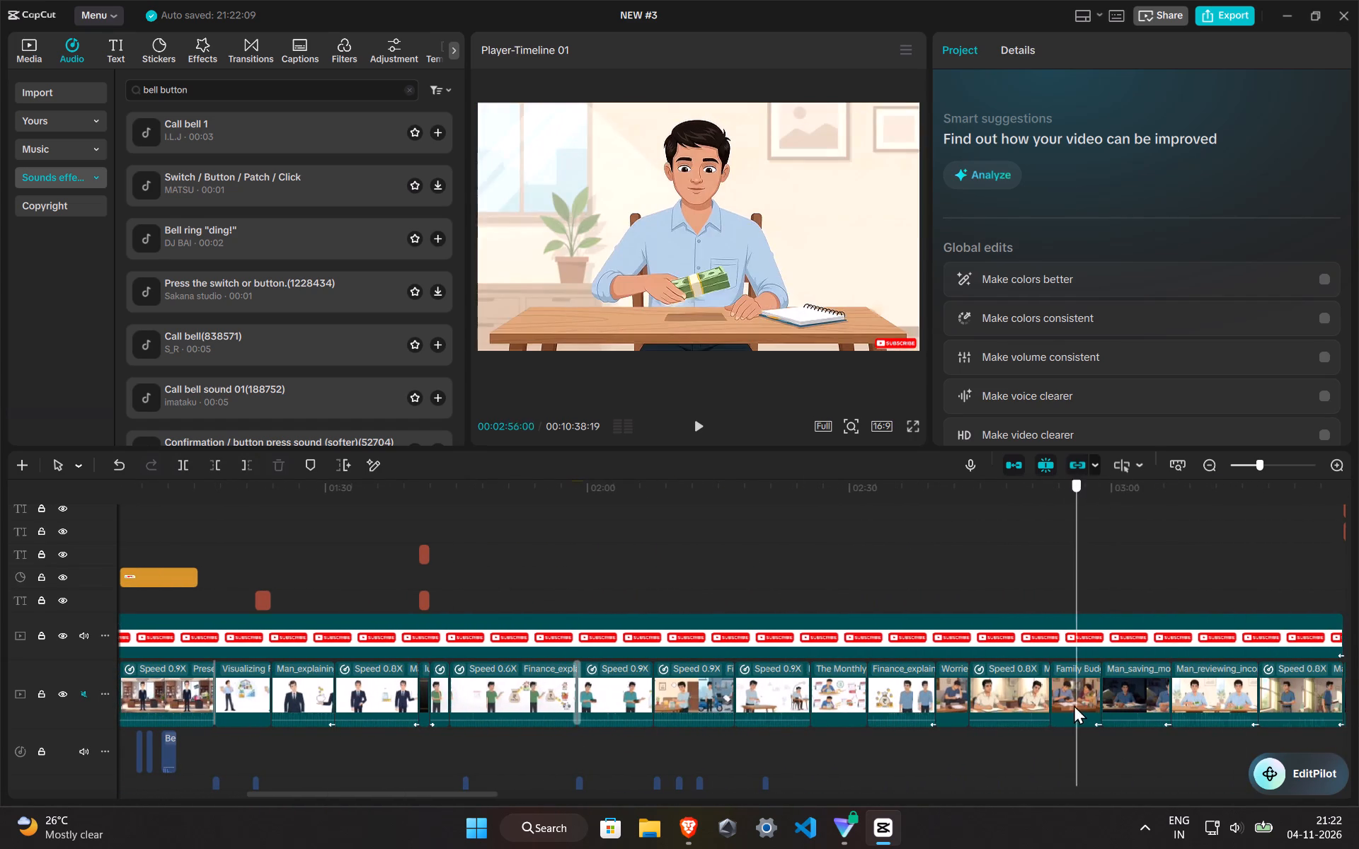
drag(1074, 705, 913, 701)
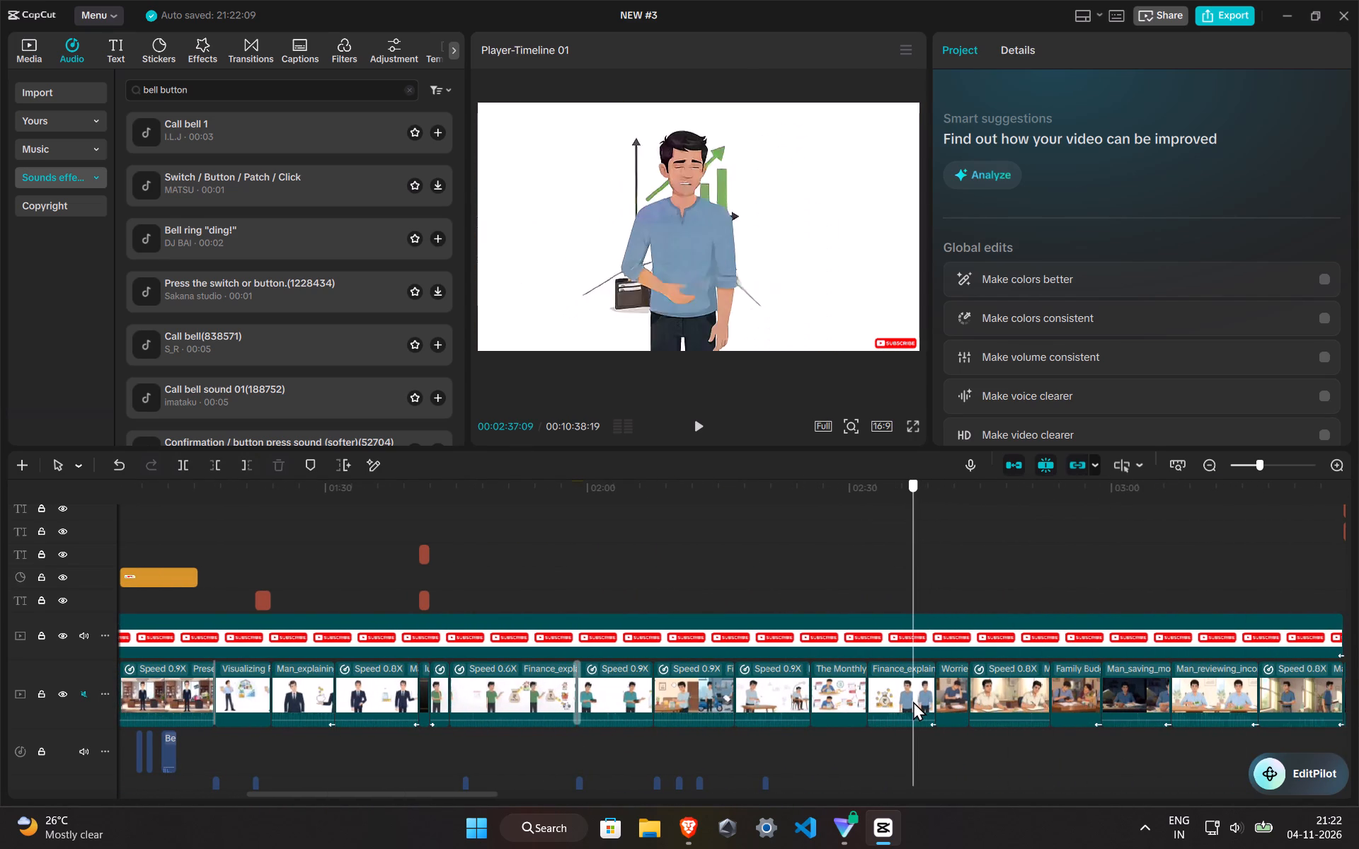
drag(913, 701, 952, 691)
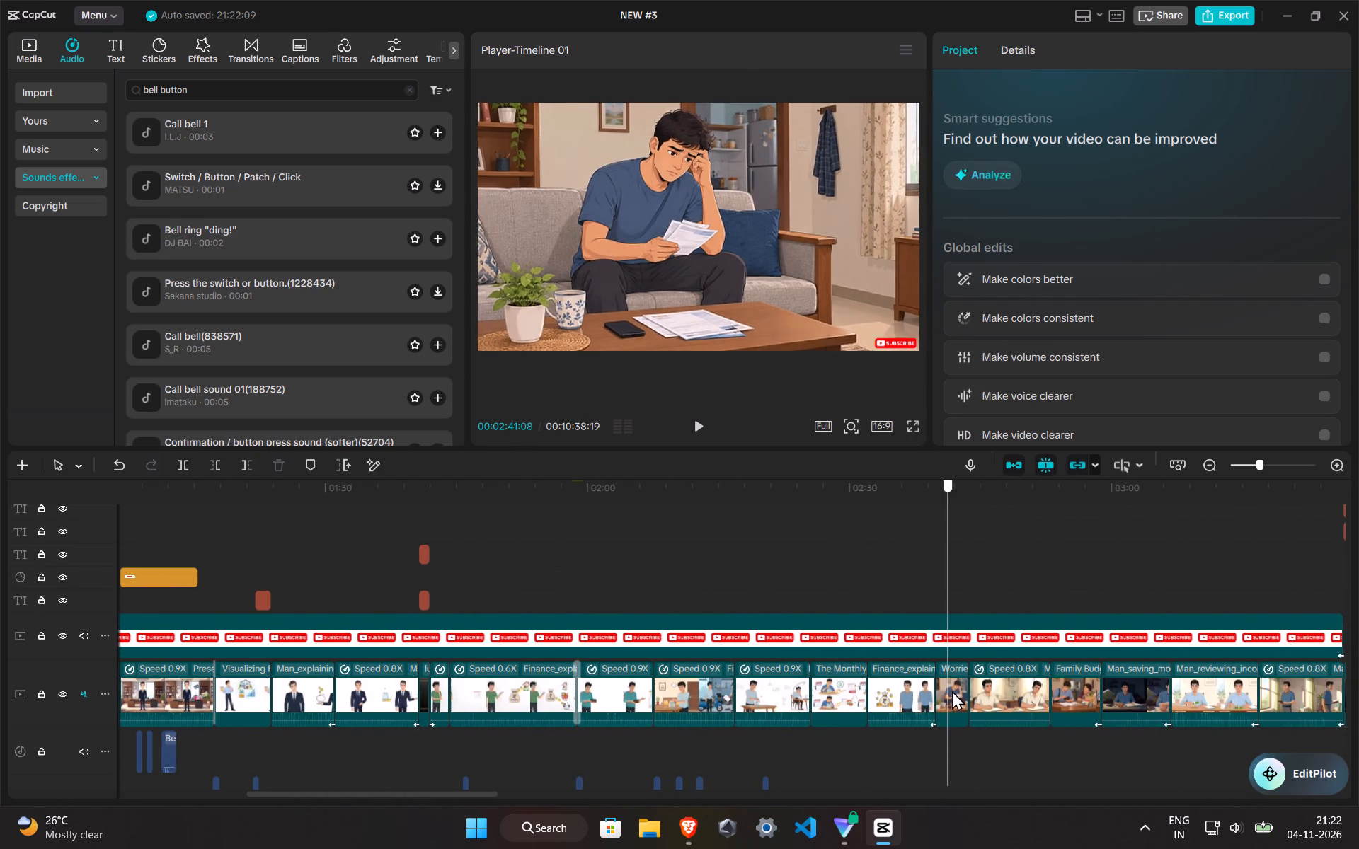
drag(952, 691, 970, 687)
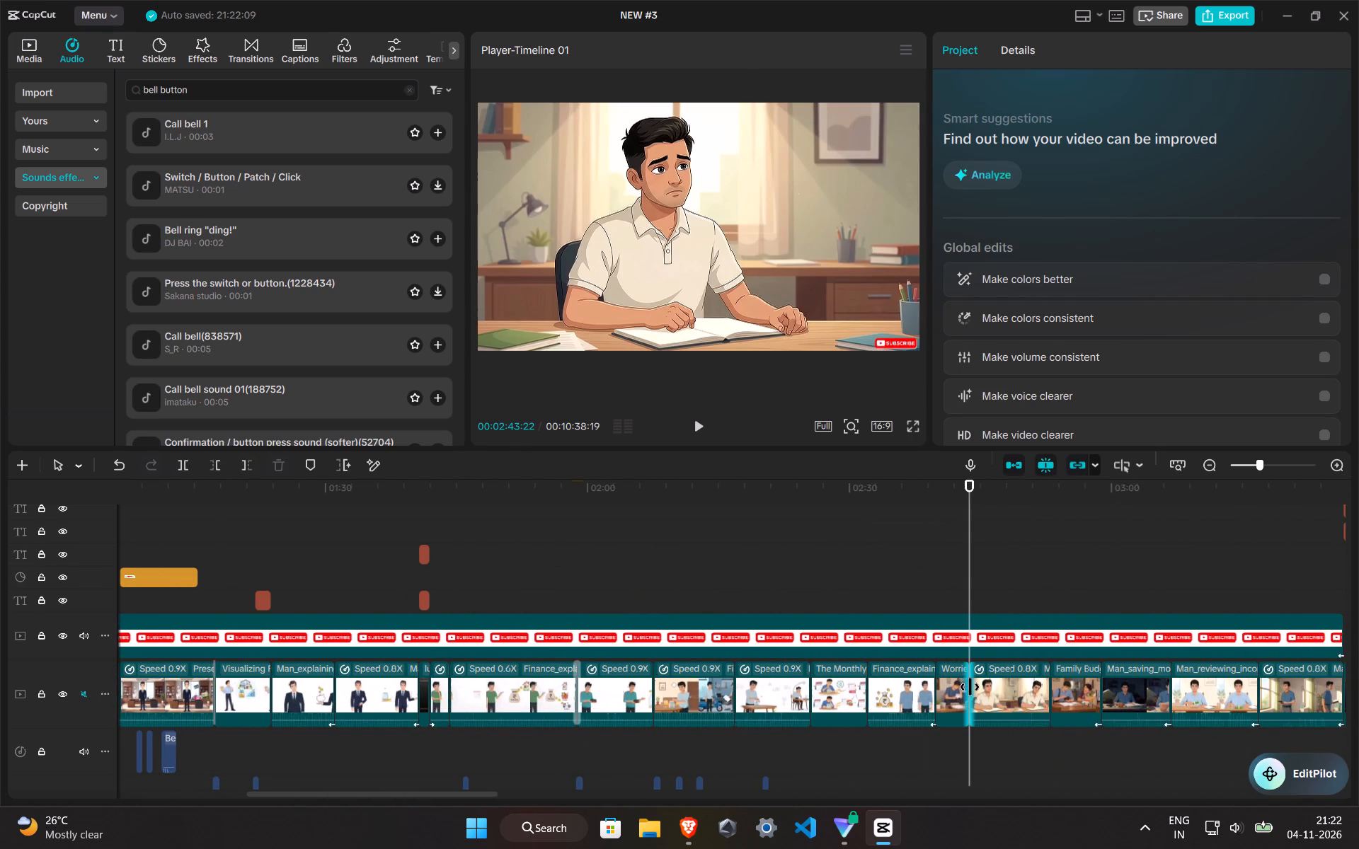
key(ctrl+v)
Play the video from shortly before the sticker at 00:02:43:22 to check its placement and sounds.
click(925, 577)
key(space)
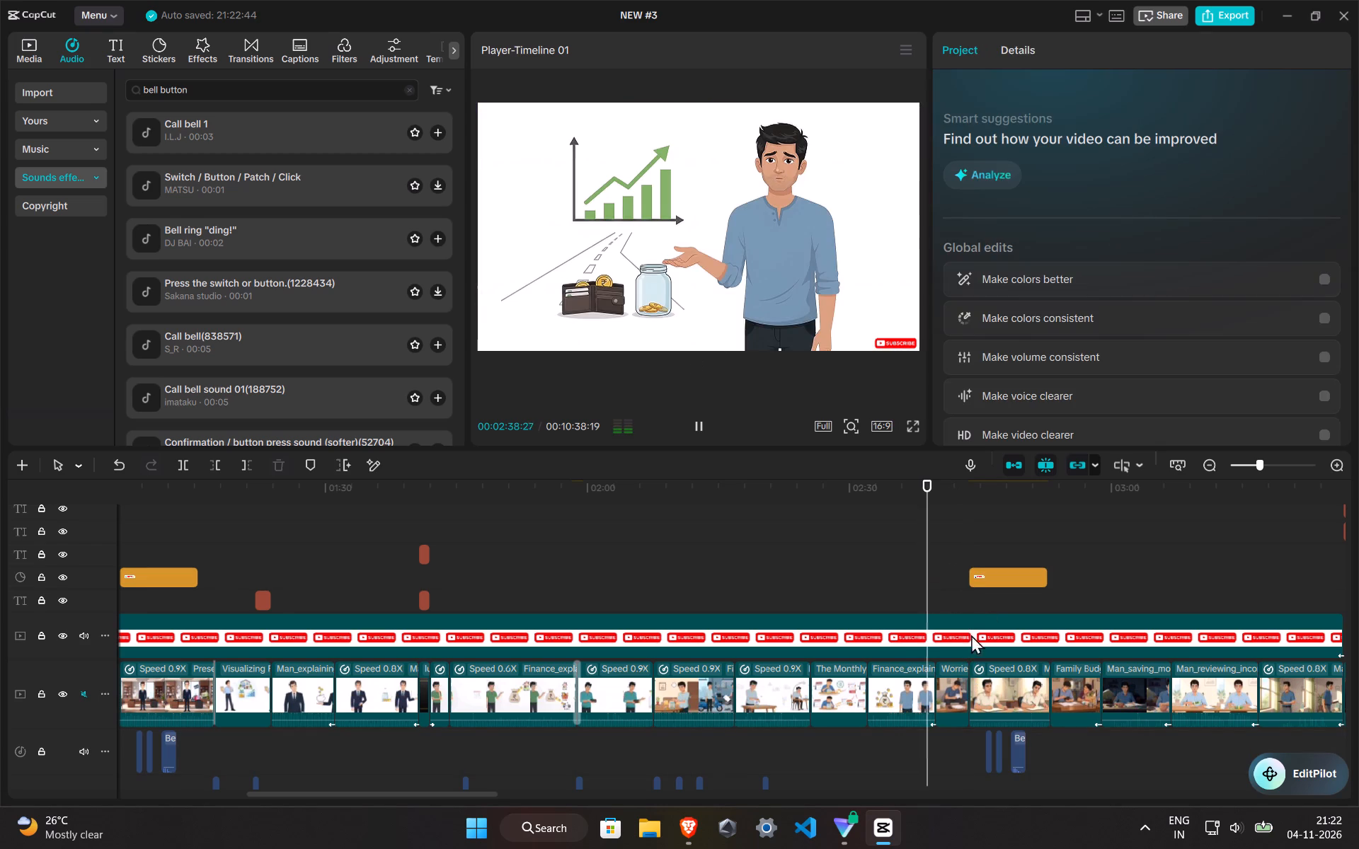
drag(379, 792, 498, 799)
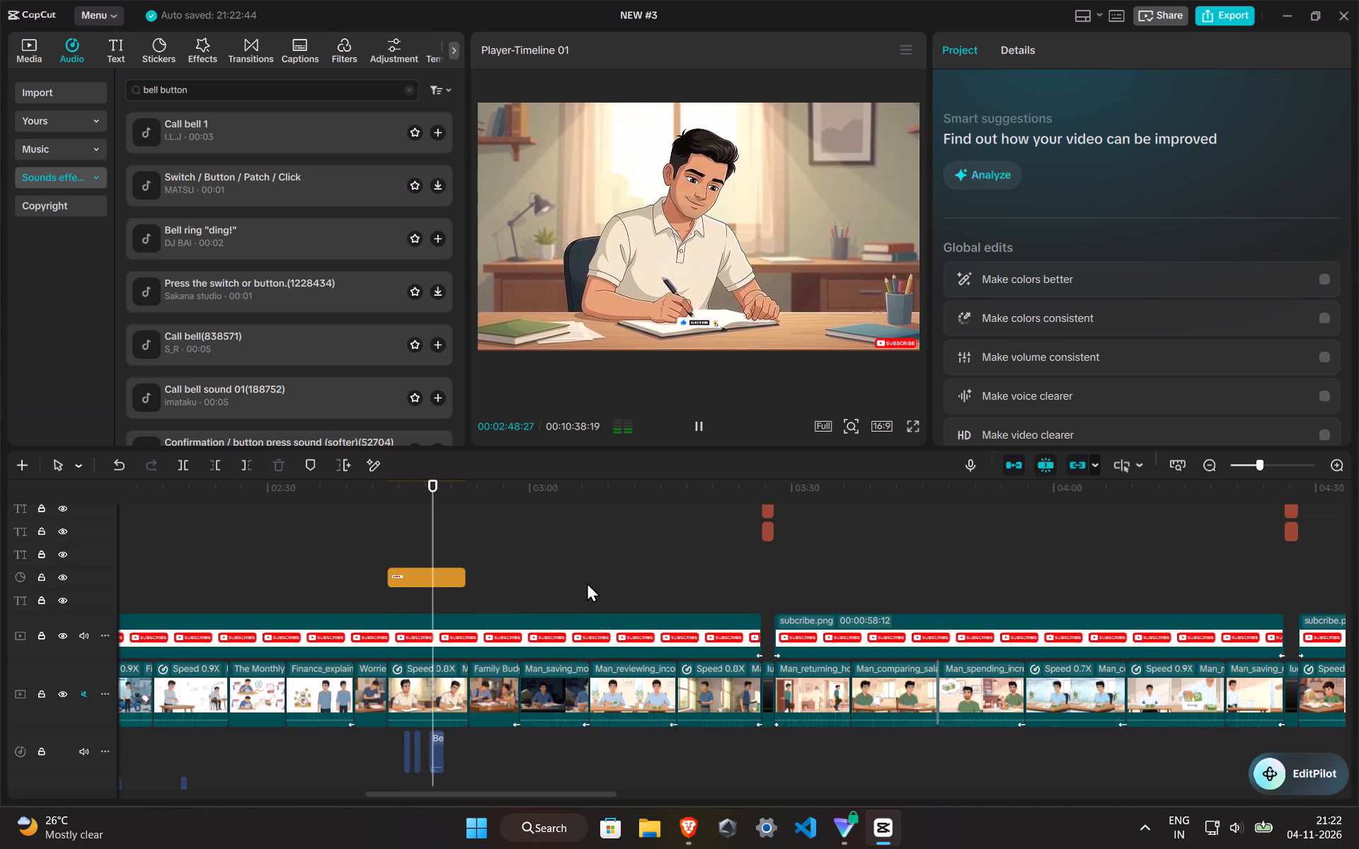
Paste another copy of the sticker and its sounds at 00:04:47:20, where the Man_allocating_cash clip begins.
click(940, 553)
drag(940, 553, 1354, 572)
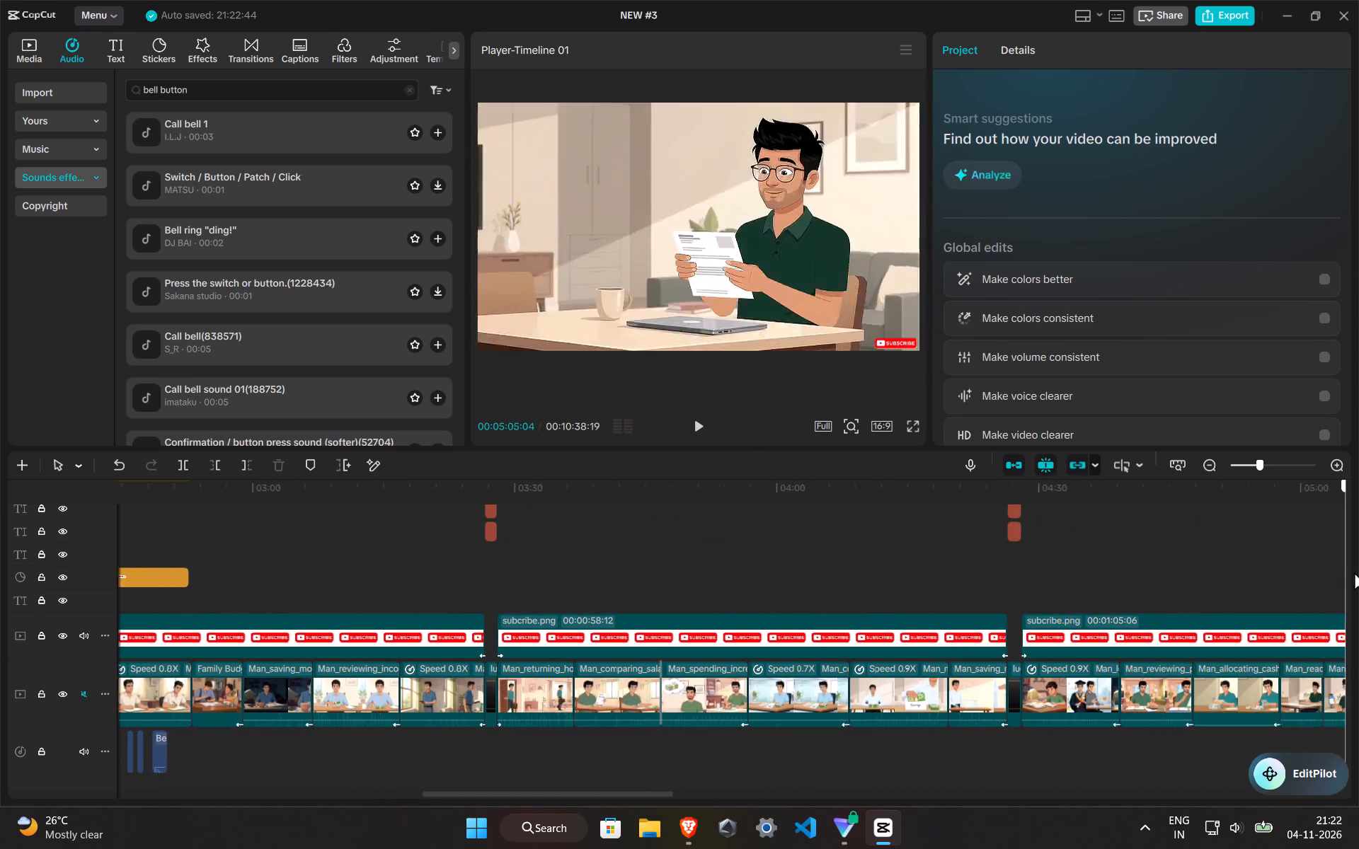
drag(1354, 572, 1358, 608)
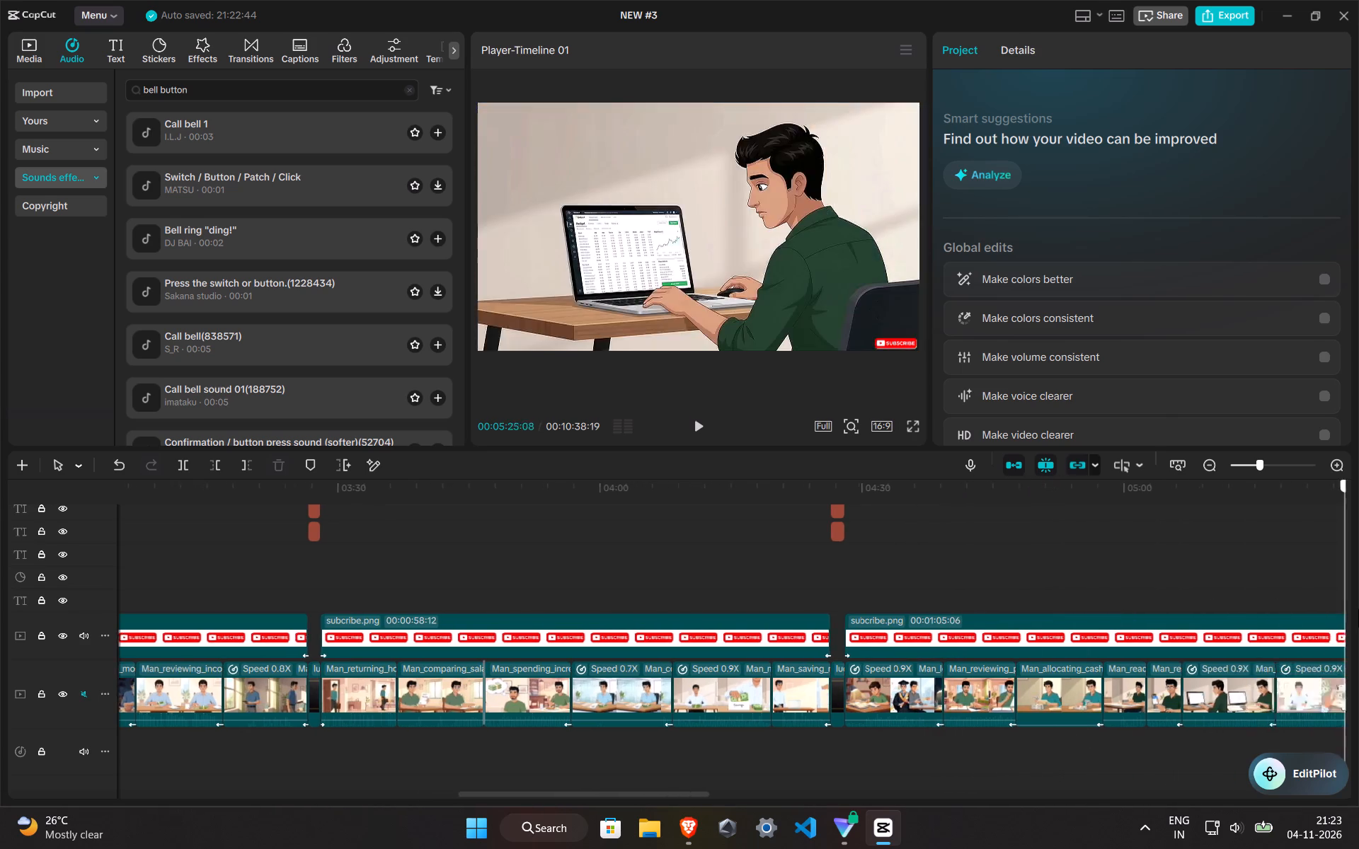
drag(1358, 608, 875, 623)
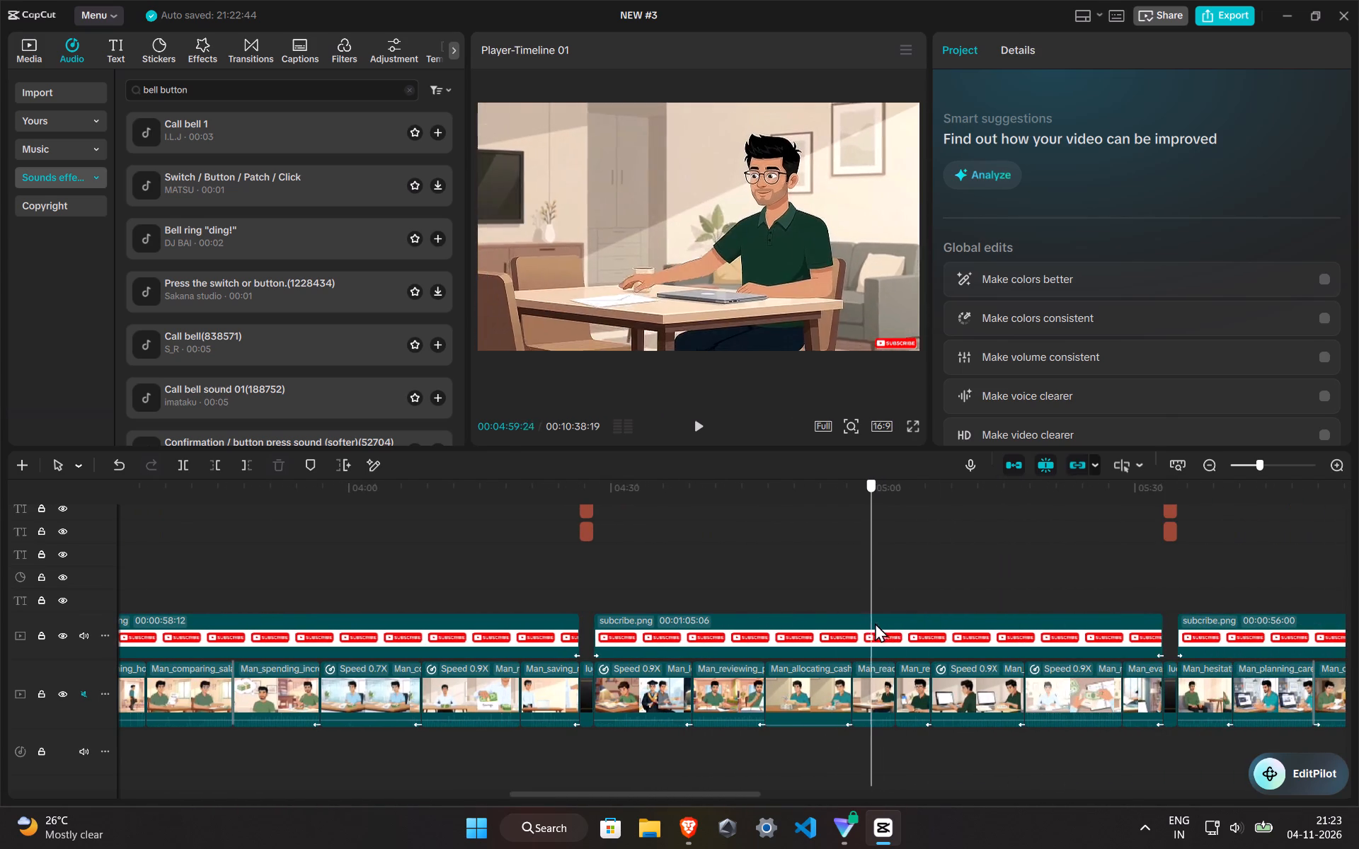
drag(875, 623, 933, 624)
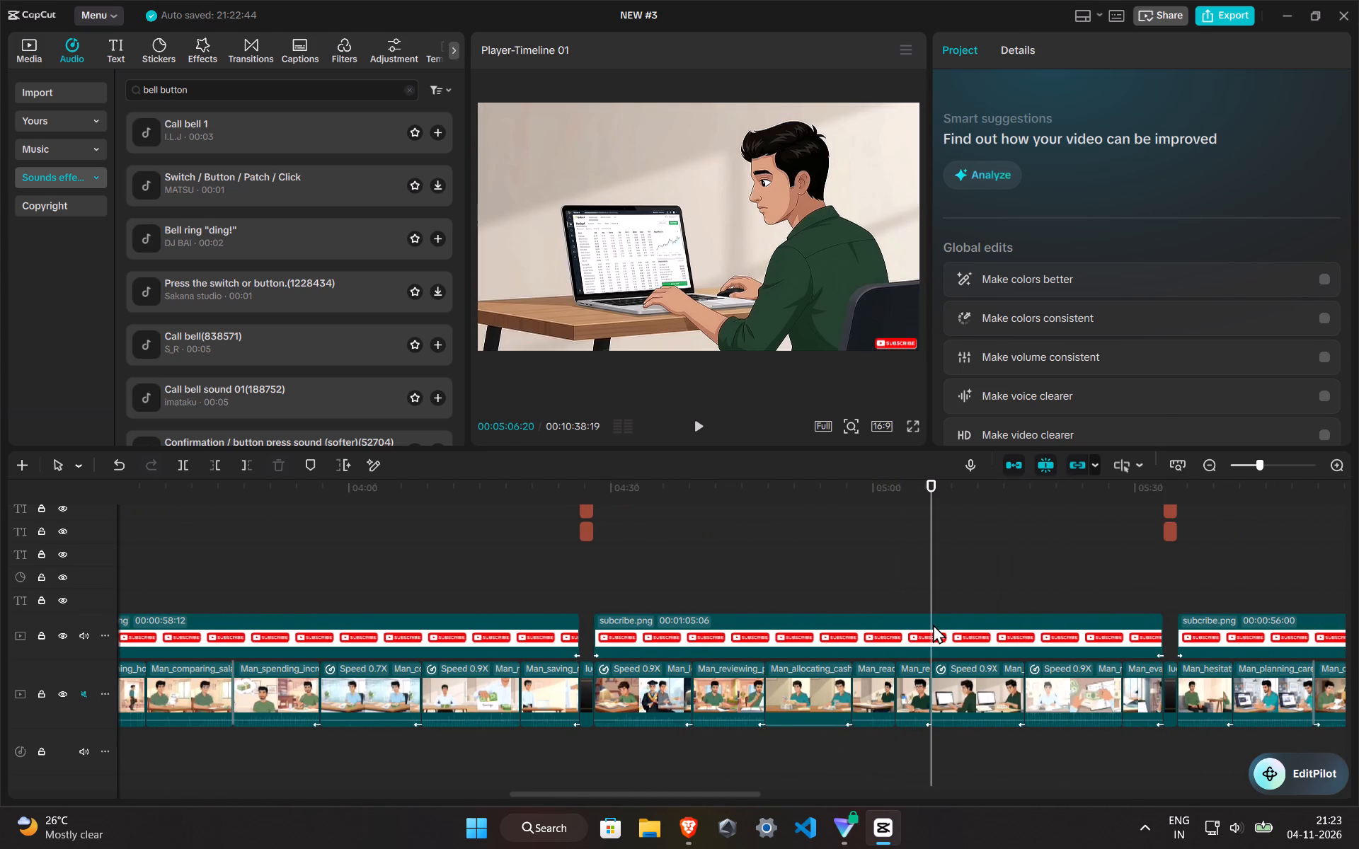
click(933, 624)
drag(930, 597, 983, 604)
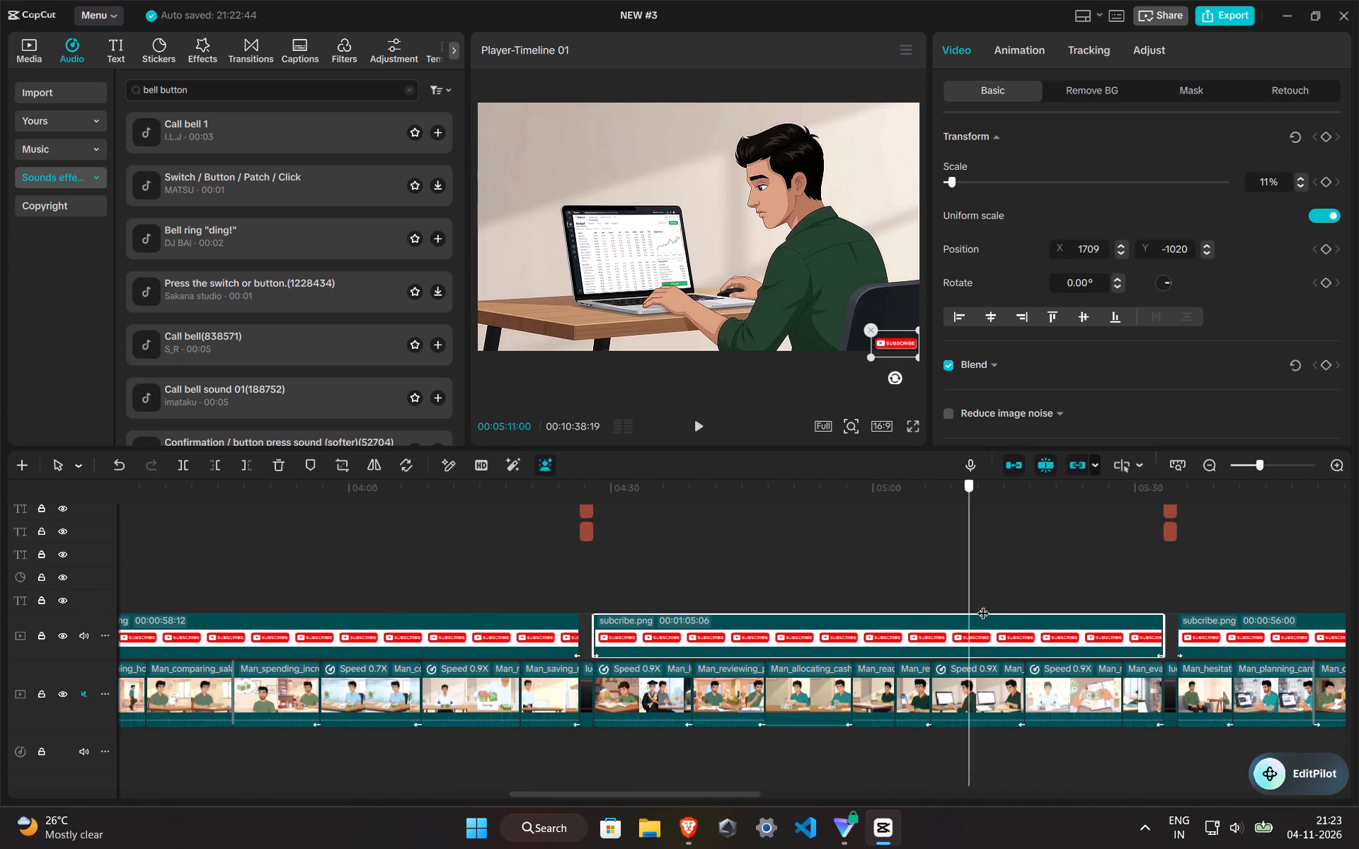
drag(983, 604, 1106, 628)
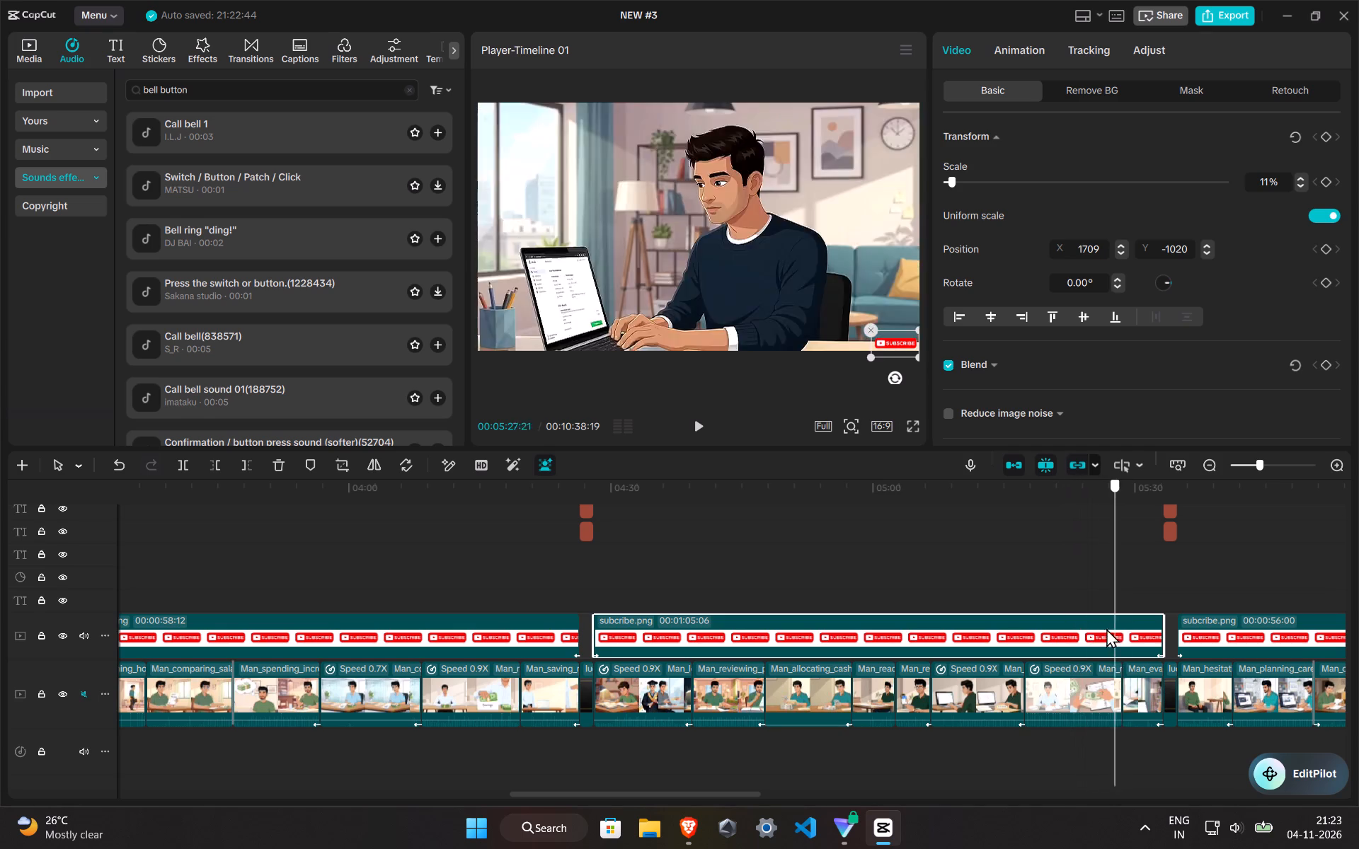
drag(1106, 628, 1054, 641)
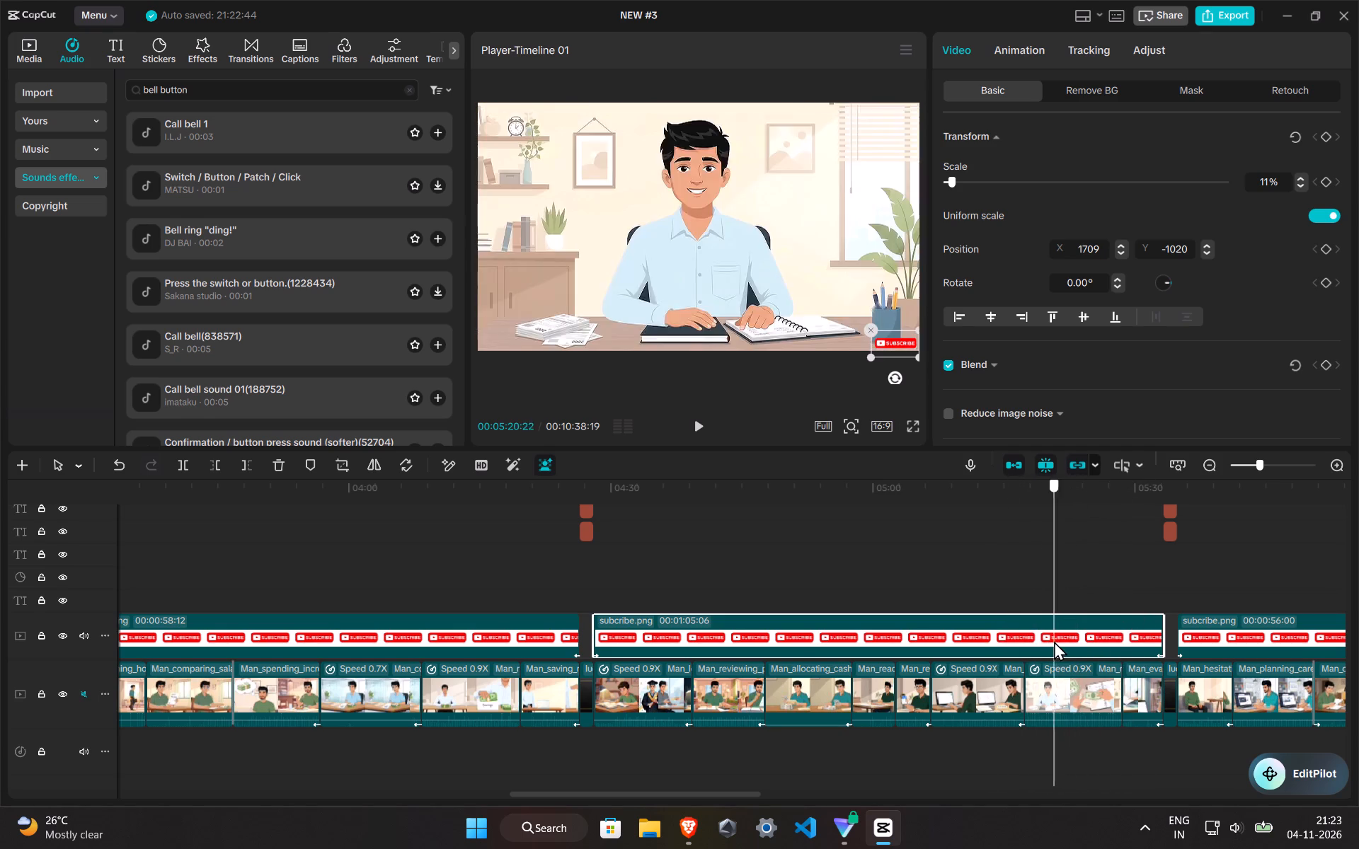
drag(1054, 641, 759, 613)
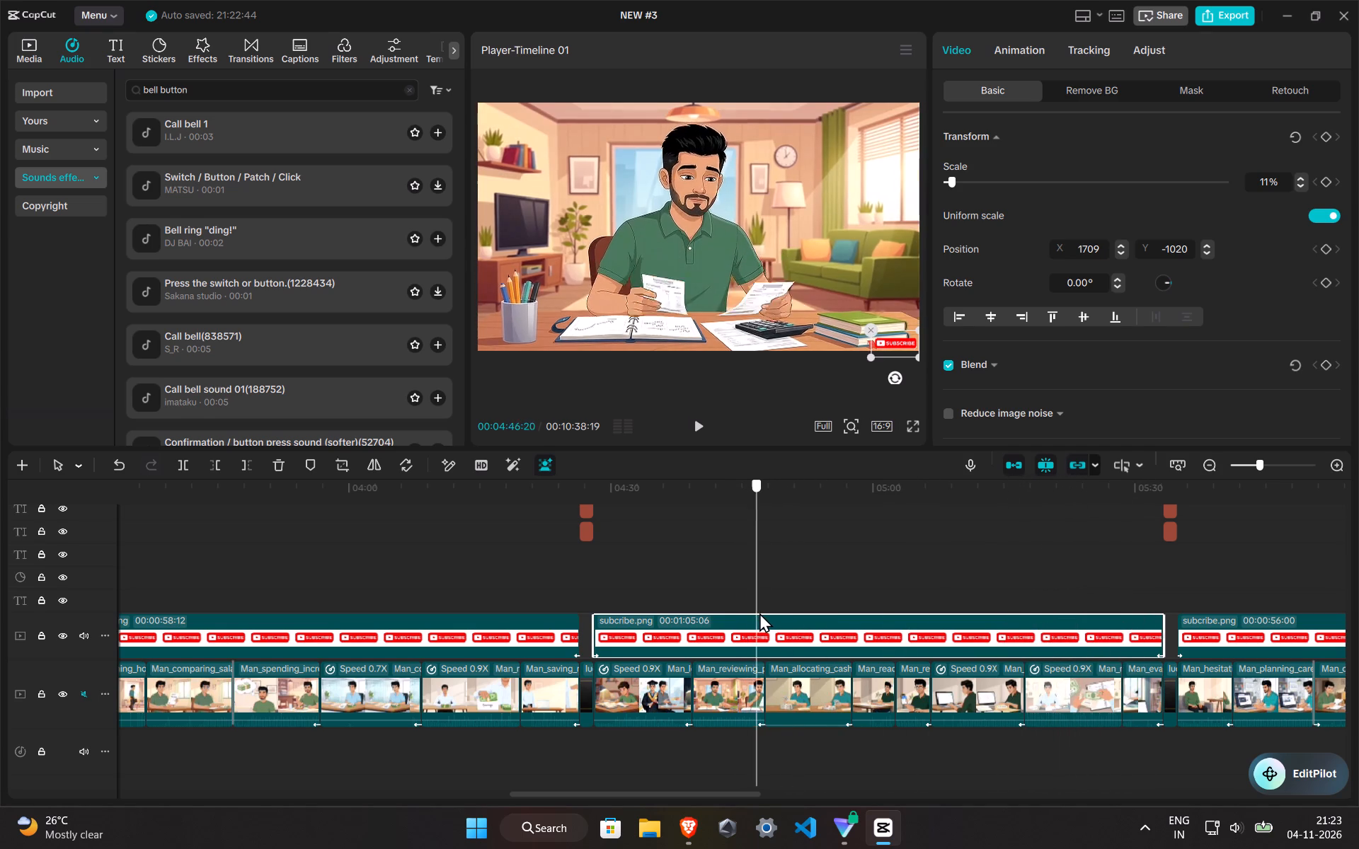
drag(759, 613, 768, 613)
key(ctrl+v)
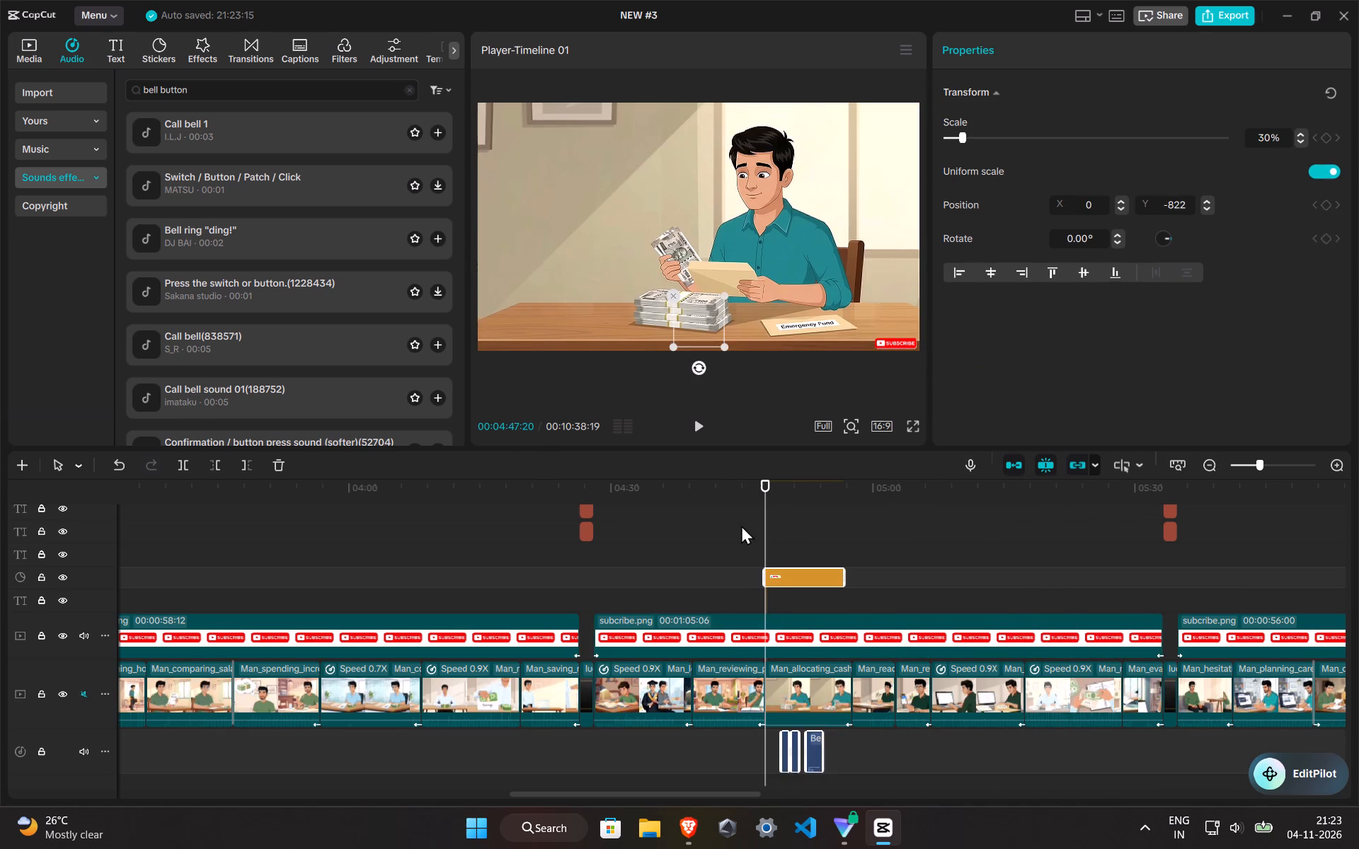
Play the video from shortly before the sticker at 00:04:47:20 to check its placement and sounds.
click(740, 522)
key(space)
ctrl+scroll(855, 712, down, 10)
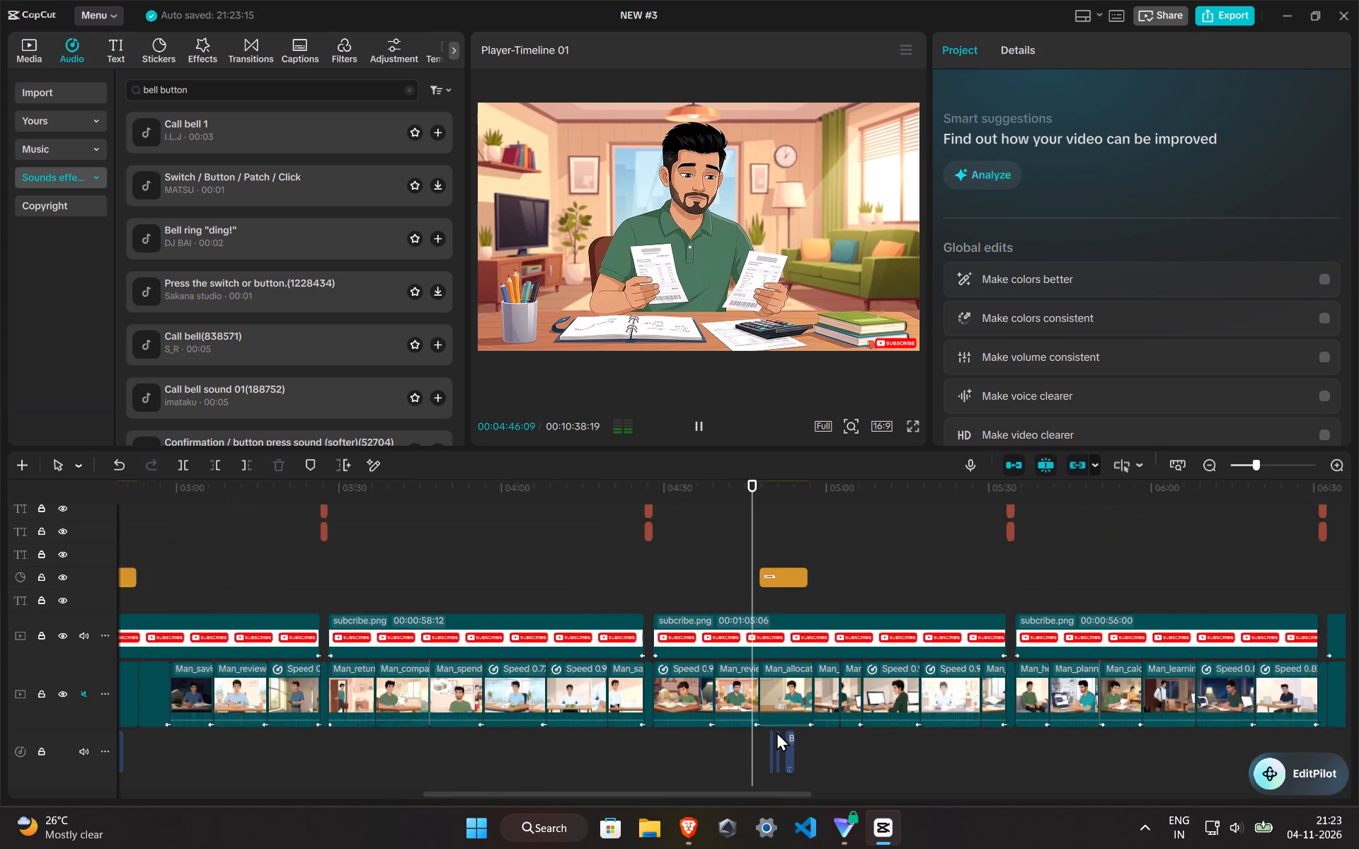
ctrl+scroll(776, 732, down, 7)
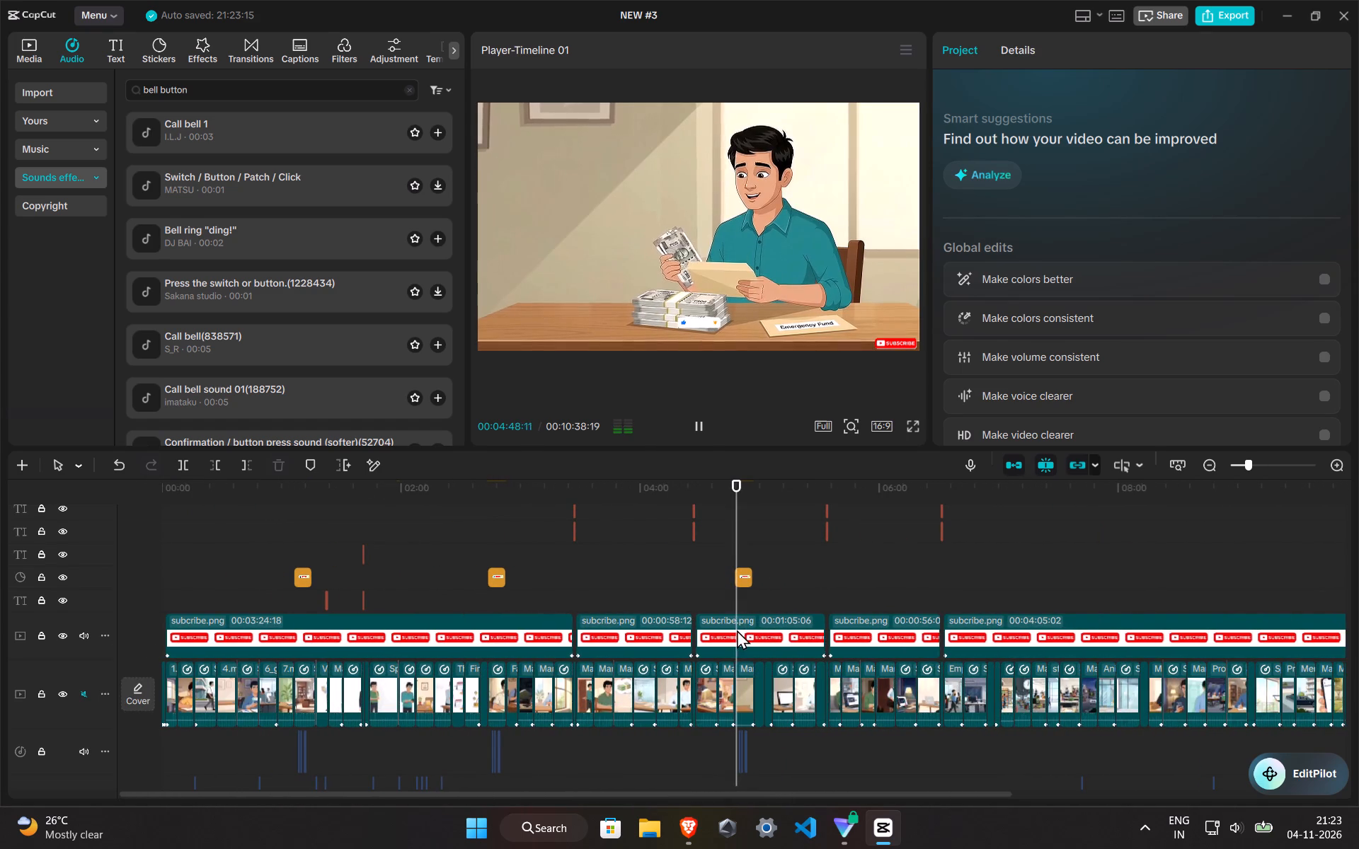
ctrl+scroll(739, 624, up, 2)
ctrl+scroll(70, 837, up, 3)
ctrl+scroll(592, 695, up, 6)
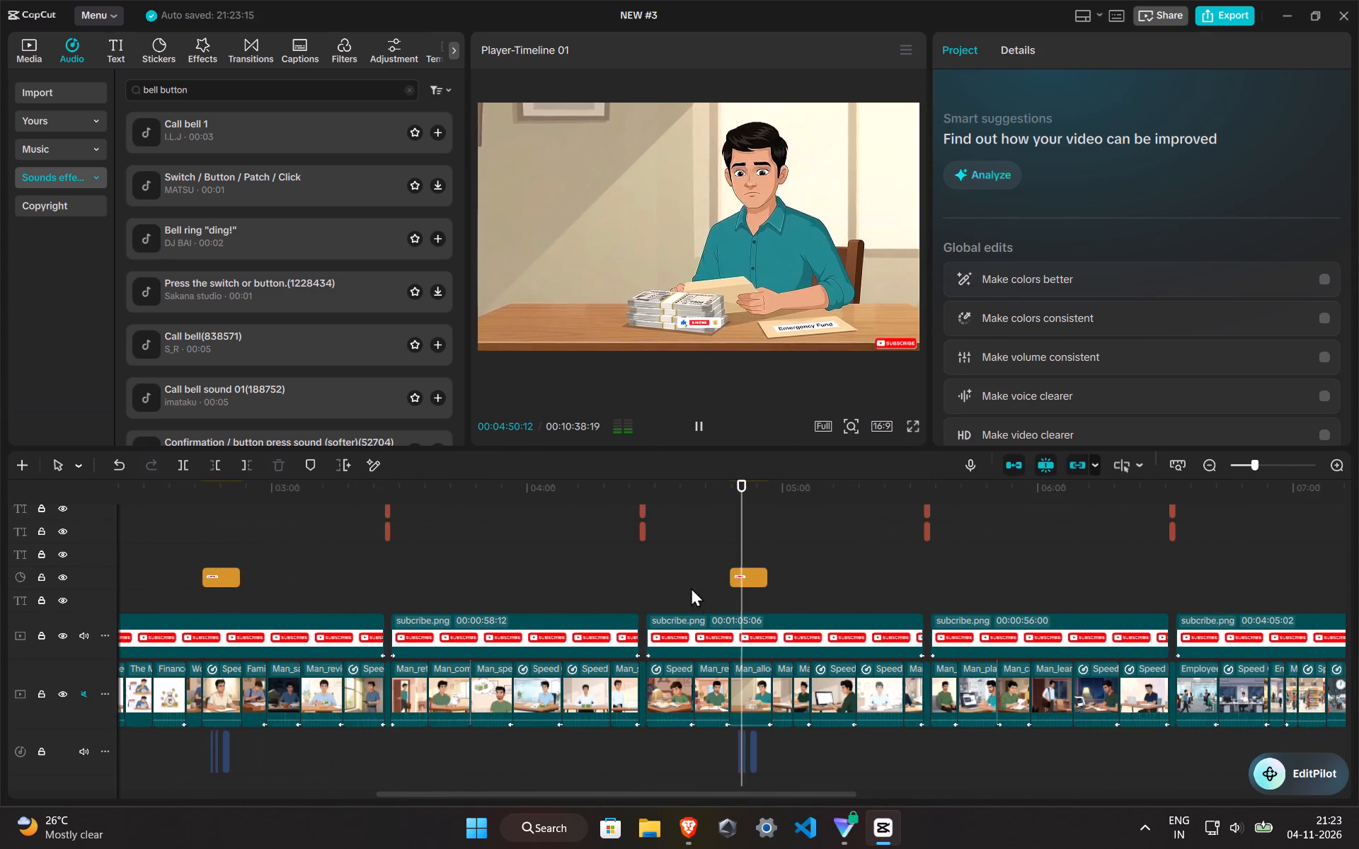
Play the video from 00:04:39:10 to review the lead-in to the sticker at 00:04:47:20.
click(690, 559)
click(706, 572)
click(693, 555)
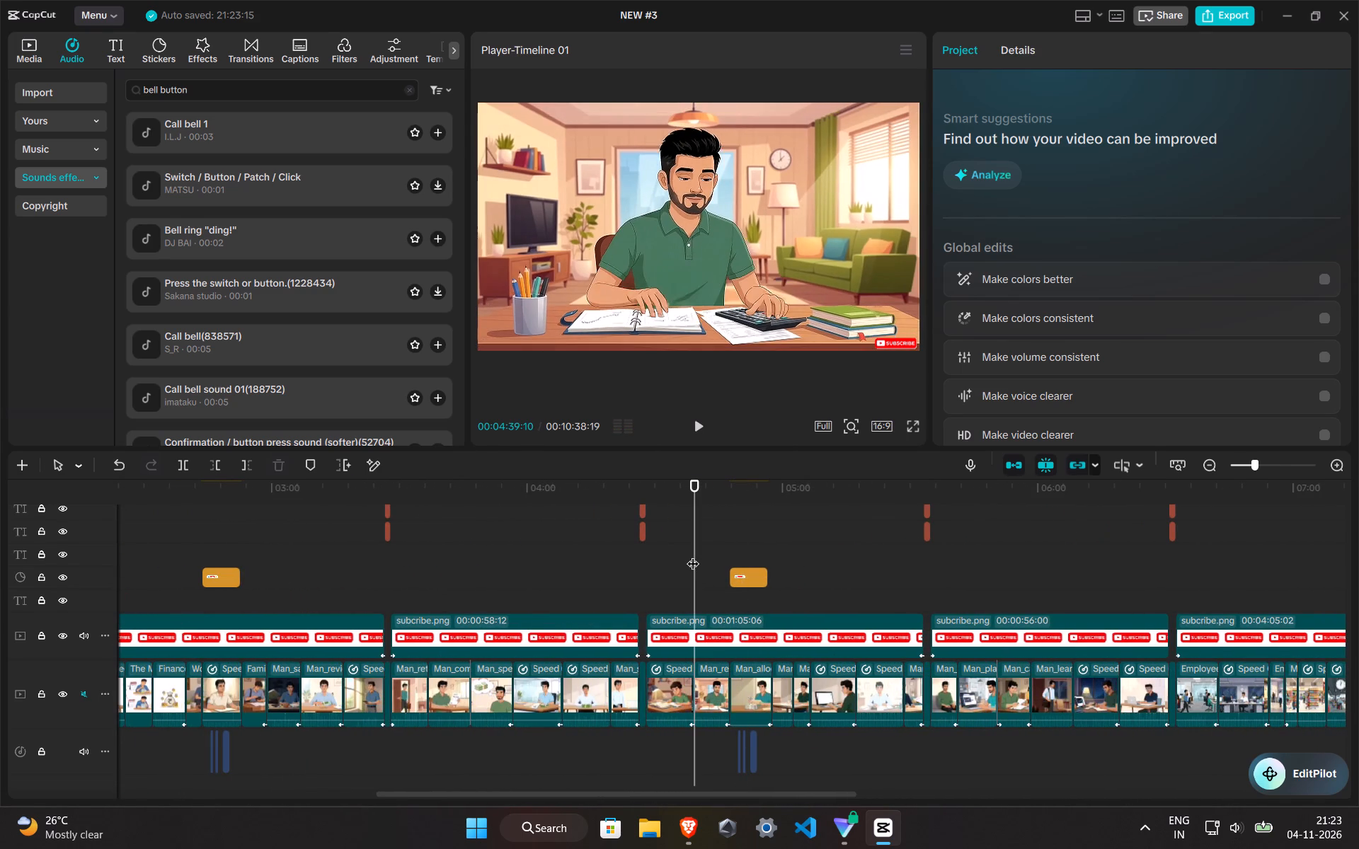
key(space)
Undo the sticker and sounds paste at 00:04:47:20 and paste the copy at 00:04:39:10 instead.
ctrl+click(748, 584)
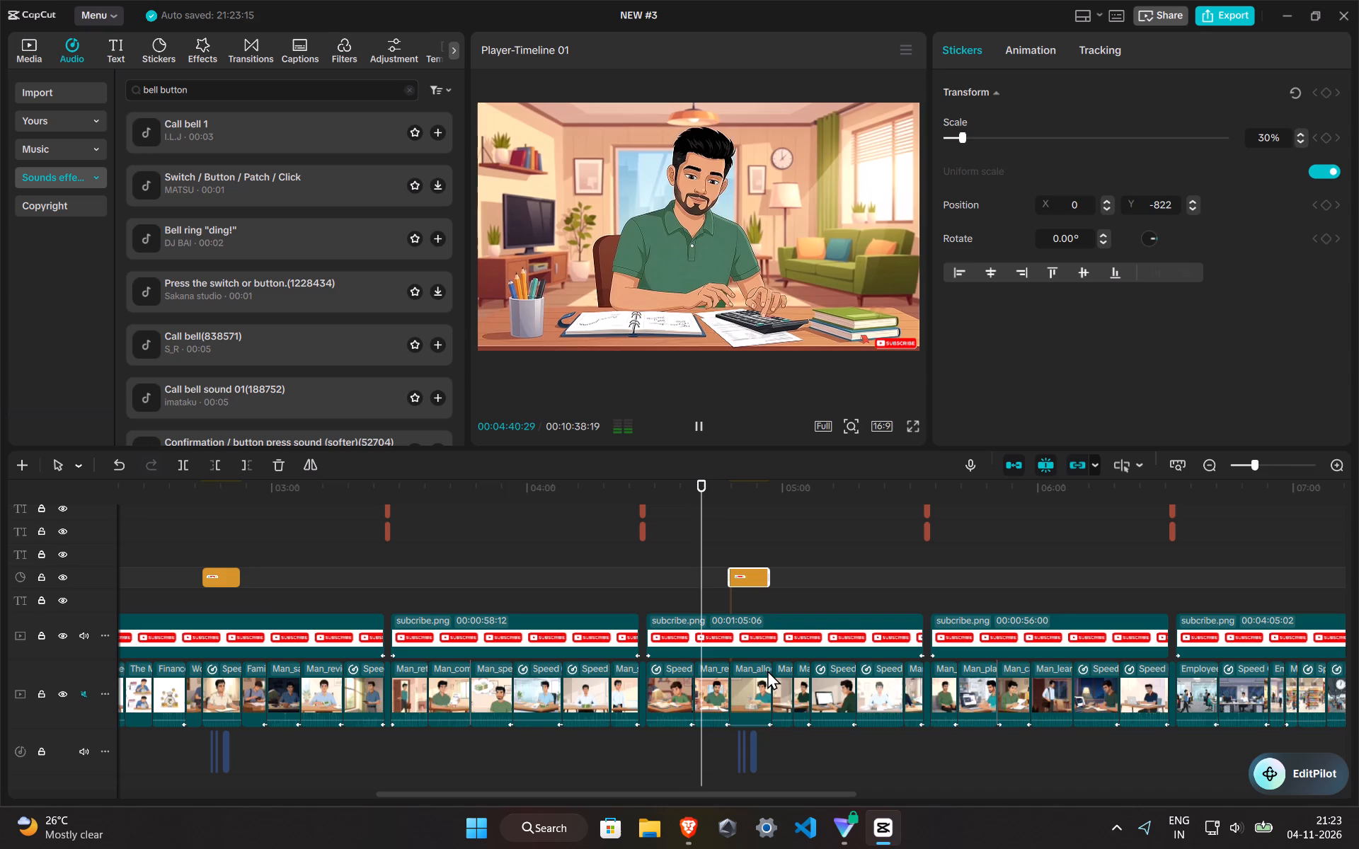
key(ctrl+z)
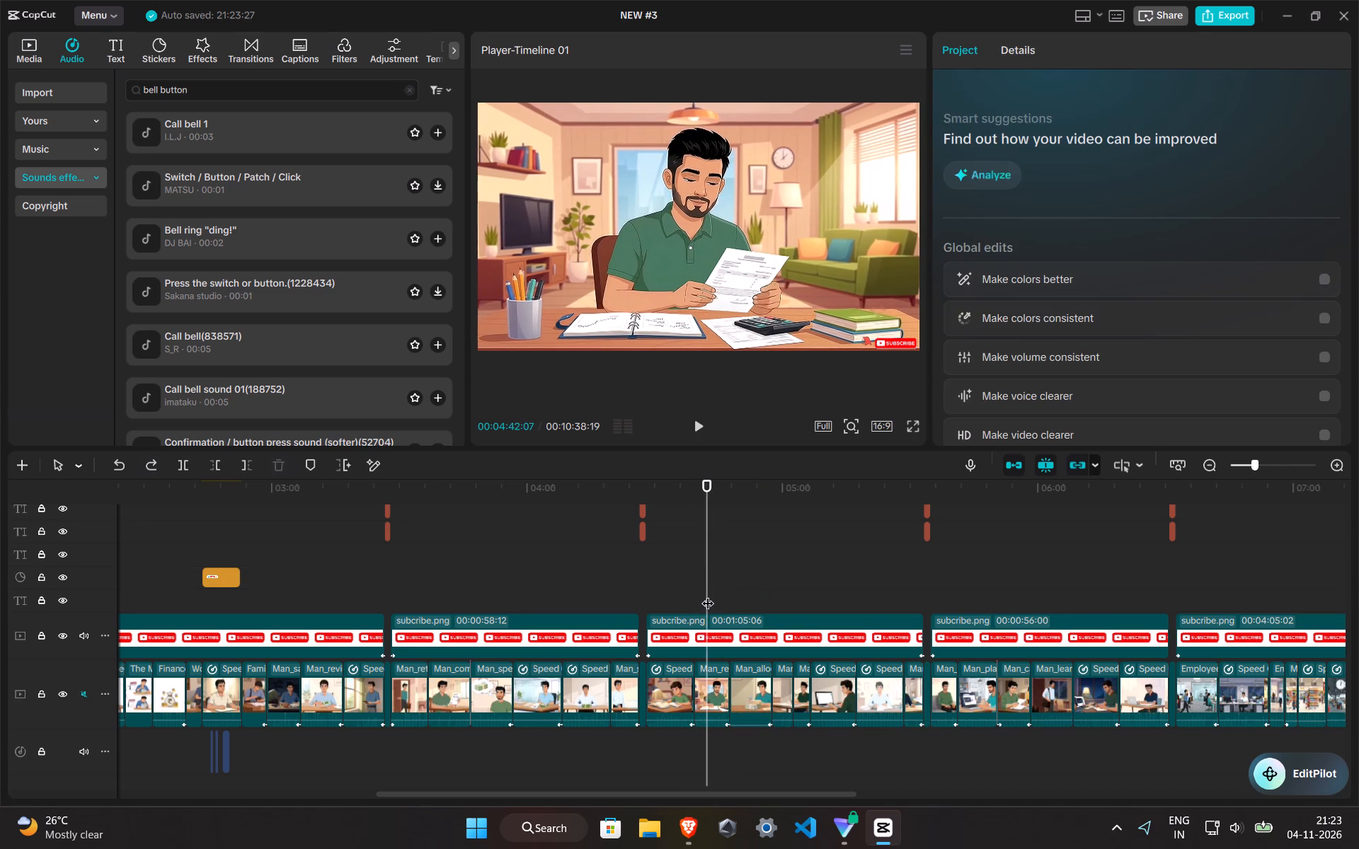
ctrl+click(697, 574)
key(ctrl+v)
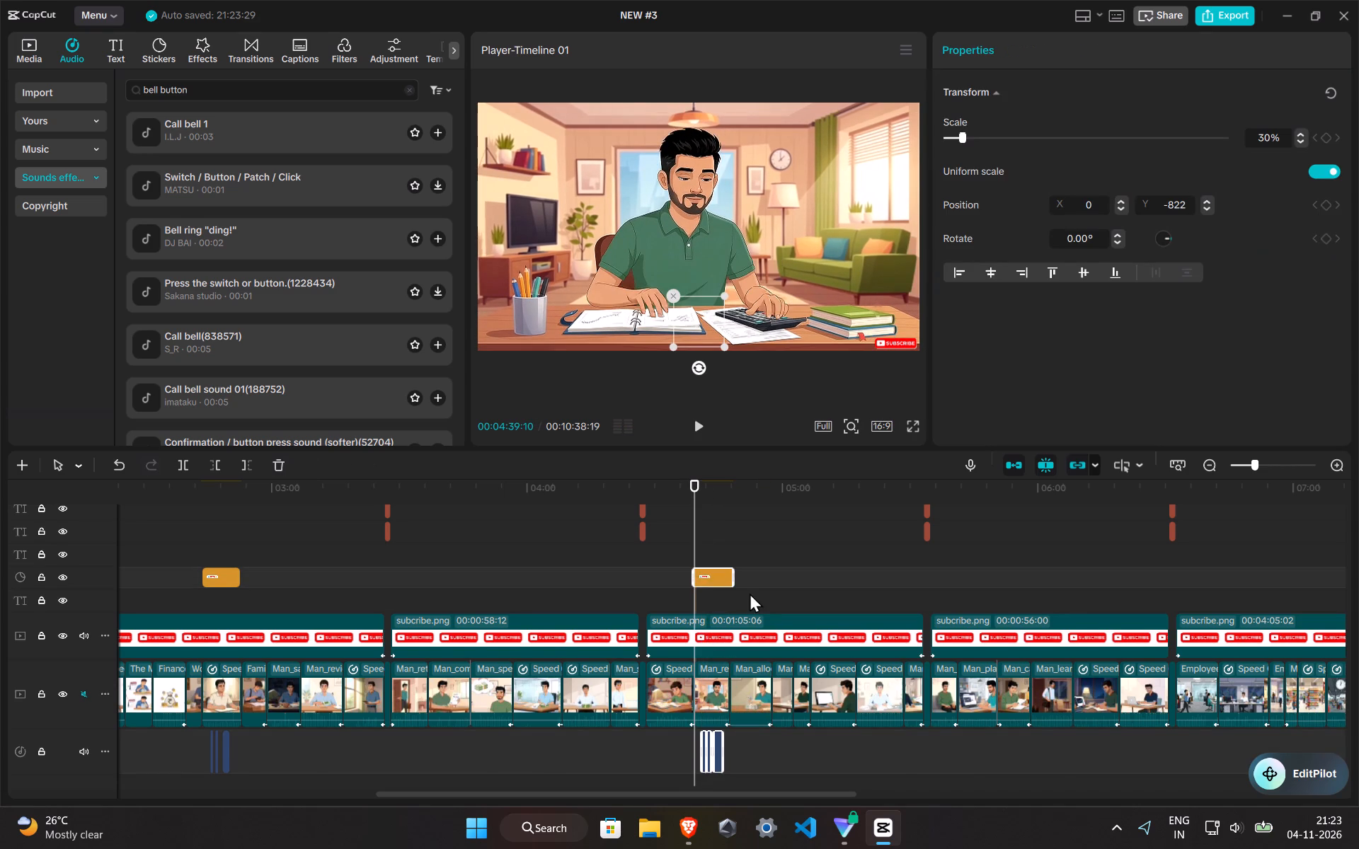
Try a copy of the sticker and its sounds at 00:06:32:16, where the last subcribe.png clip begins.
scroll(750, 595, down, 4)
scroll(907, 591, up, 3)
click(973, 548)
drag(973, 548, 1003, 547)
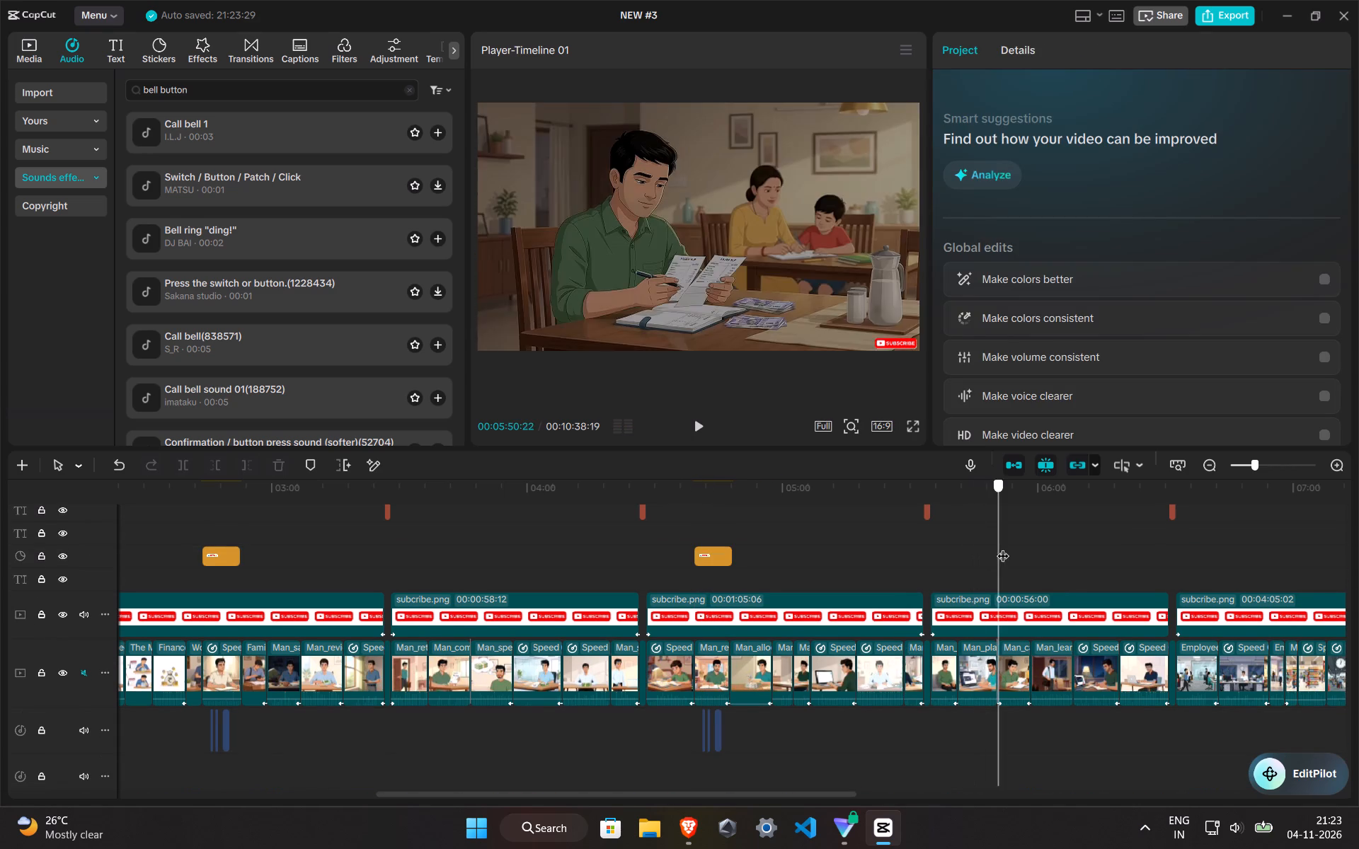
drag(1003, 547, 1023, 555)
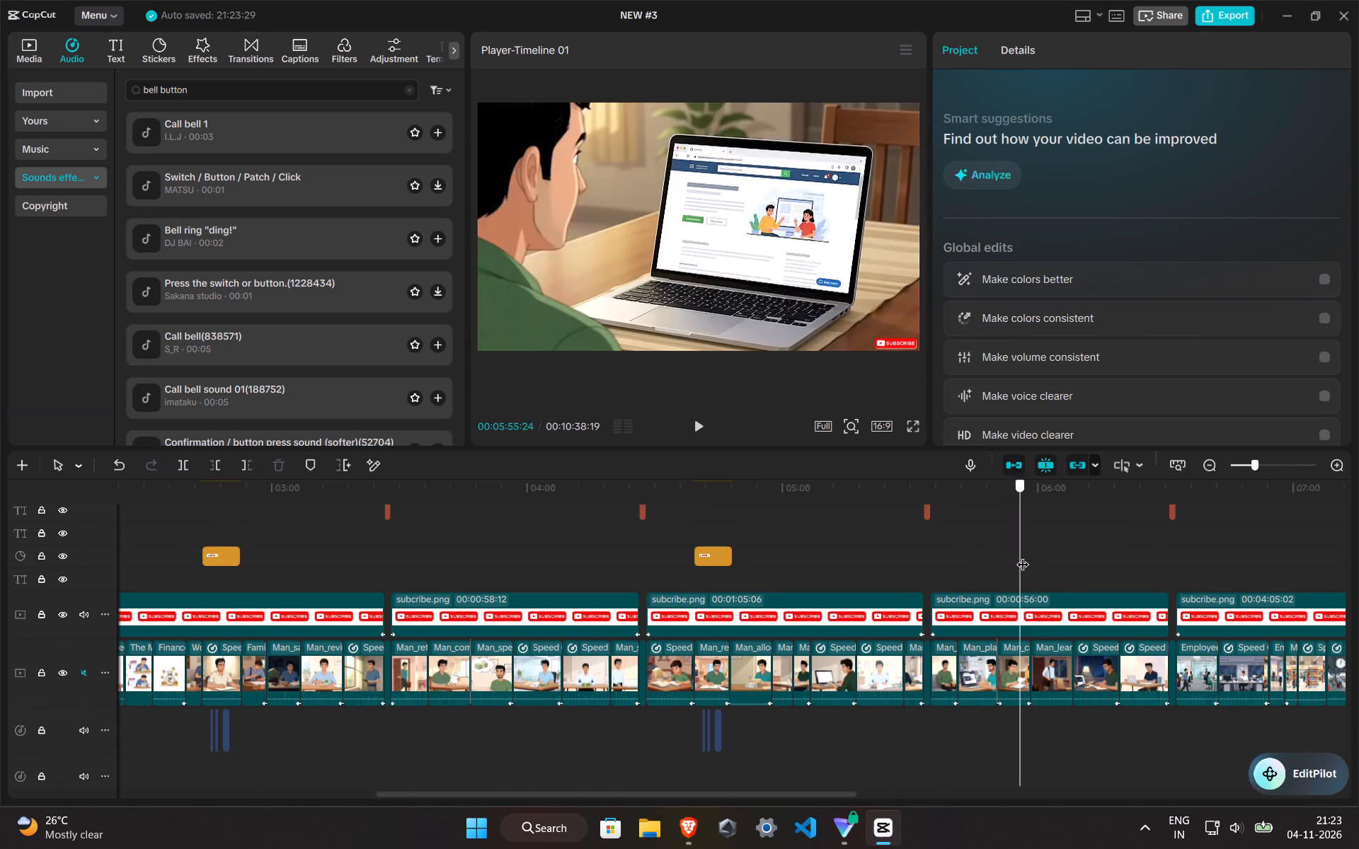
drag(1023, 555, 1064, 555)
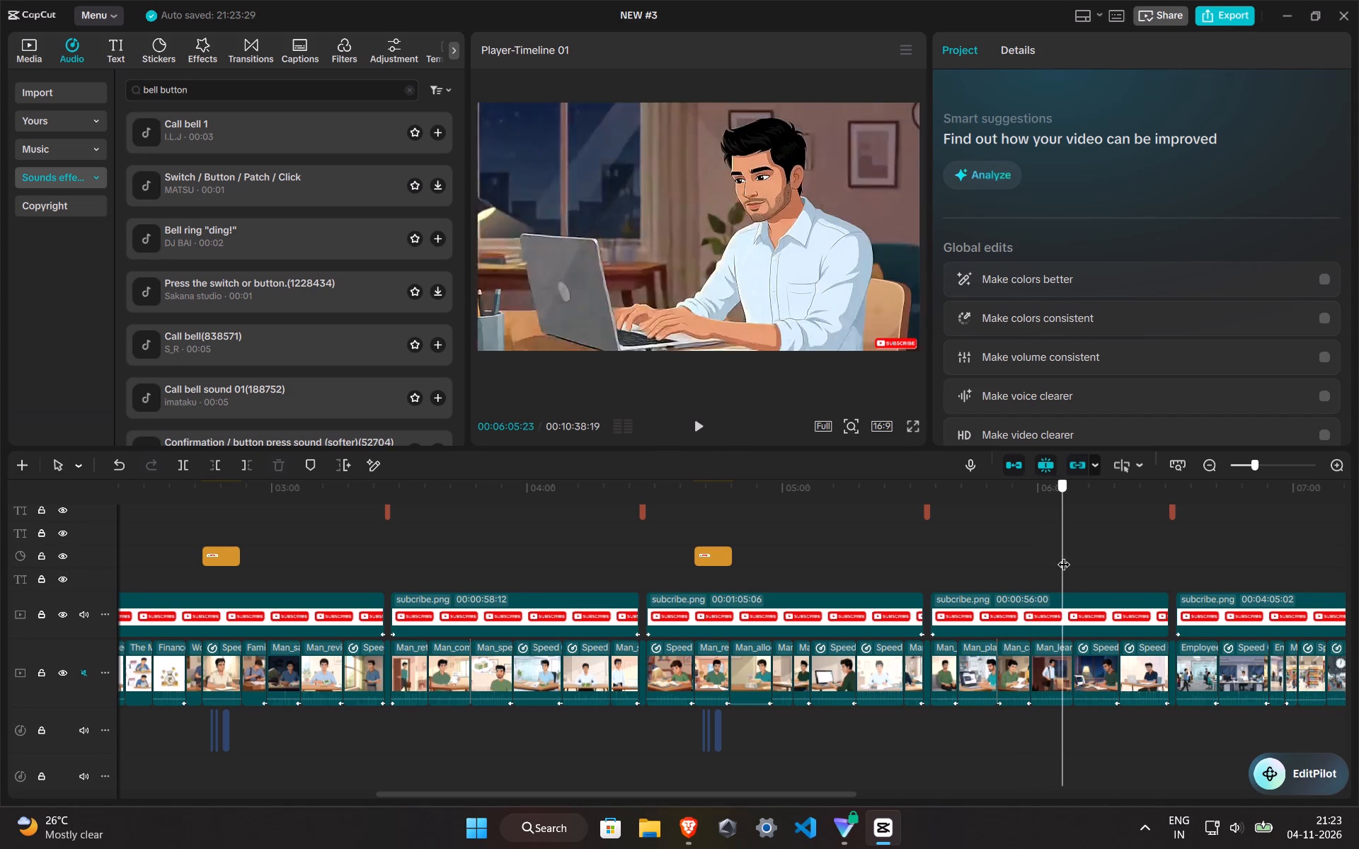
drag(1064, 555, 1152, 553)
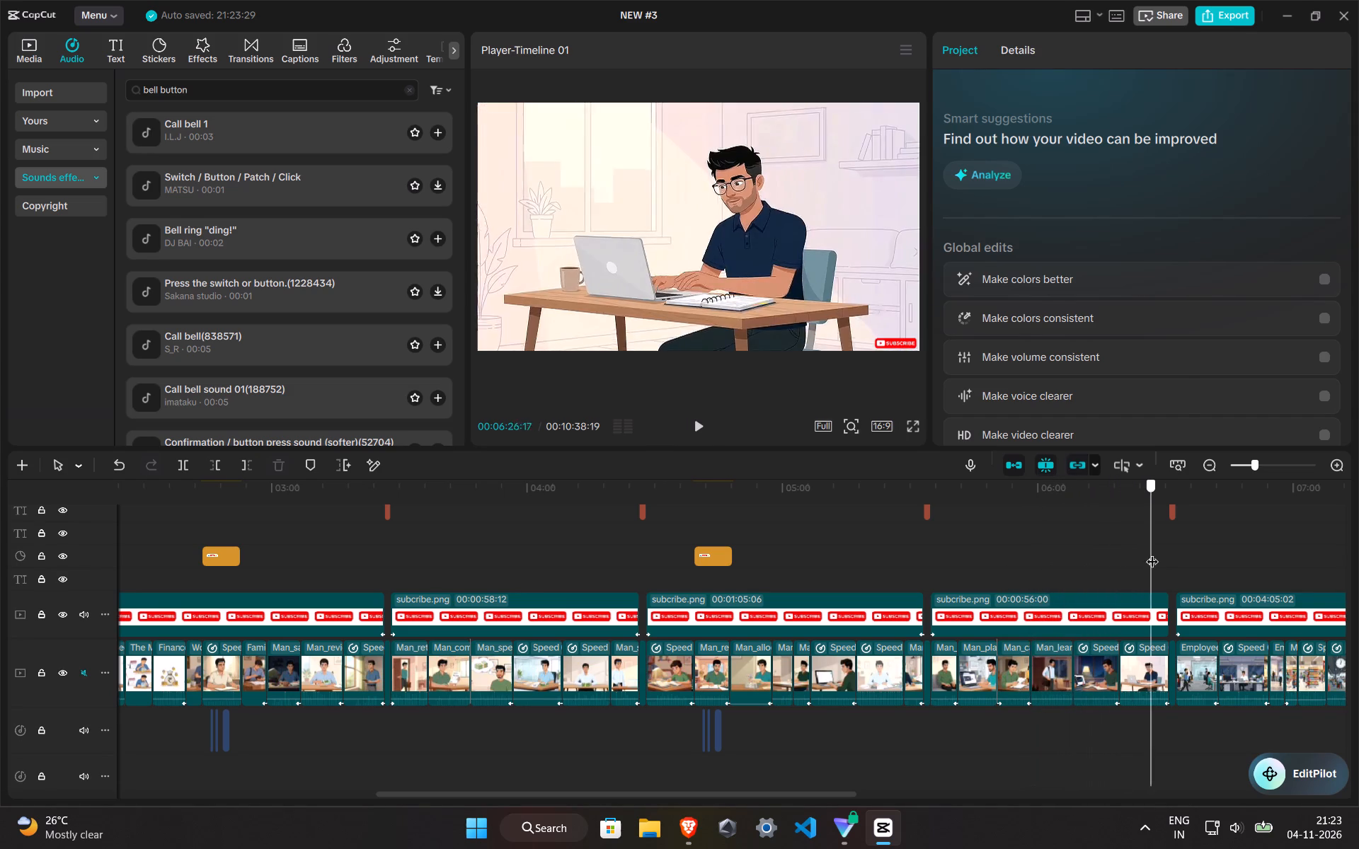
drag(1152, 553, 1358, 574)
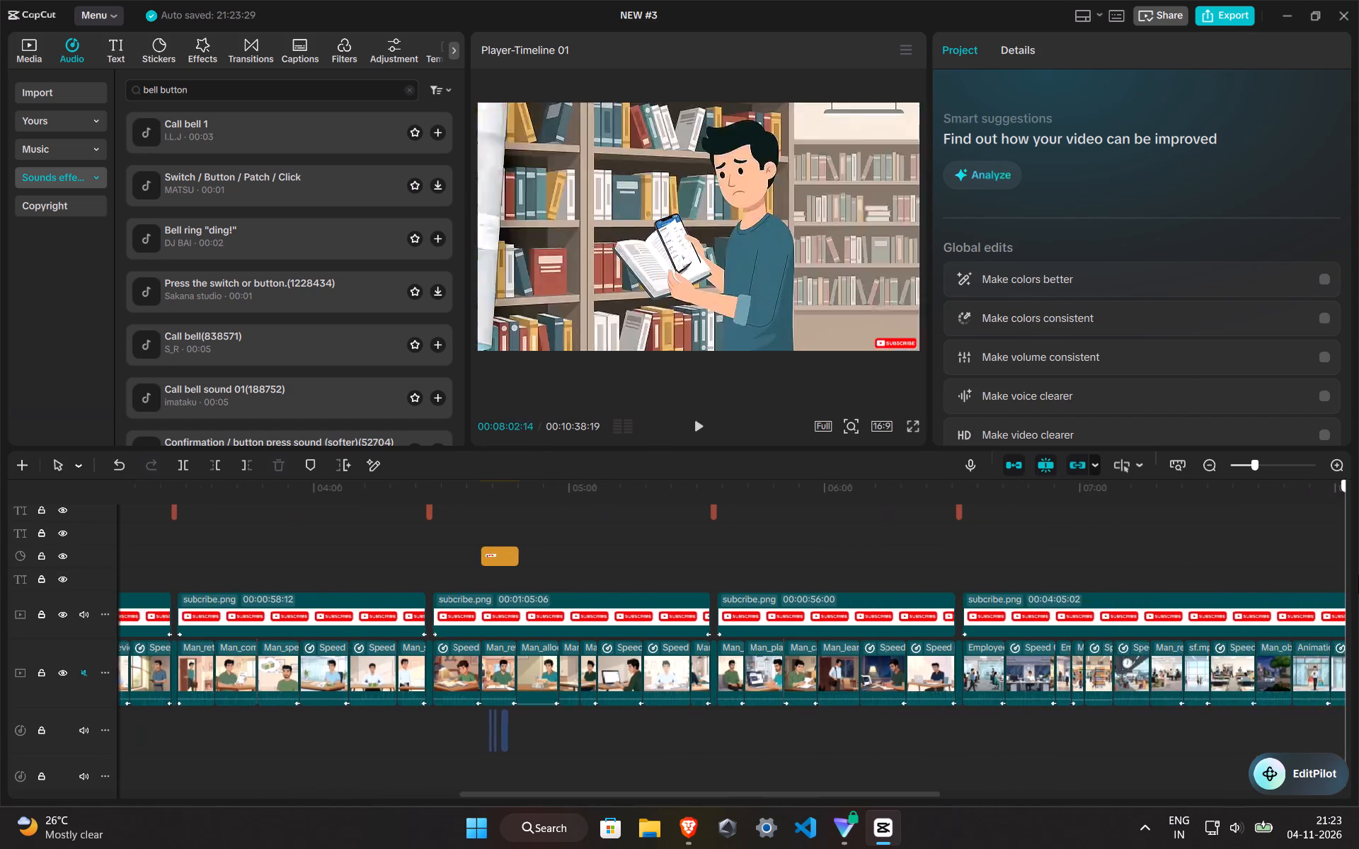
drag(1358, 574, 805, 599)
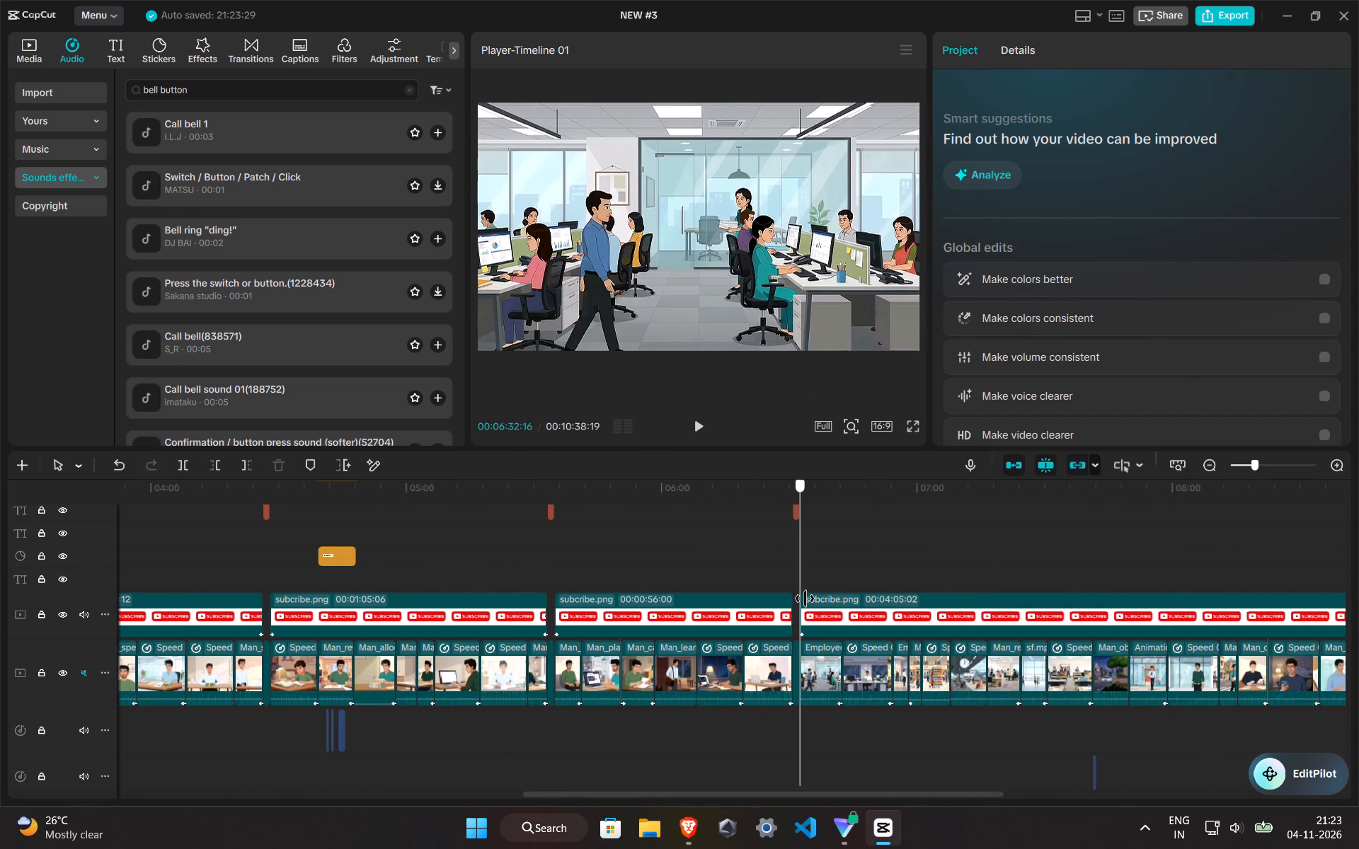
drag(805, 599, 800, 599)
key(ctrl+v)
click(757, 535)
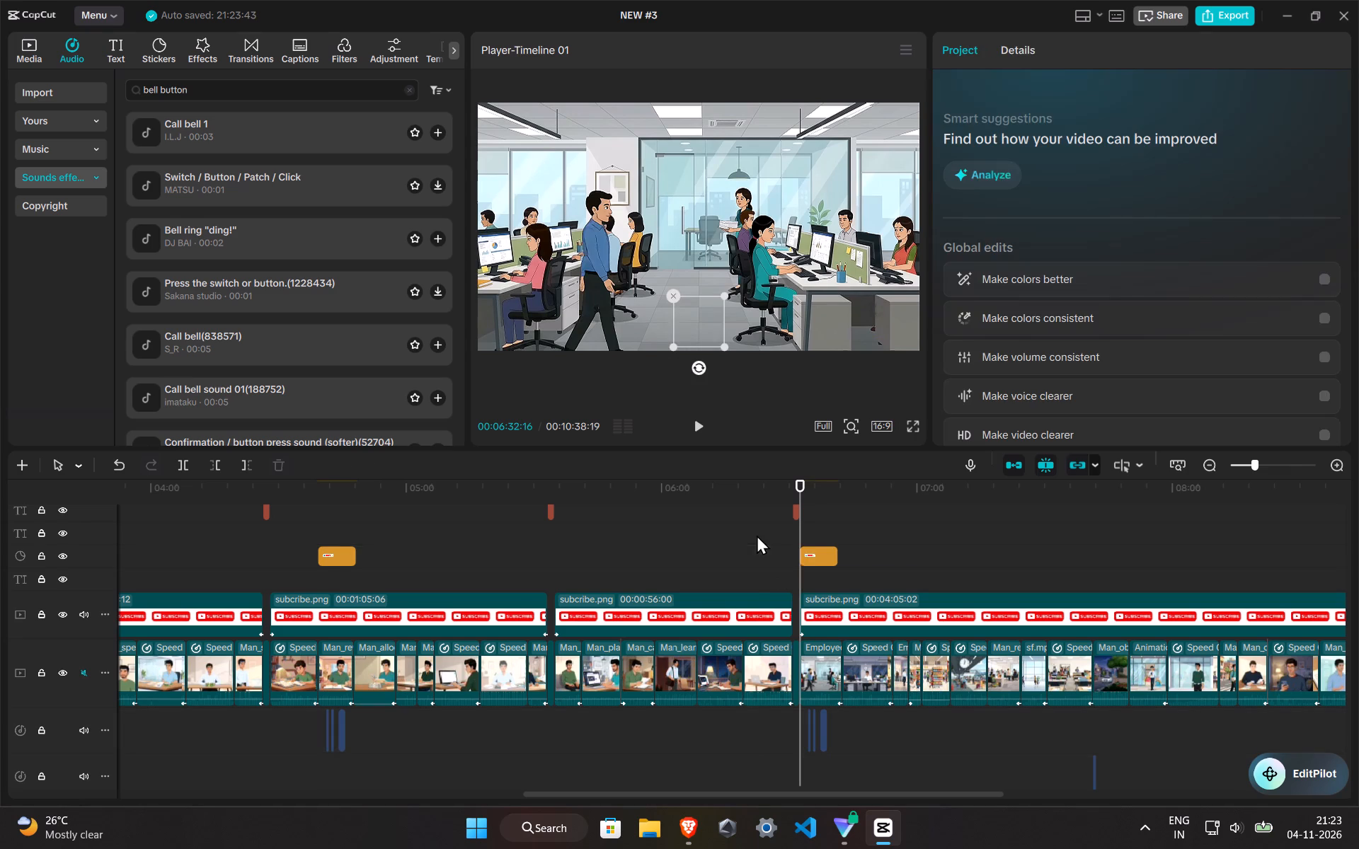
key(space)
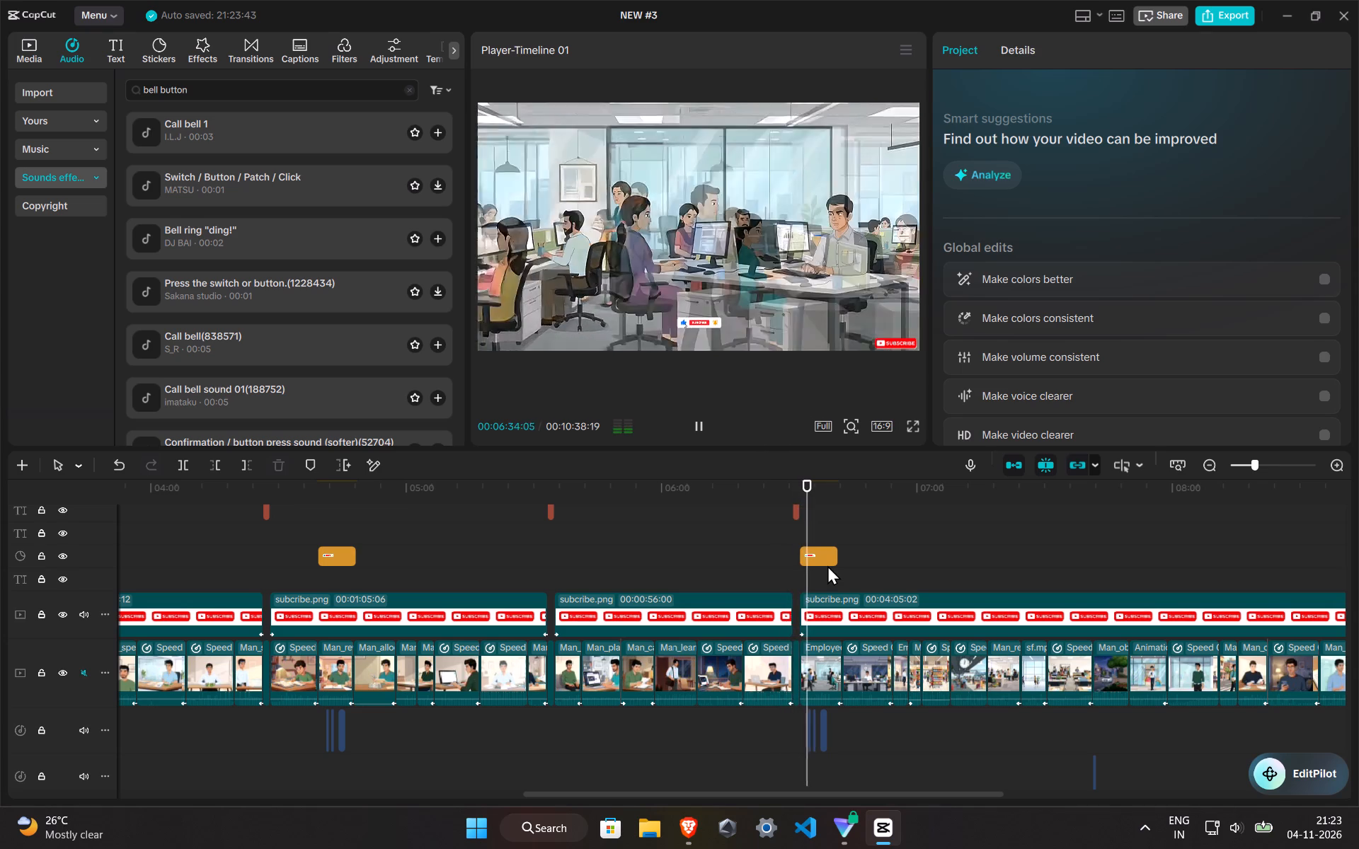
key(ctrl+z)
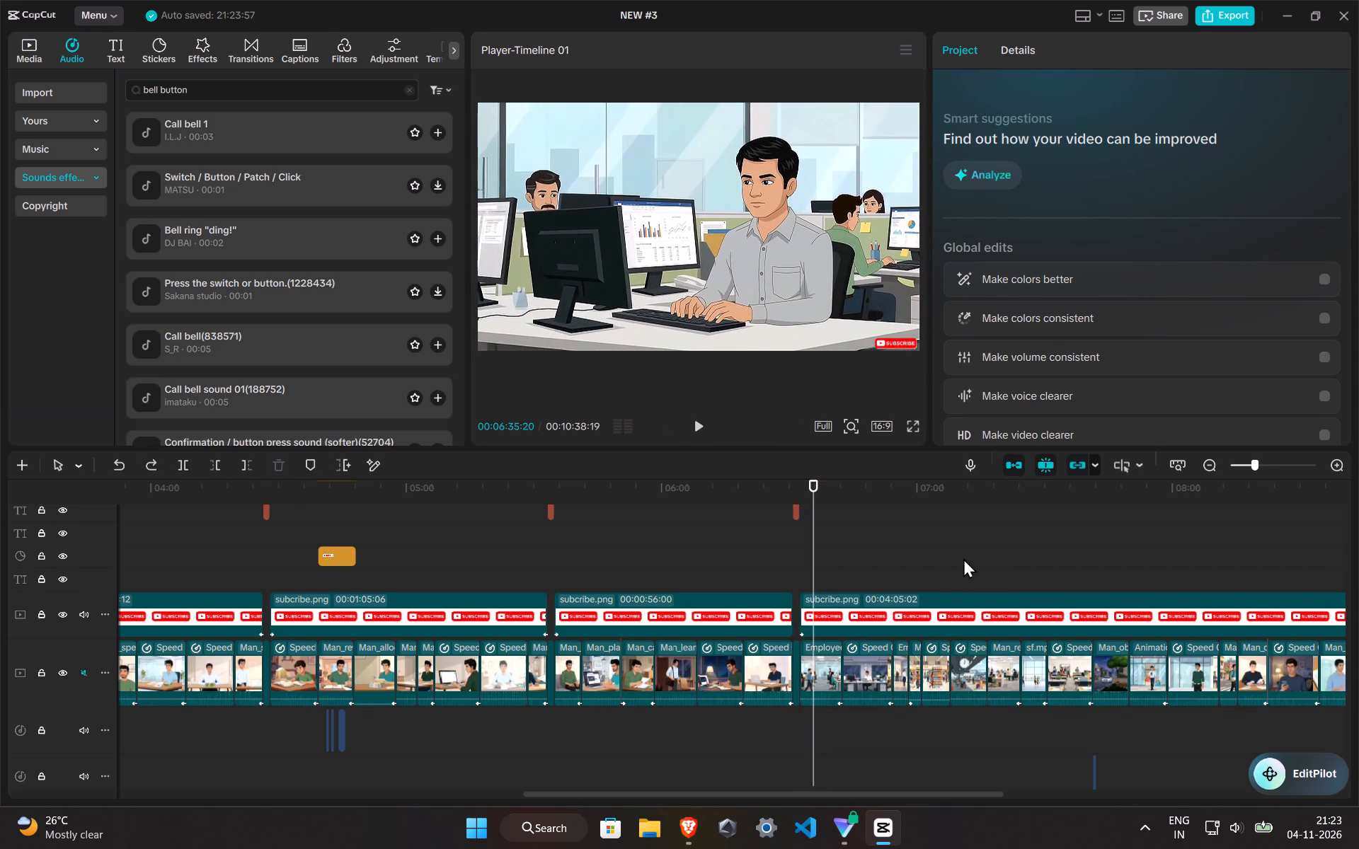
Paste a copy of the sticker and its sounds at 00:07:01:05.
ctrl+click(939, 553)
drag(936, 553, 923, 560)
key(ctrl+v)
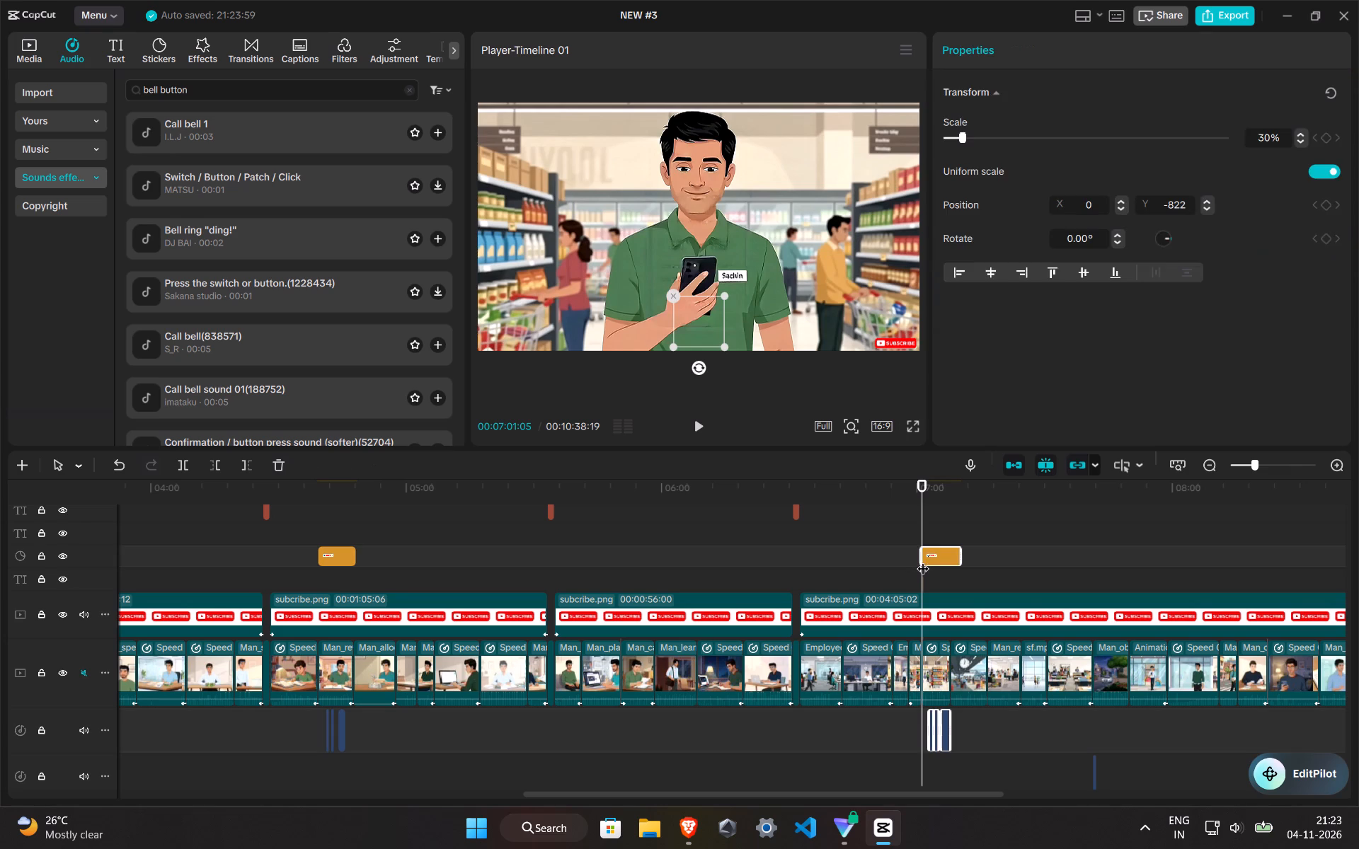
Play the video from shortly before the sticker at 00:07:01:05 to check its placement and sounds.
click(922, 557)
click(915, 550)
key(space)
key(space)
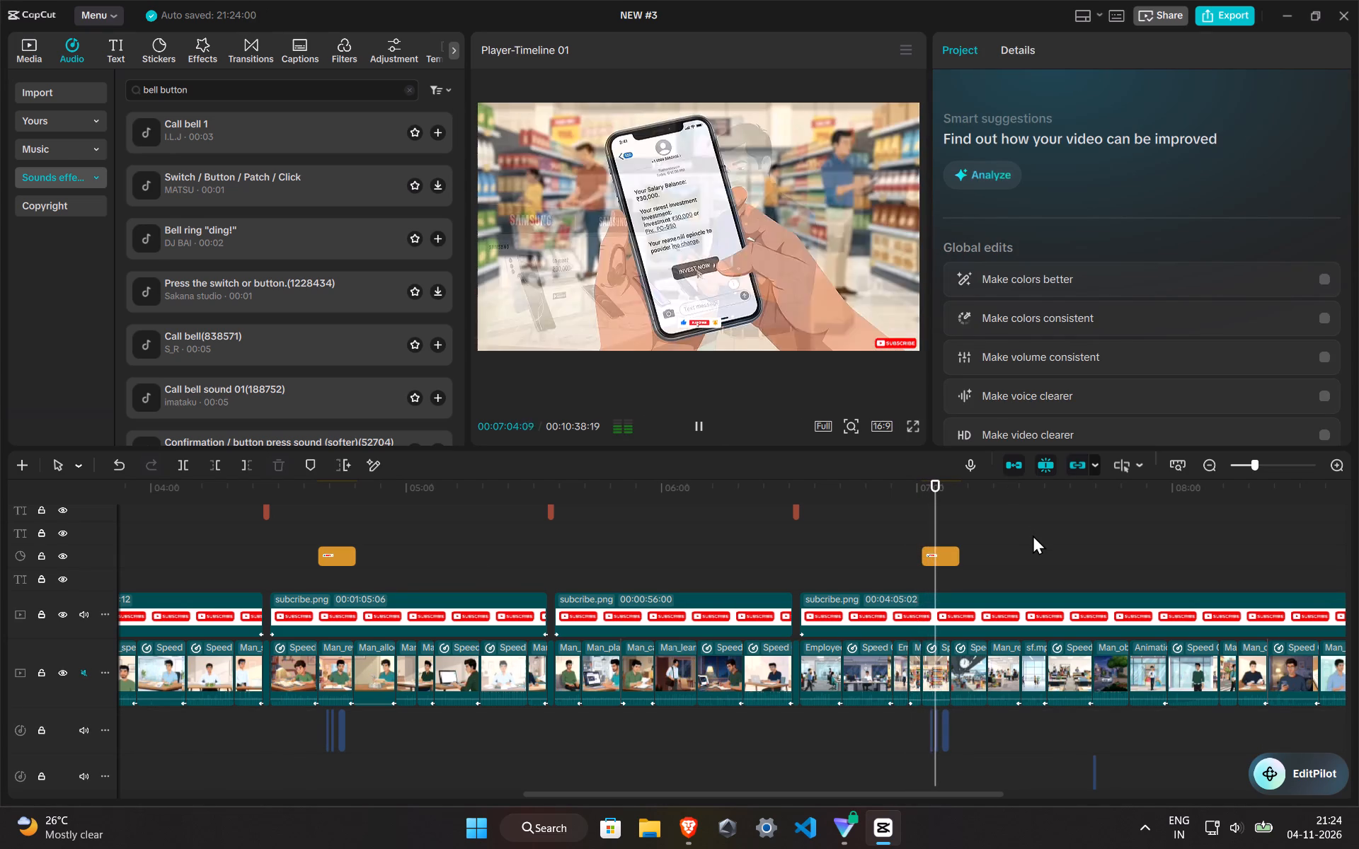
Paste another copy of the sticker and its sounds at 00:08:34:18.
ctrl+scroll(1033, 537, down, 8)
click(1210, 565)
drag(1210, 565, 1153, 570)
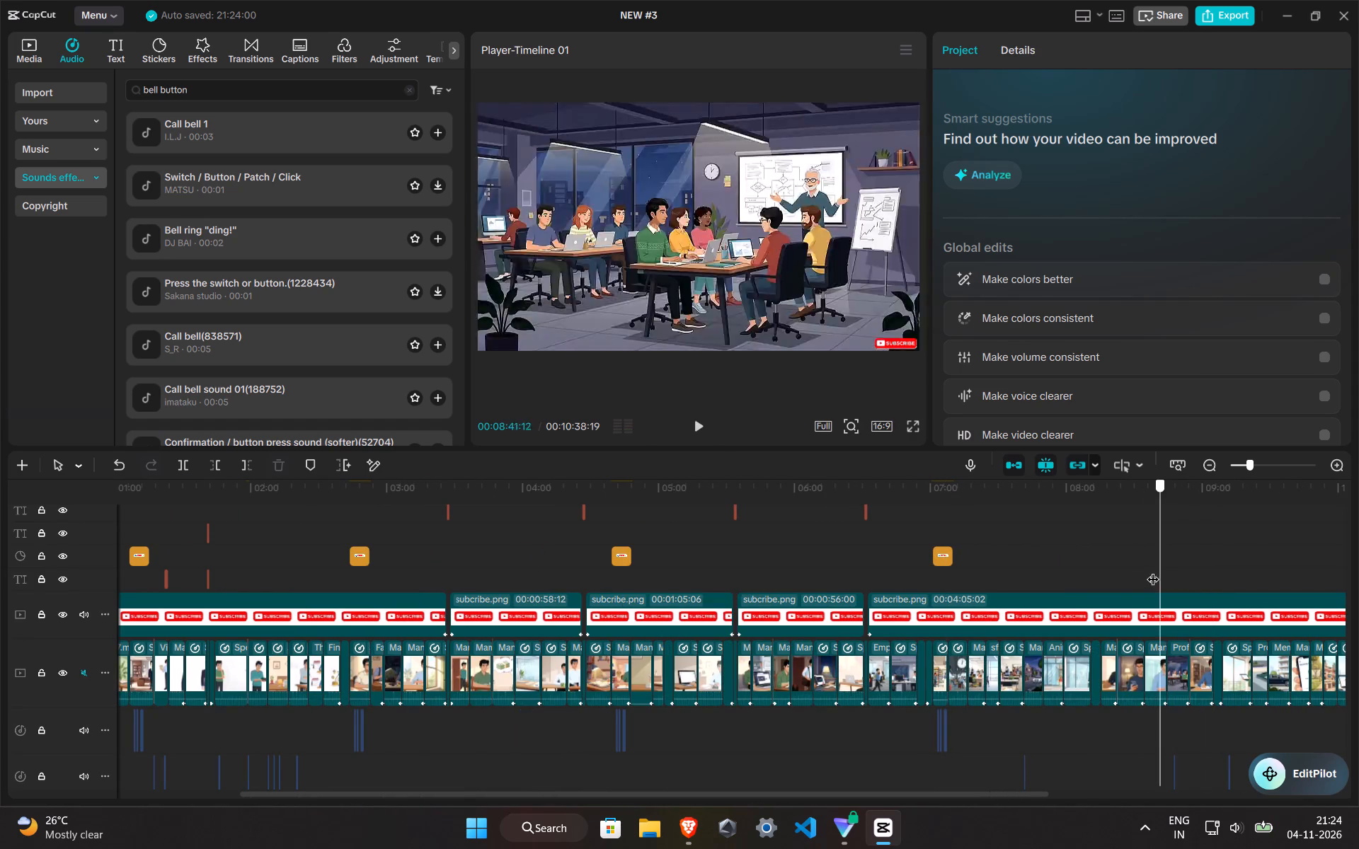
drag(1153, 570, 1144, 572)
key(ctrl+v)
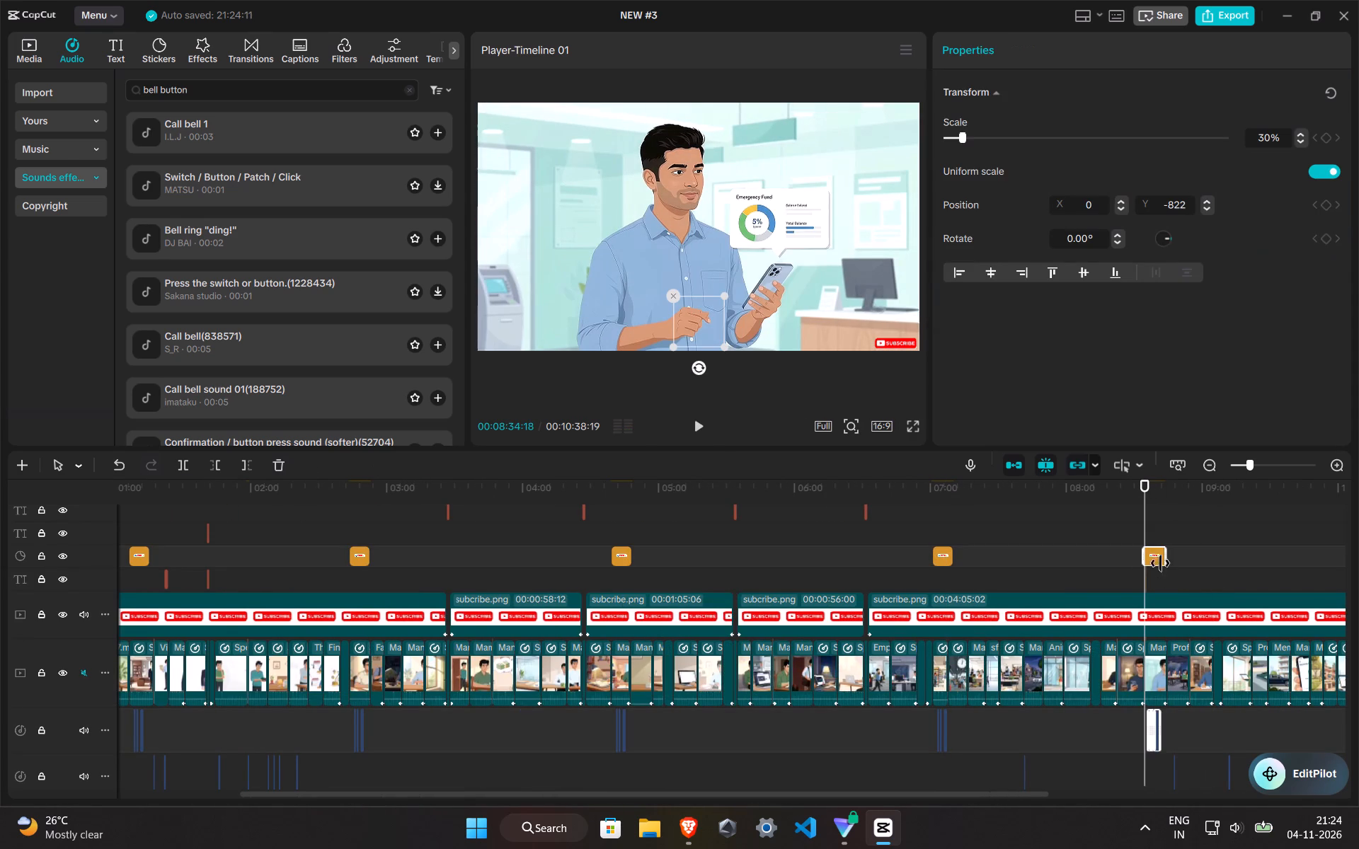
Review the rest of the timeline after the last sticker through to the end, playing from about 00:09:54.
scroll(1166, 565, down, 2)
ctrl+scroll(1145, 603, down, 3)
ctrl+scroll(1050, 553, down, 3)
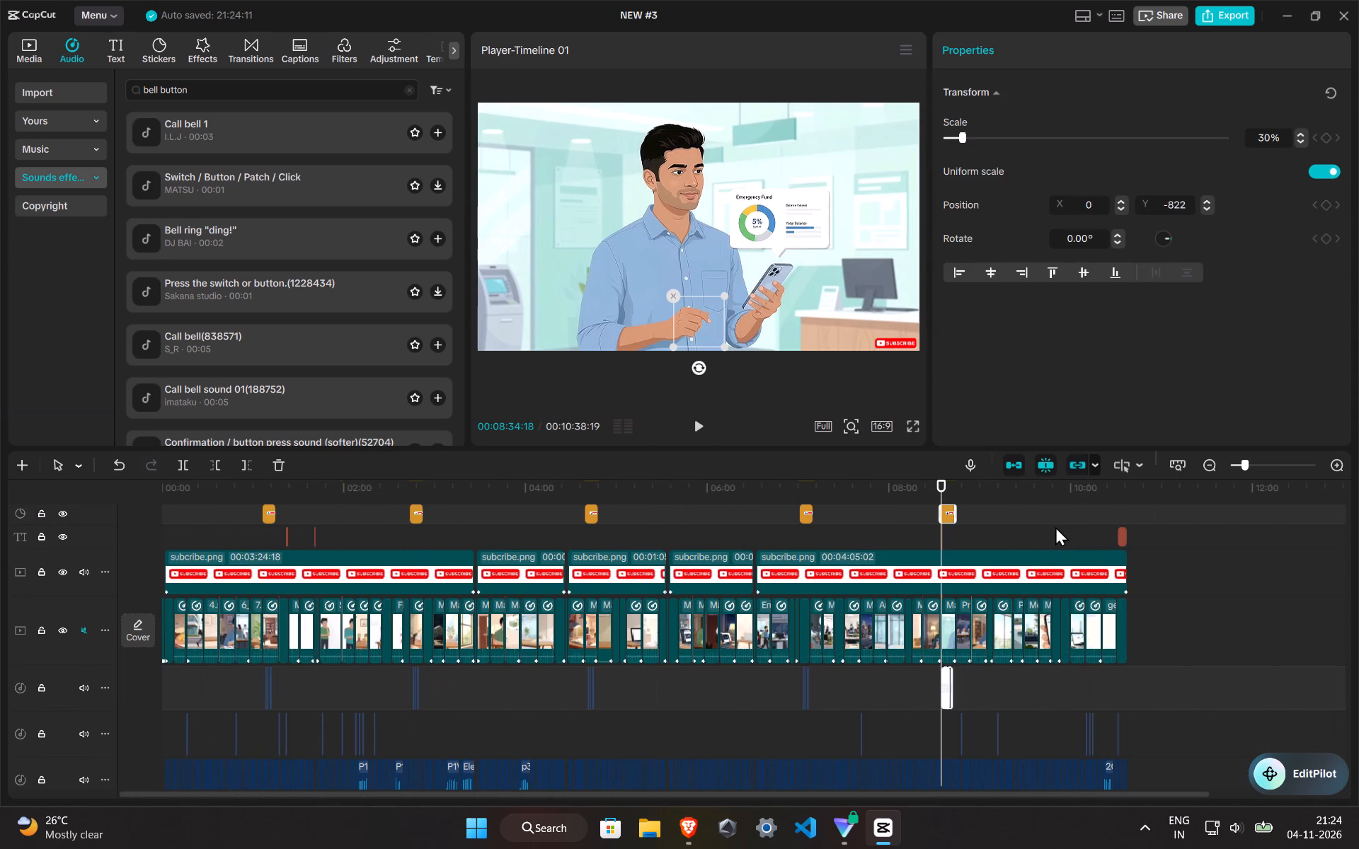
click(1056, 526)
drag(1056, 526, 1129, 533)
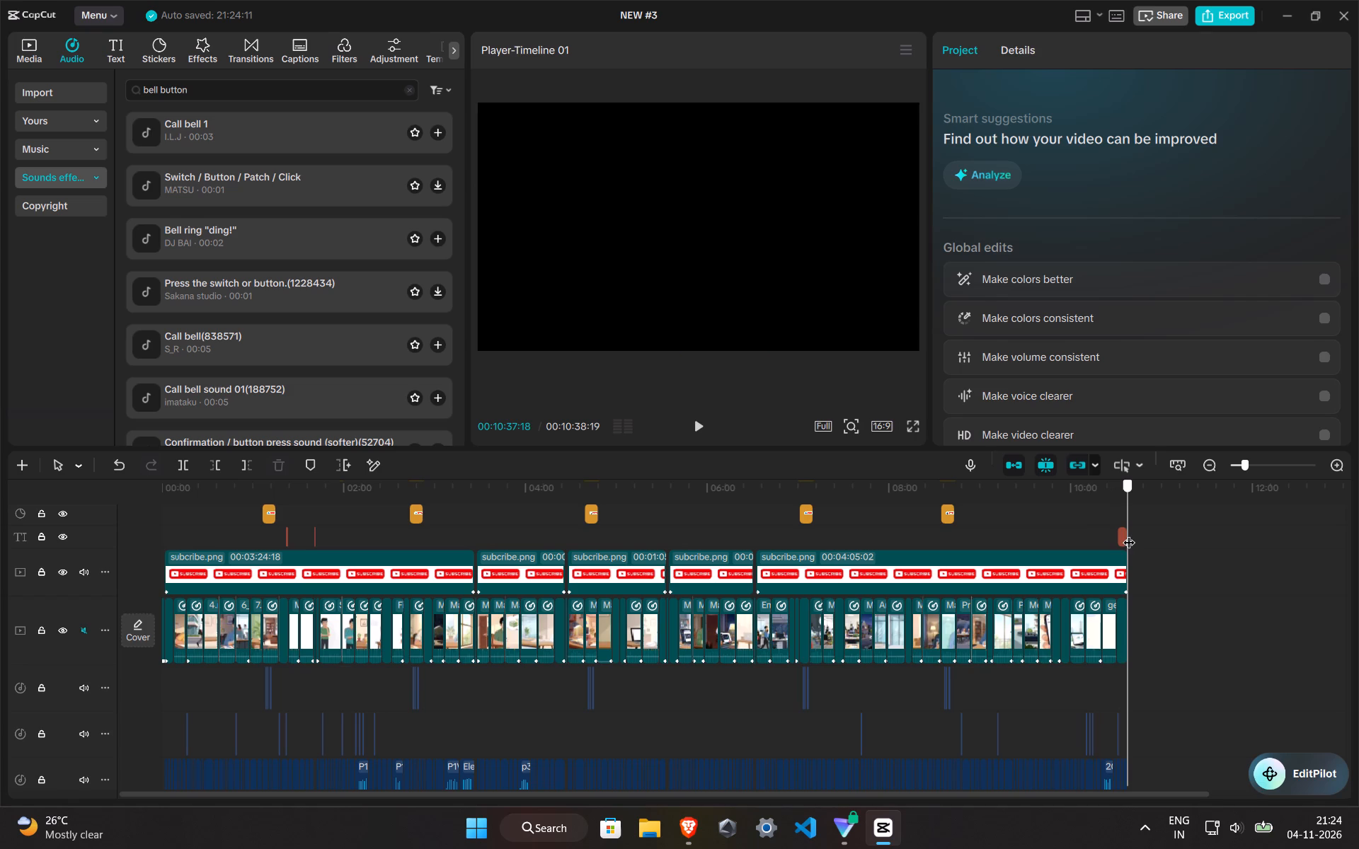
drag(1129, 533, 1062, 544)
key(space)
ctrl+scroll(948, 555, up, 2)
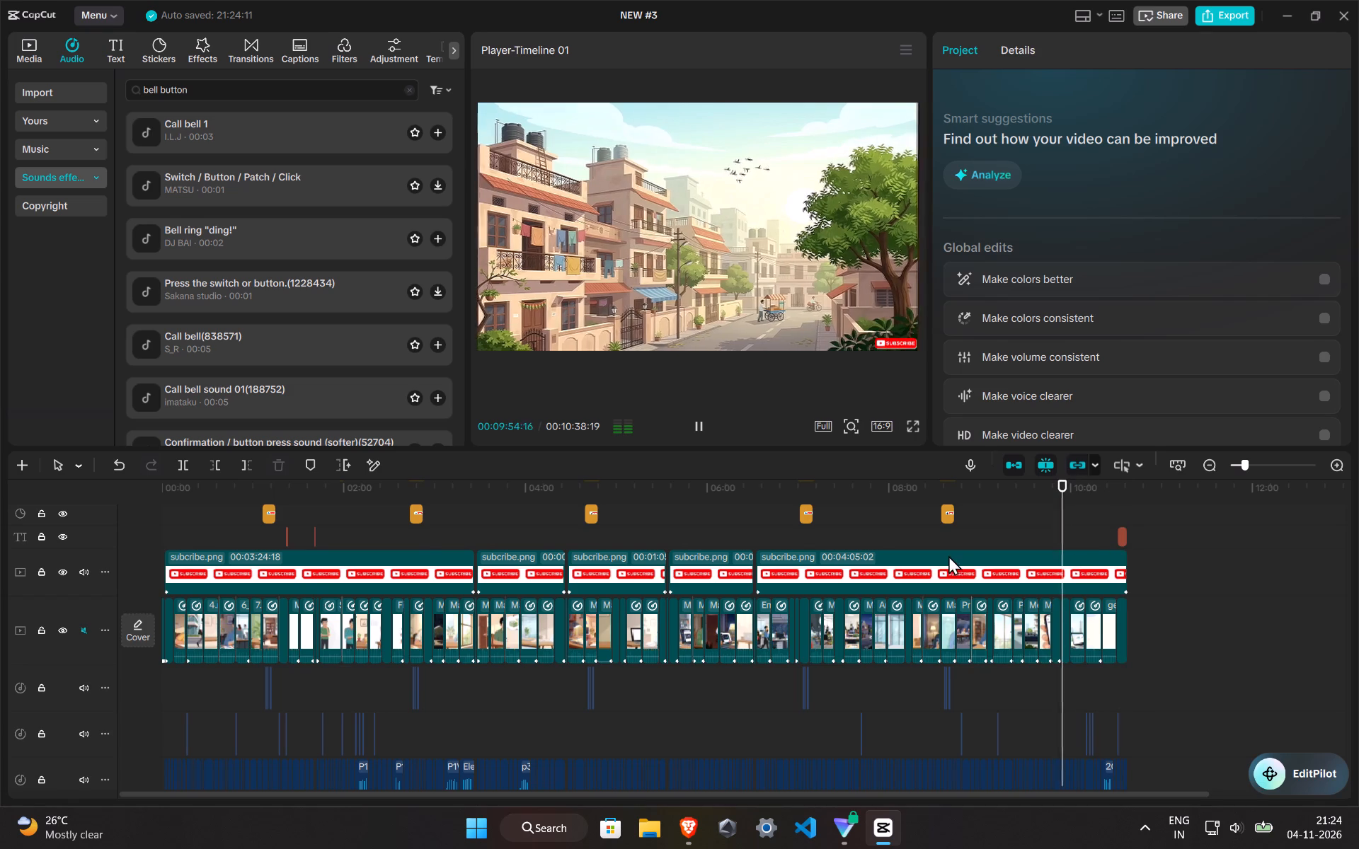
ctrl+scroll(948, 555, up, 2)
Export the NEW #3 video with the existing name, destination folder and export settings.
click(1216, 15)
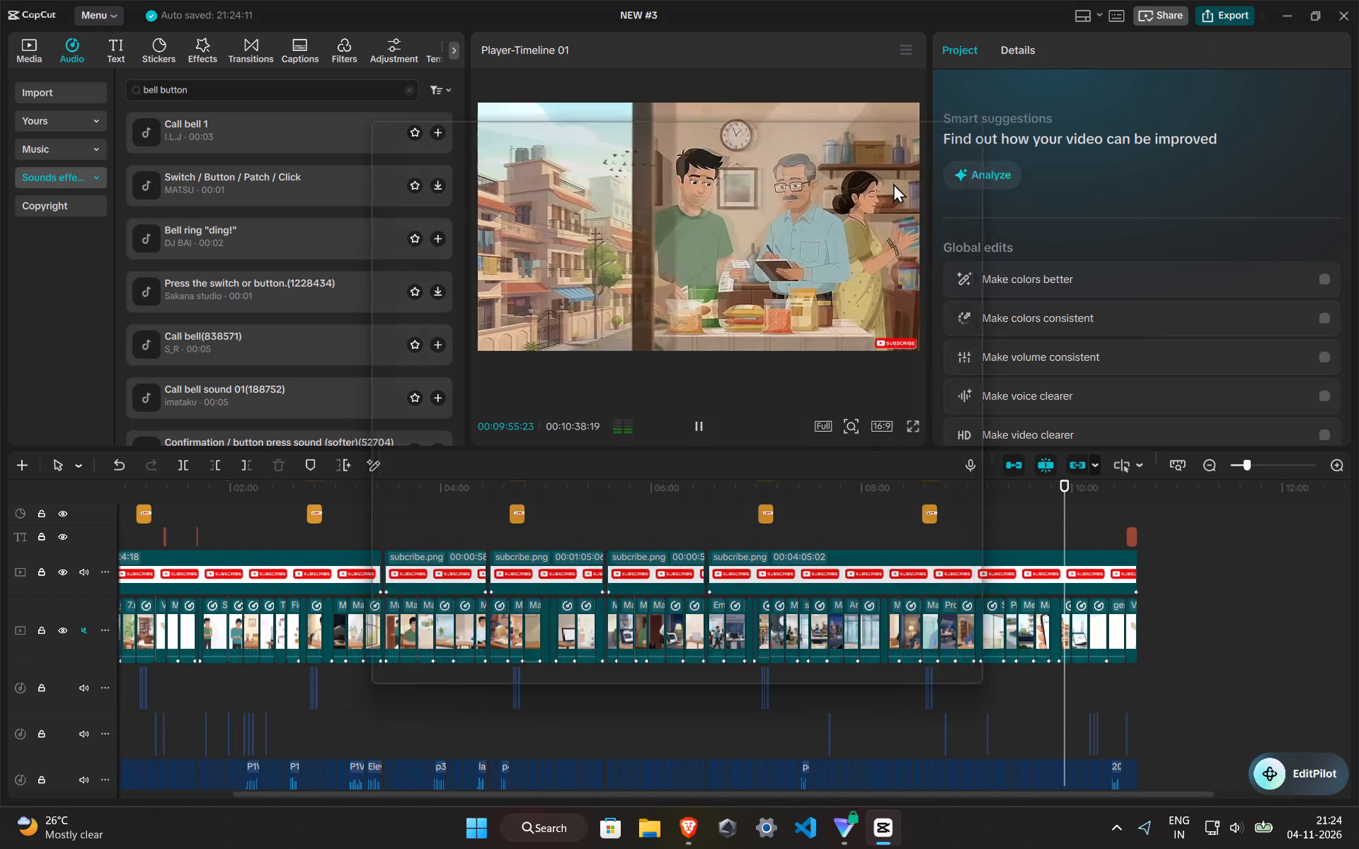
scroll(815, 424, down, 2)
scroll(836, 558, down, 2)
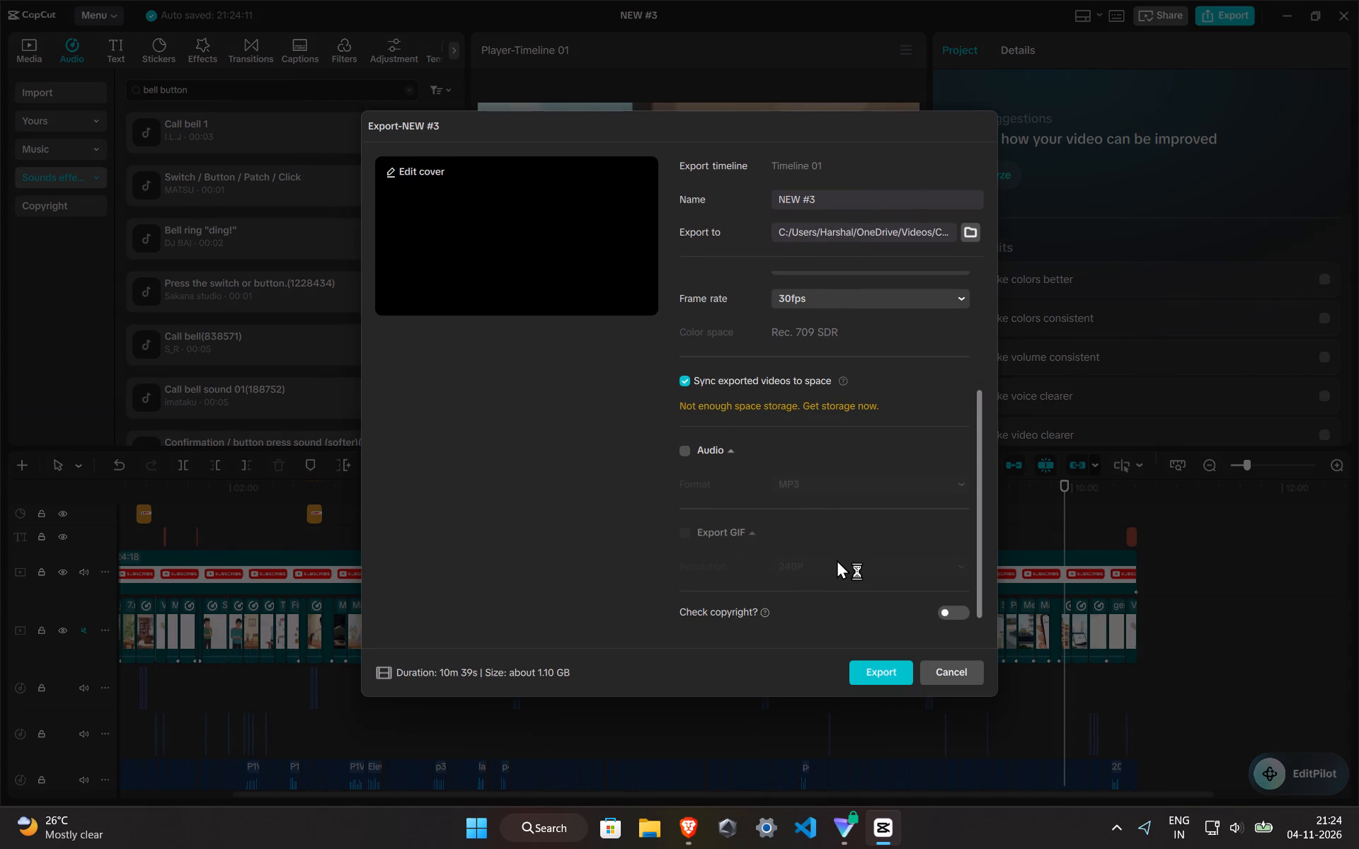
scroll(844, 595, down, 2)
click(873, 672)
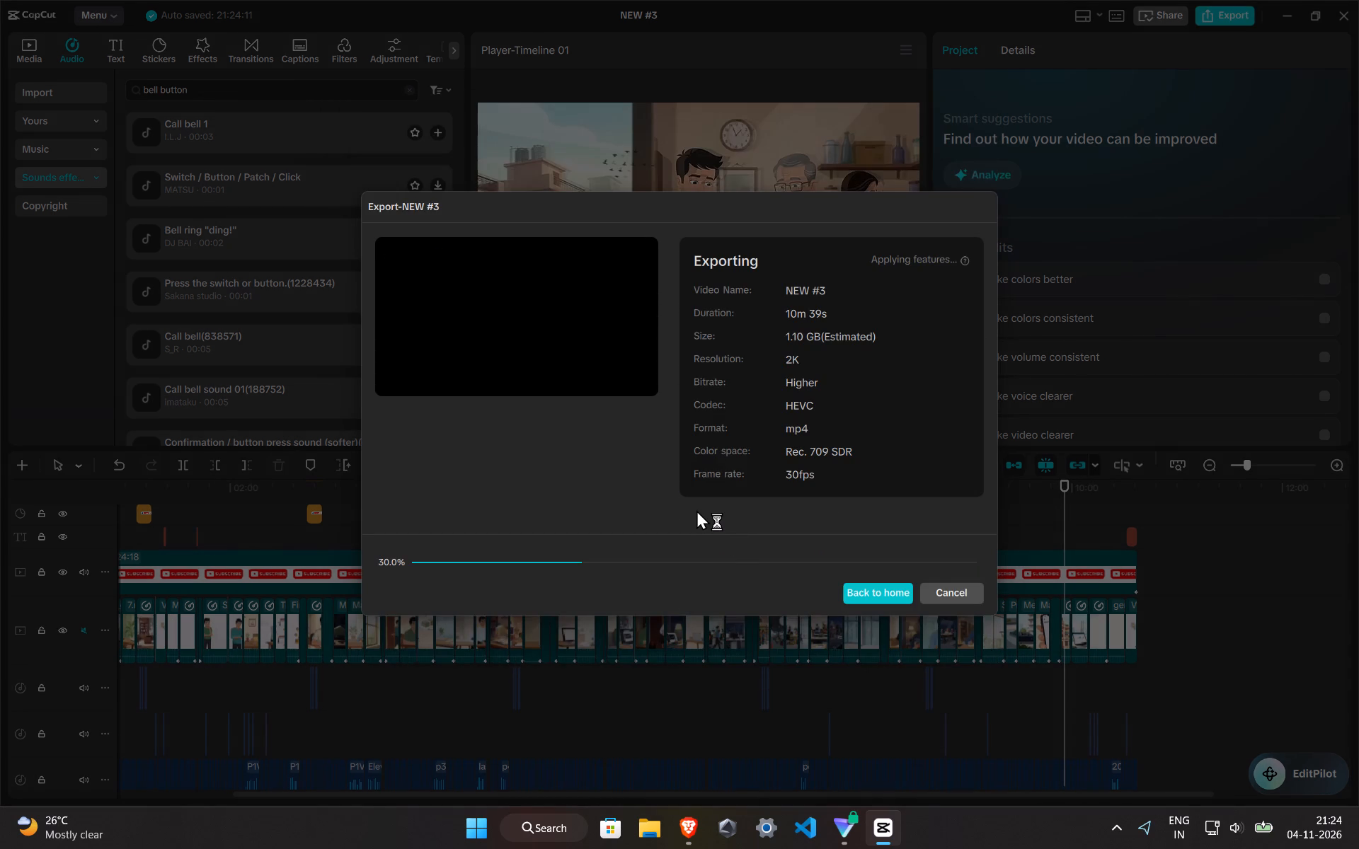
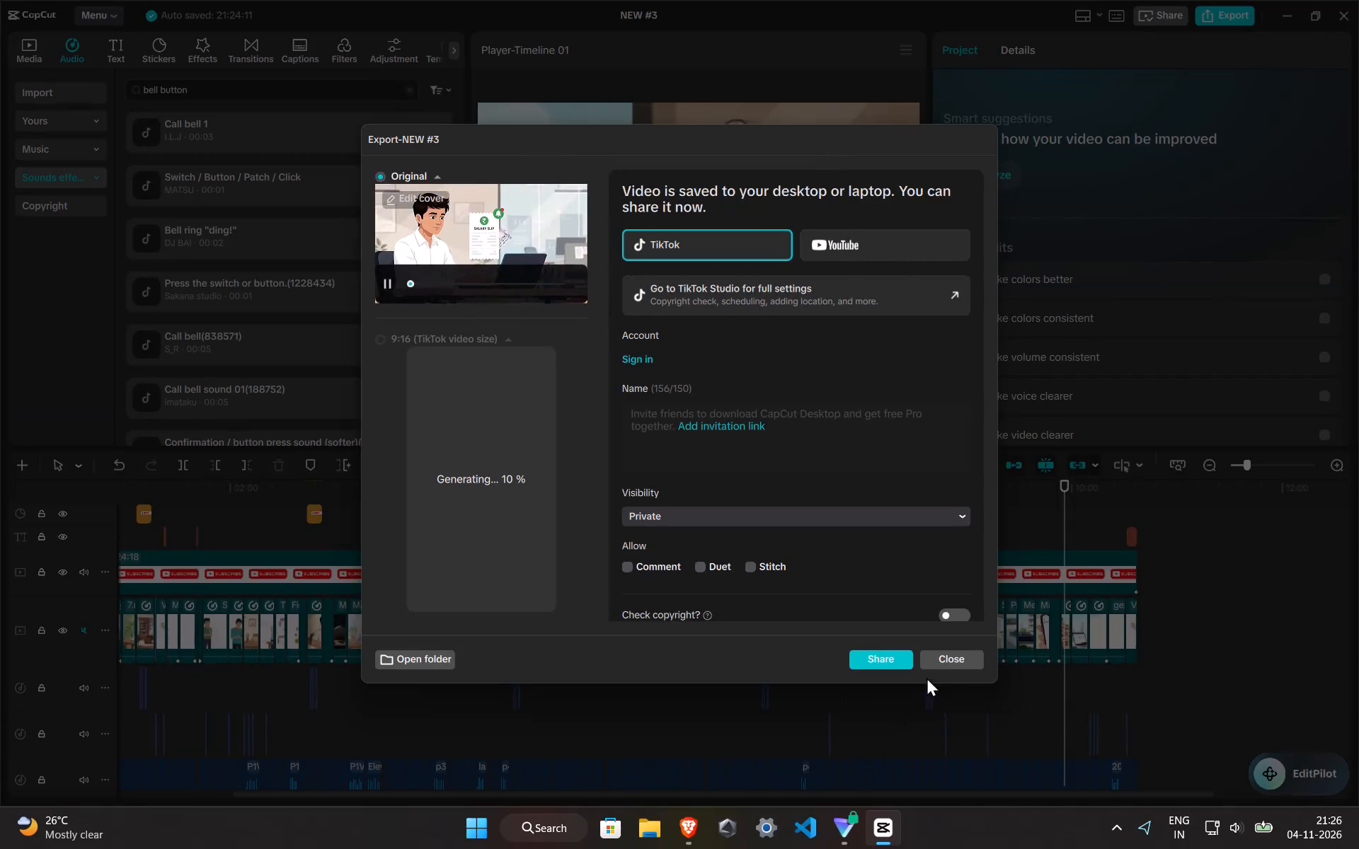
Dismiss the finished export window for NEW #3, switch to the Brave browser and close CapCut.
double_click(941, 671)
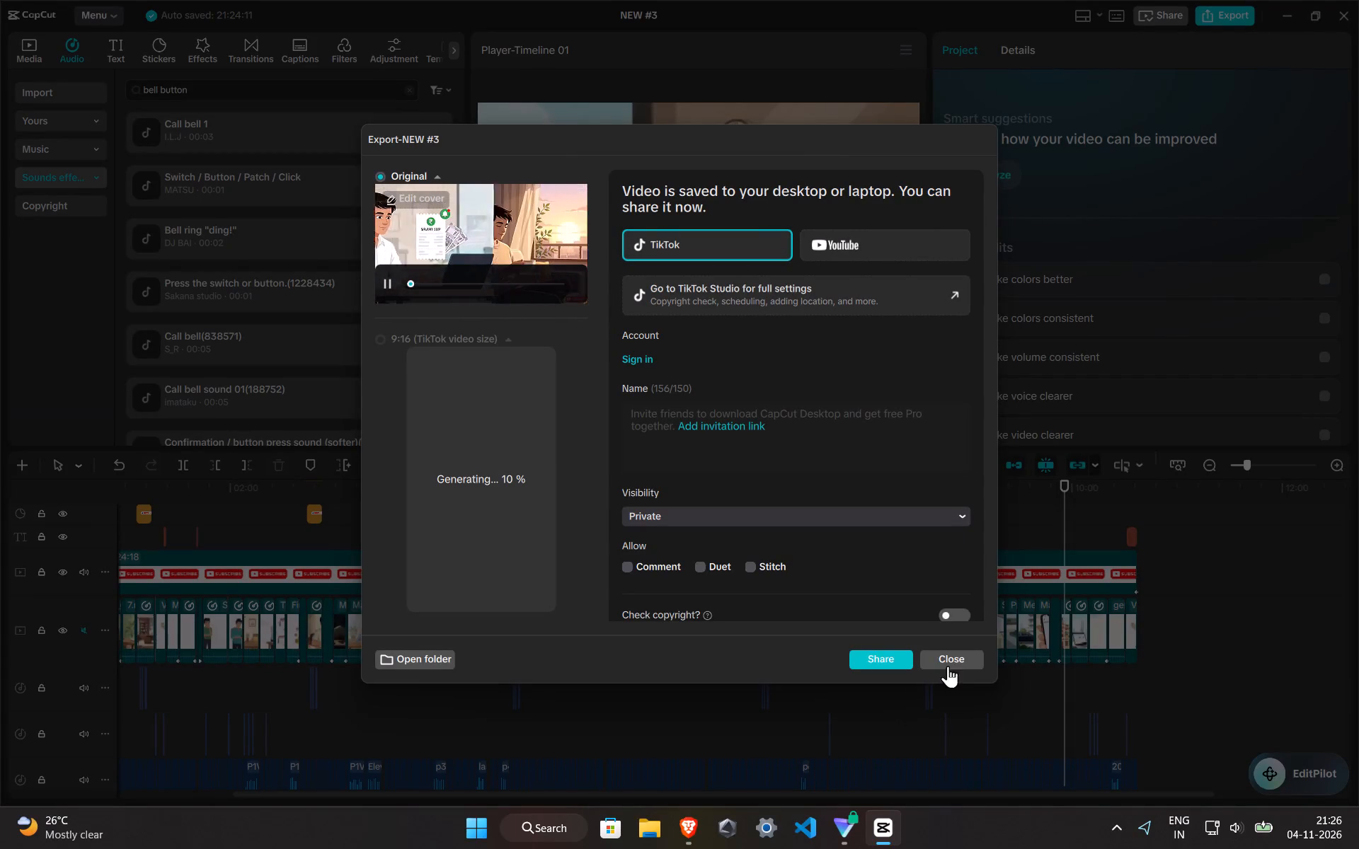
click(975, 645)
click(965, 655)
drag(1355, 15, 1356, 5)
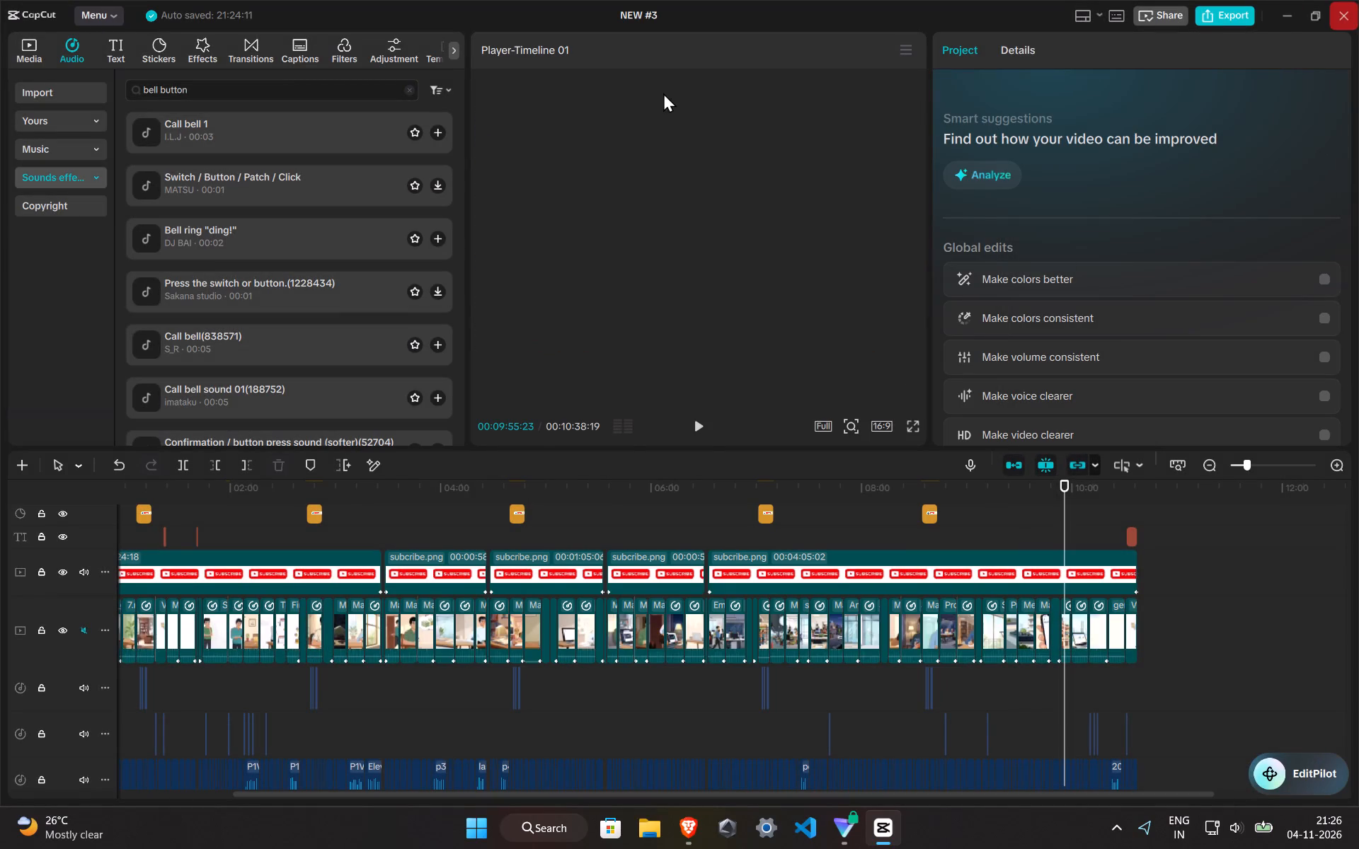
click(680, 823)
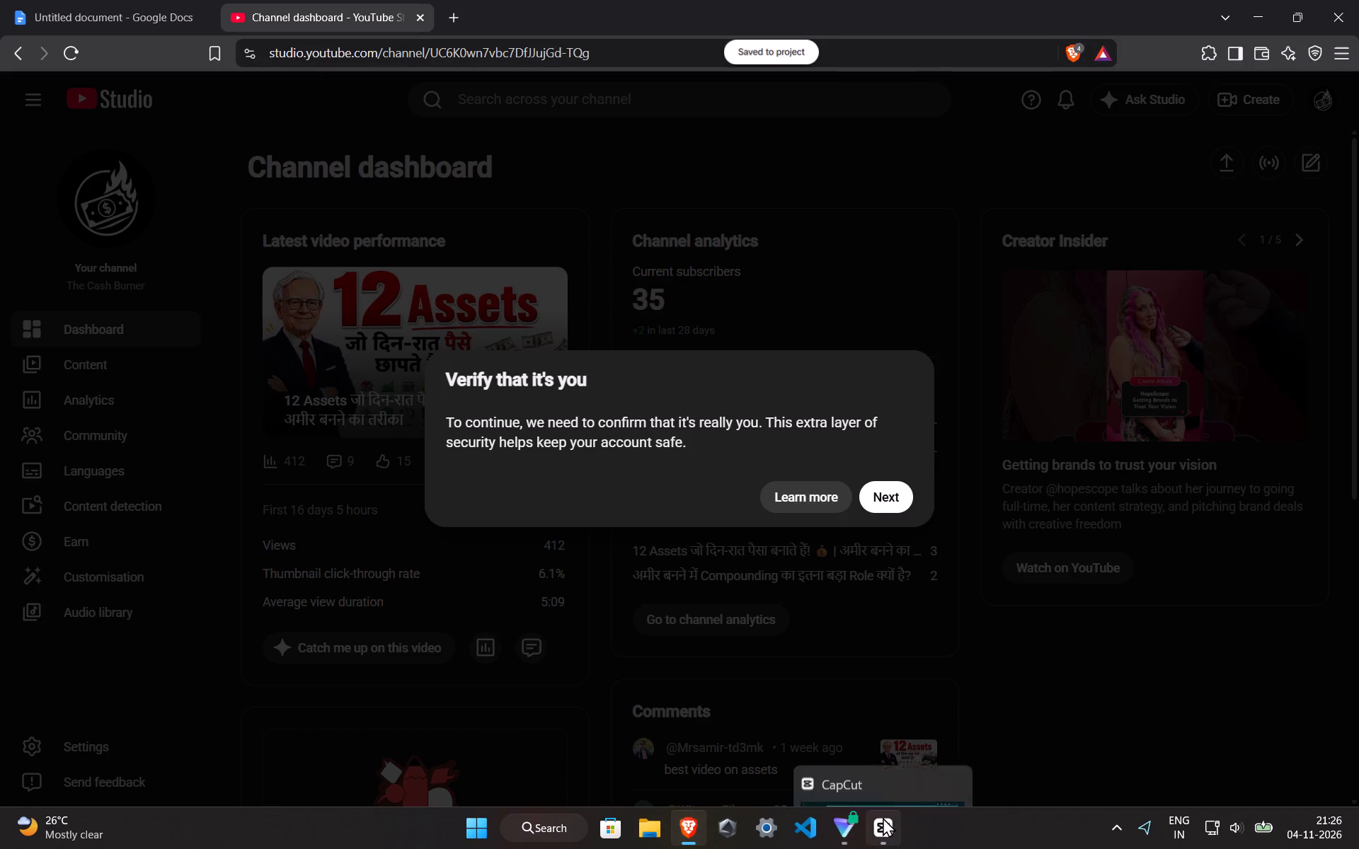
click(961, 674)
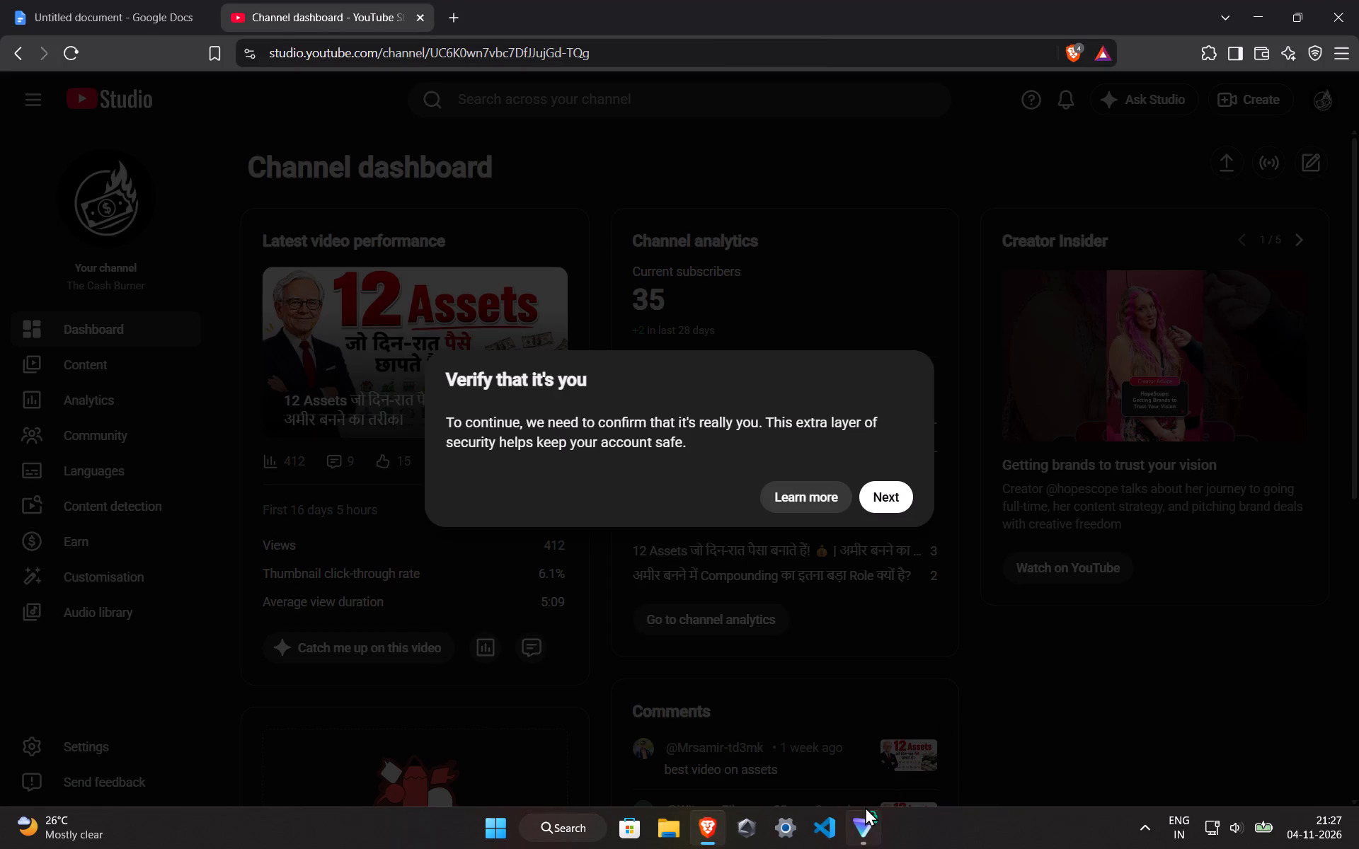
Disconnect the VPN in Proton VPN and close its window.
click(900, 731)
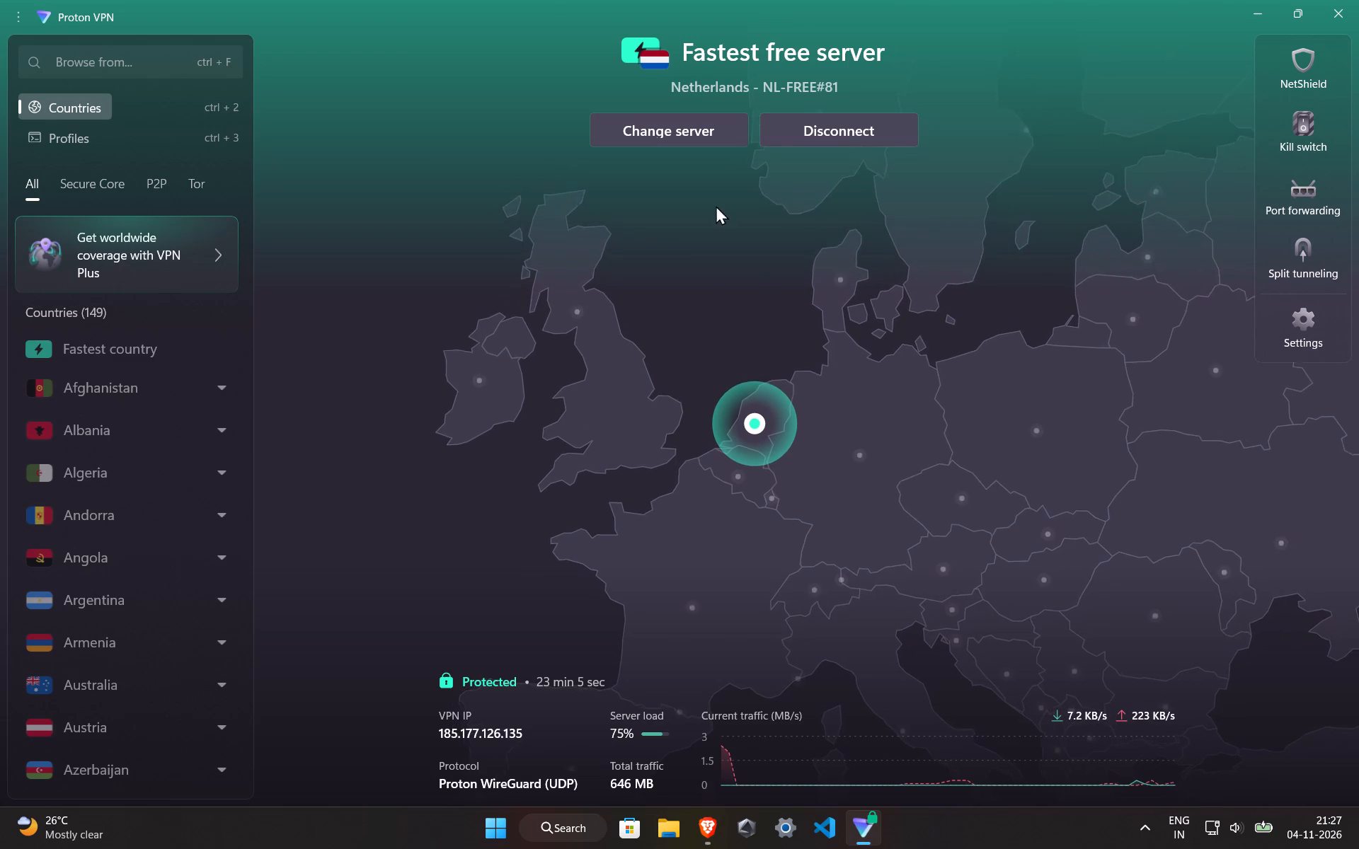
click(803, 124)
click(1345, 0)
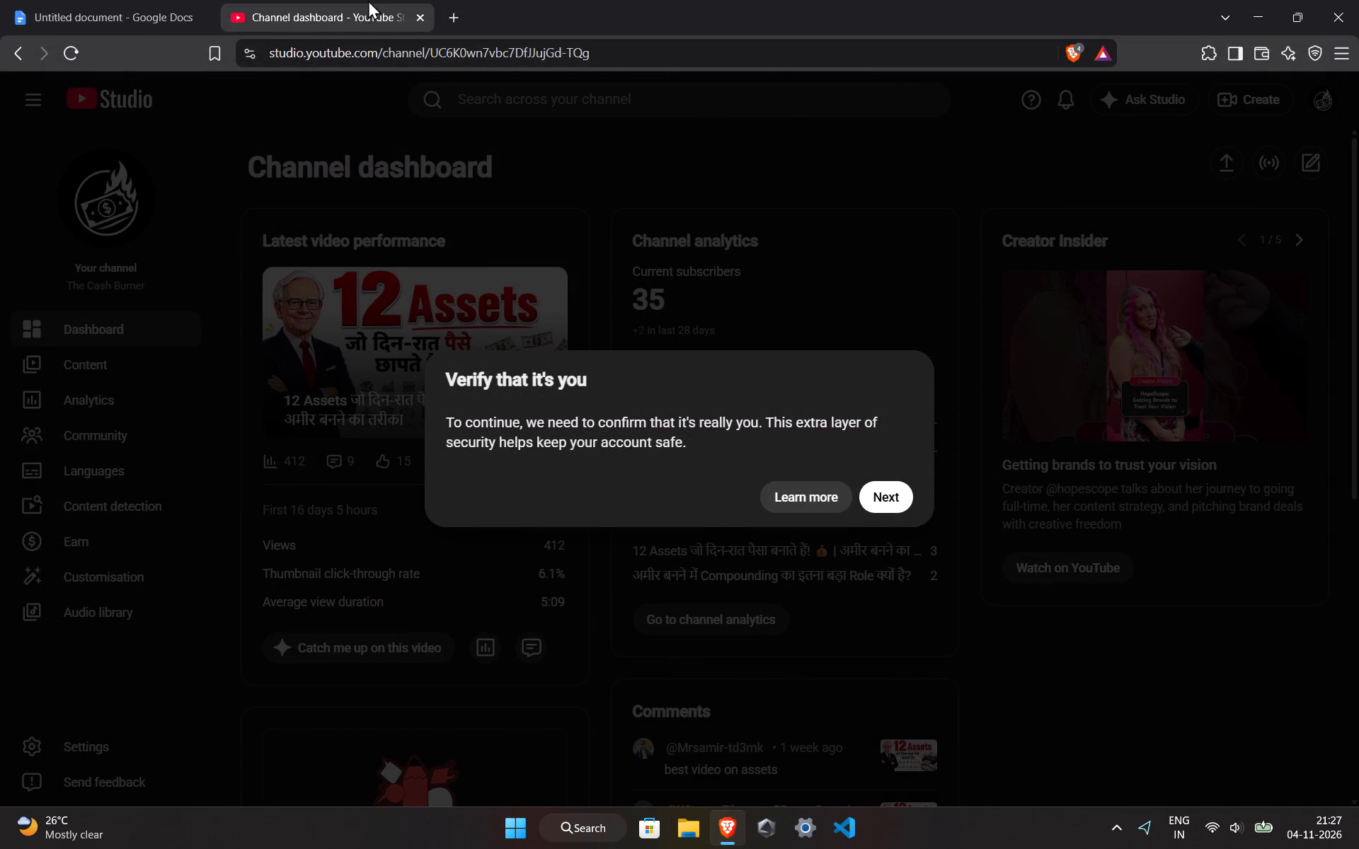
Reload YouTube Studio in Brave and return to the channel dashboard after opening the channel content page.
click(52, 65)
click(67, 53)
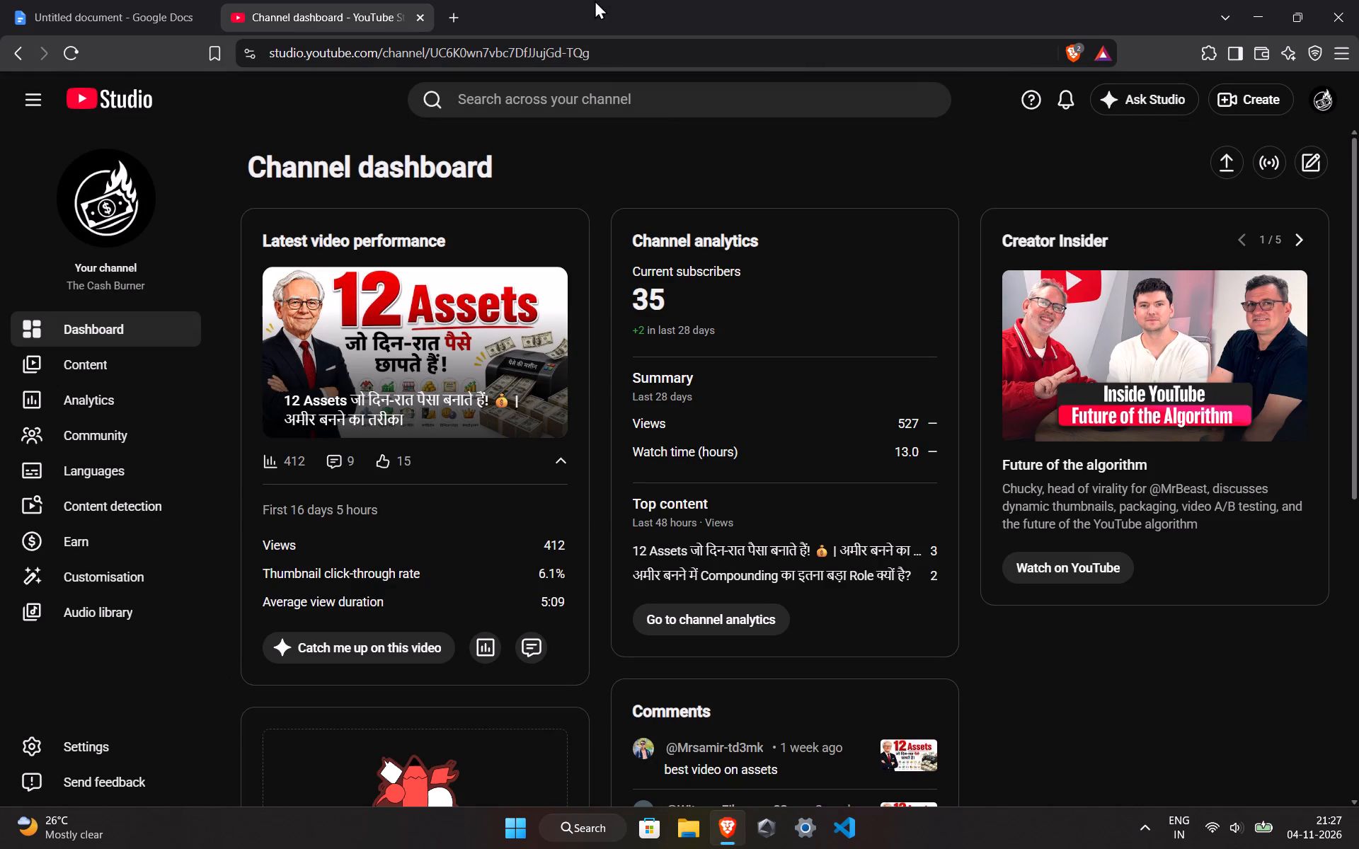
click(144, 362)
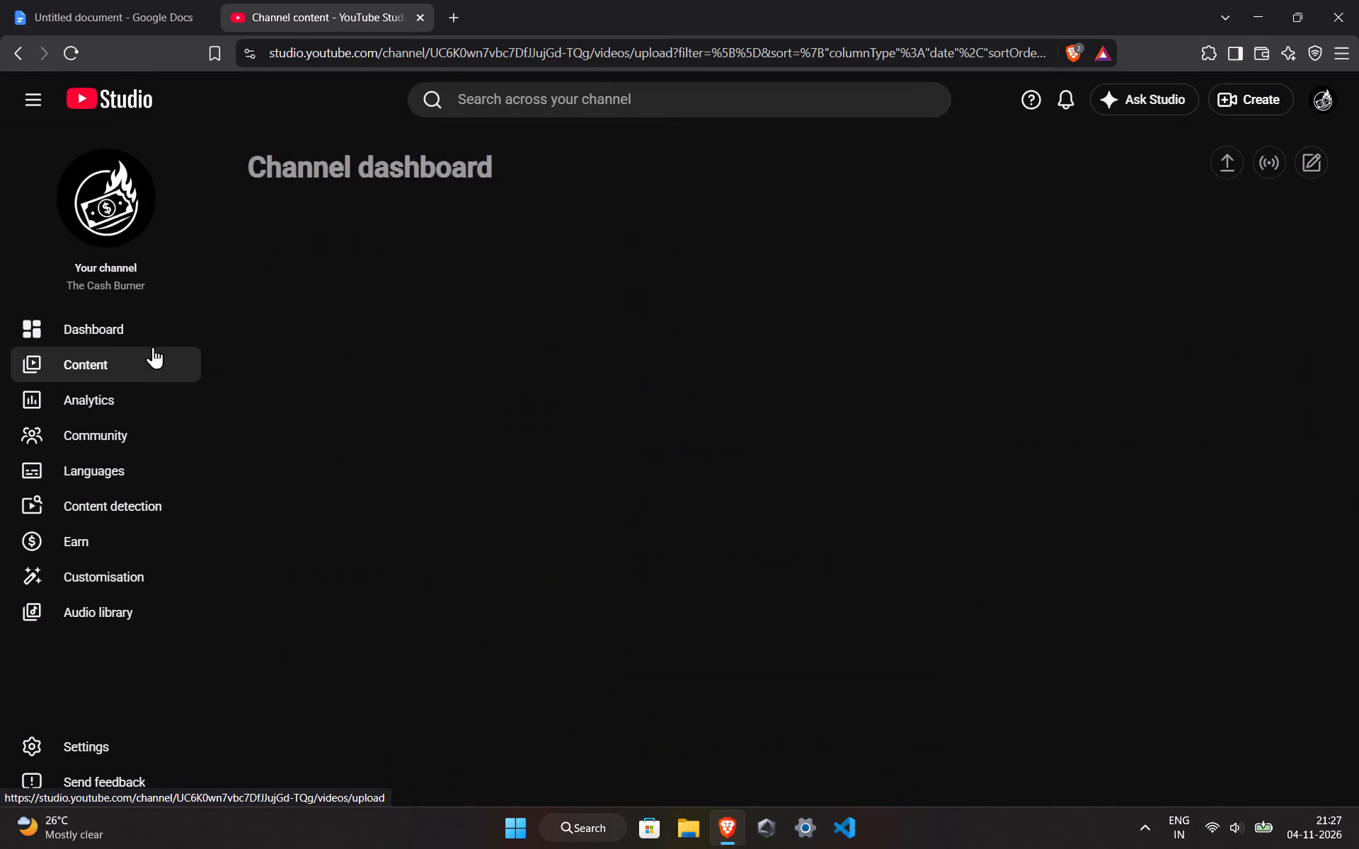
click(92, 320)
click(92, 323)
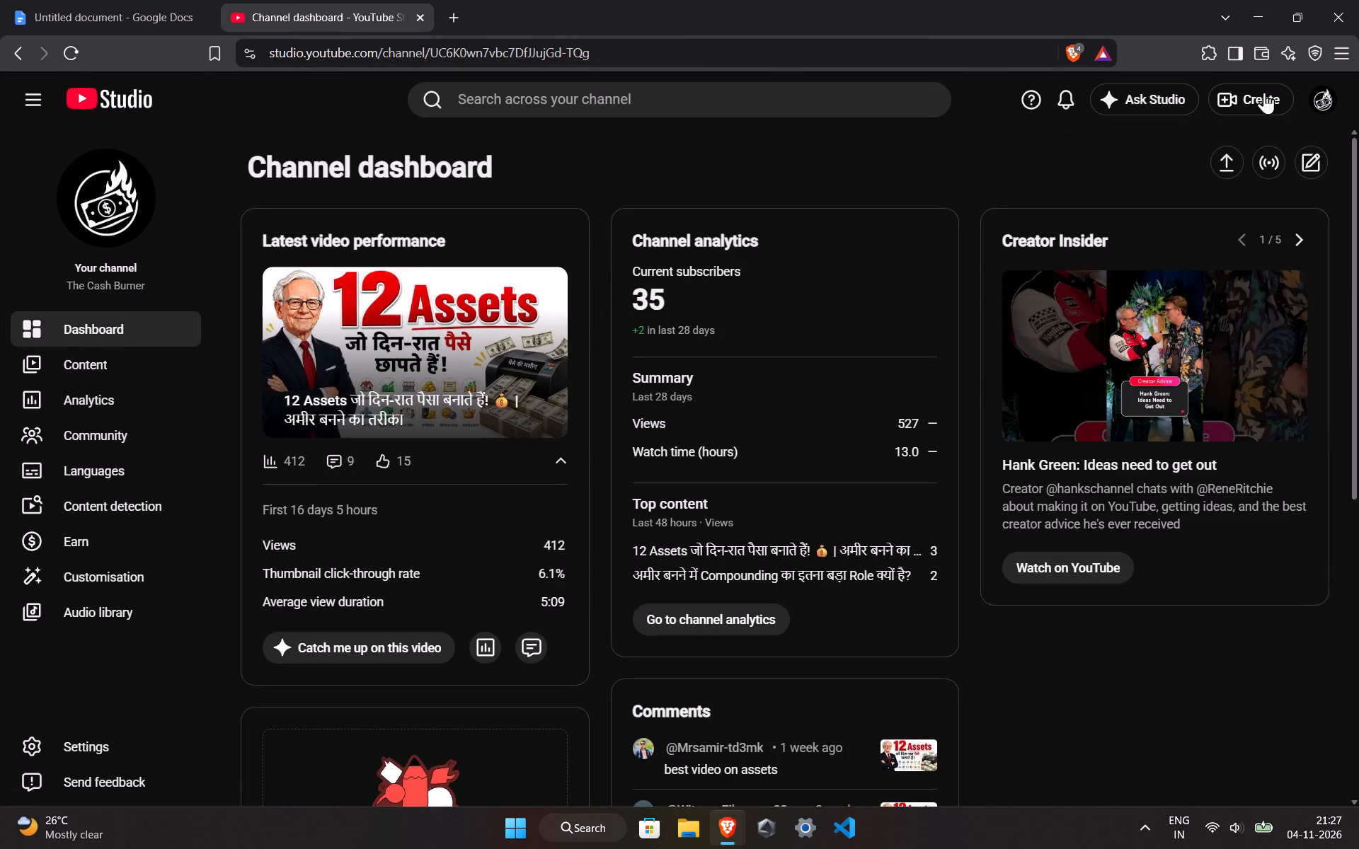
Start a new video upload in YouTube Studio.
click(1264, 92)
click(1191, 144)
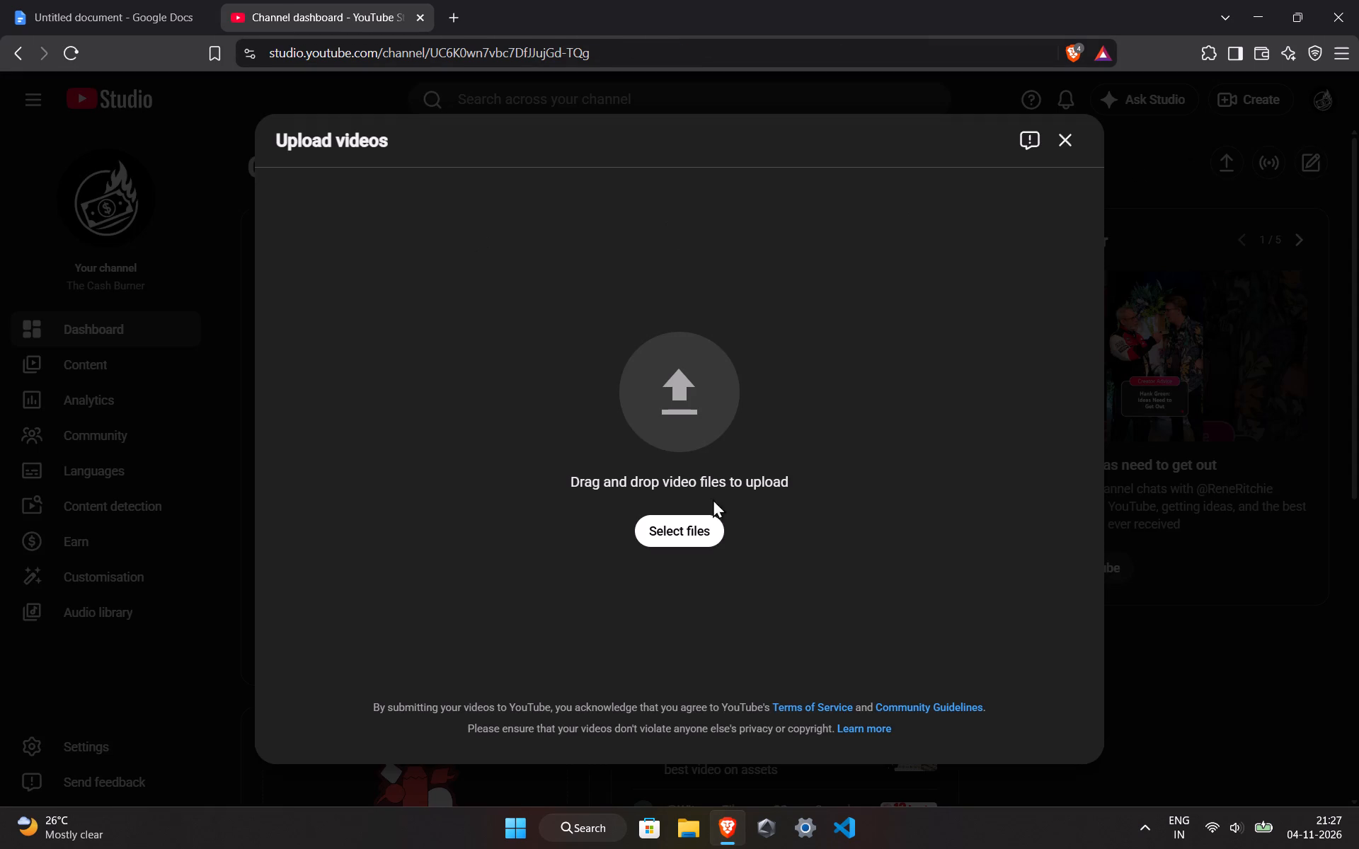
Look through Downloads, Desktop, Videos and Captures in the upload file chooser for the exported video, leaving without choosing a file.
click(713, 538)
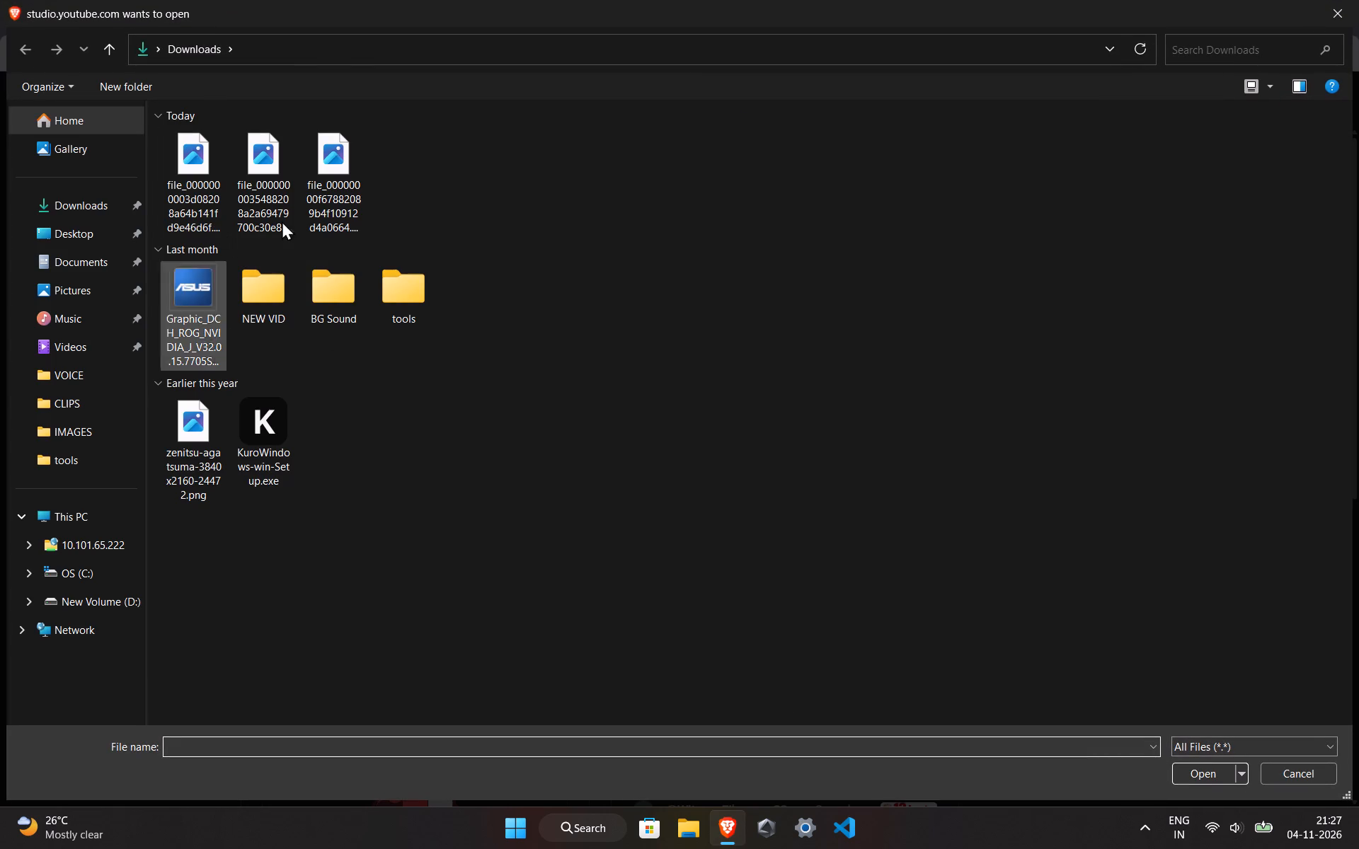
double_click(98, 216)
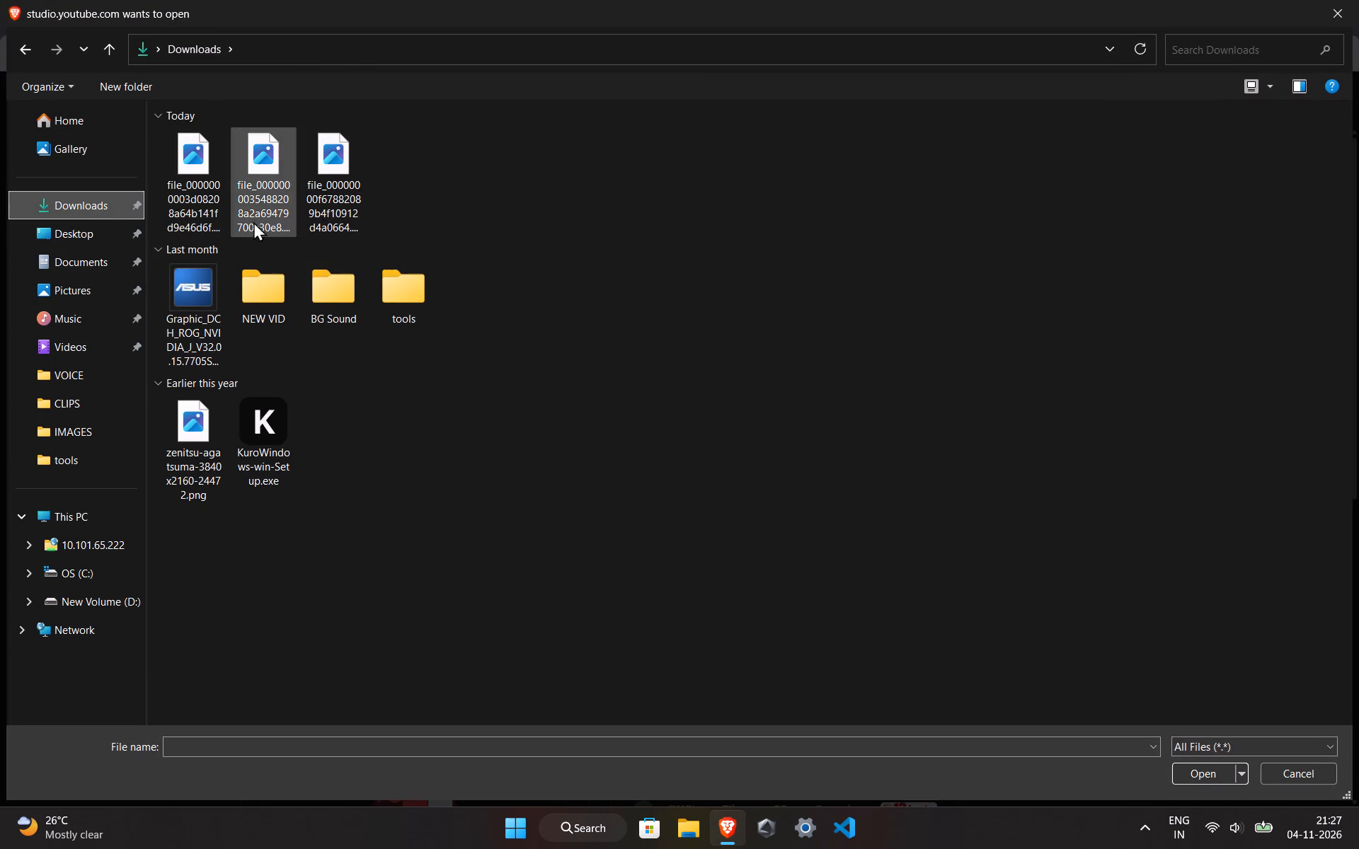
double_click(105, 215)
click(94, 238)
double_click(91, 342)
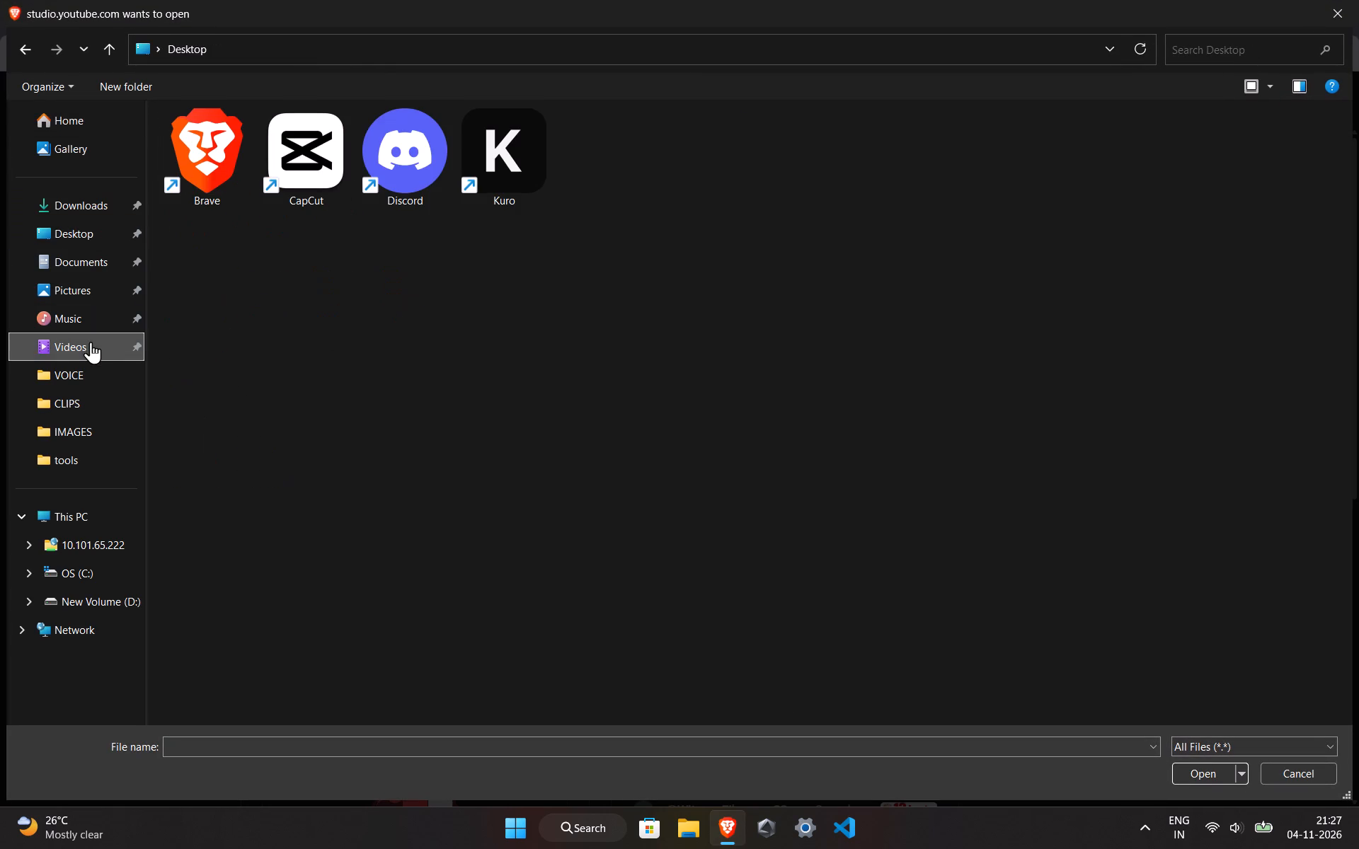
click(367, 166)
double_click(326, 166)
click(333, 169)
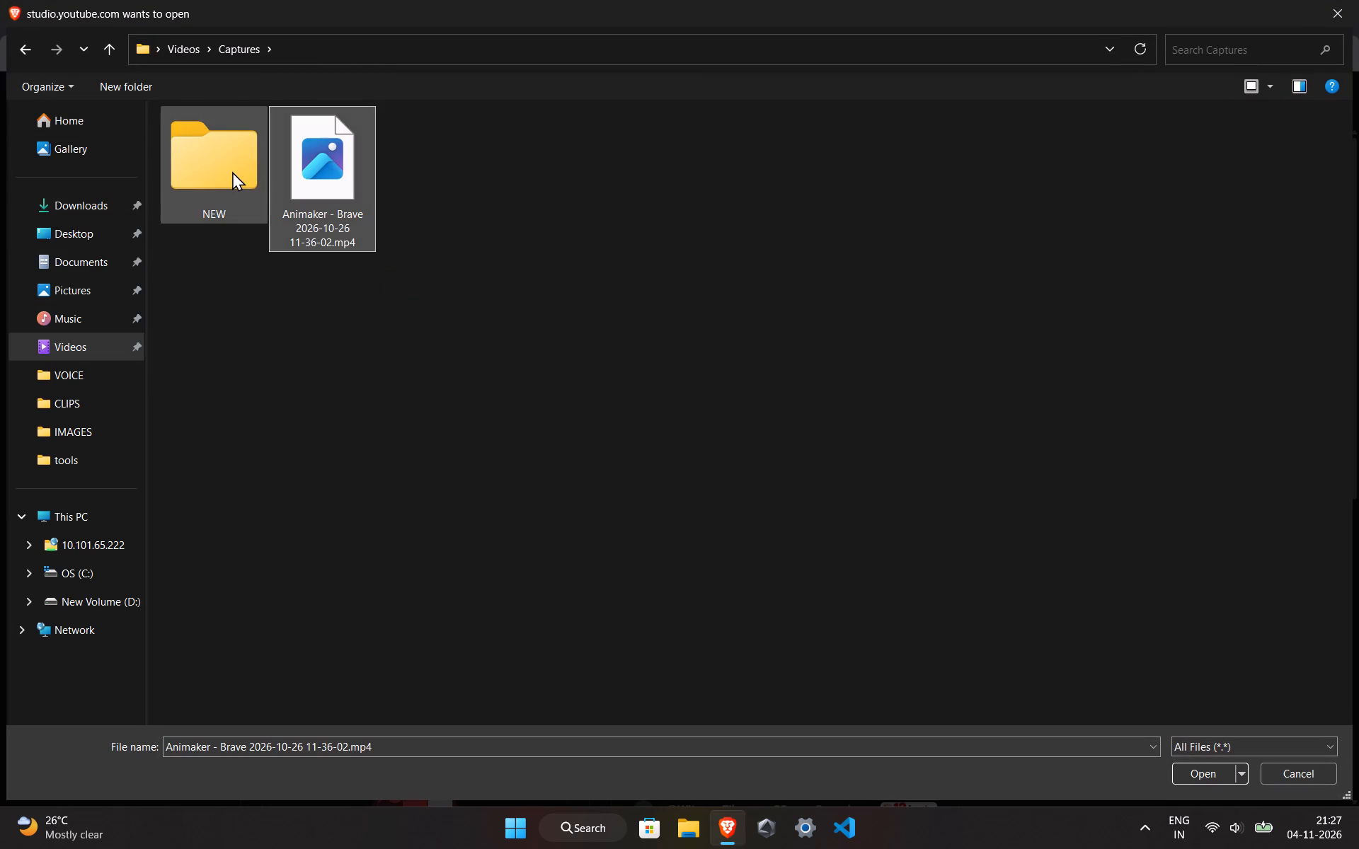
double_click(232, 171)
click(101, 301)
double_click(91, 350)
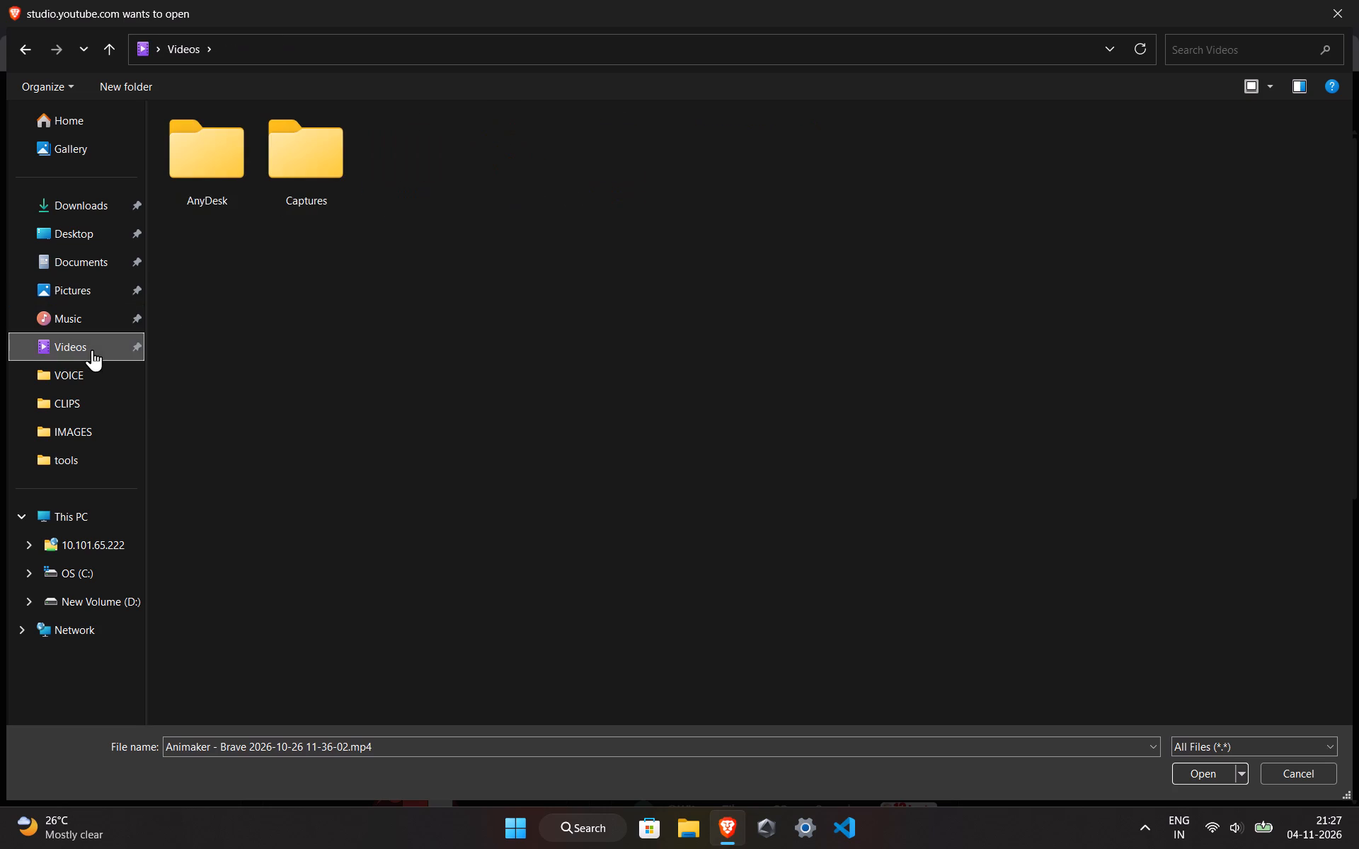
click(251, 186)
double_click(277, 185)
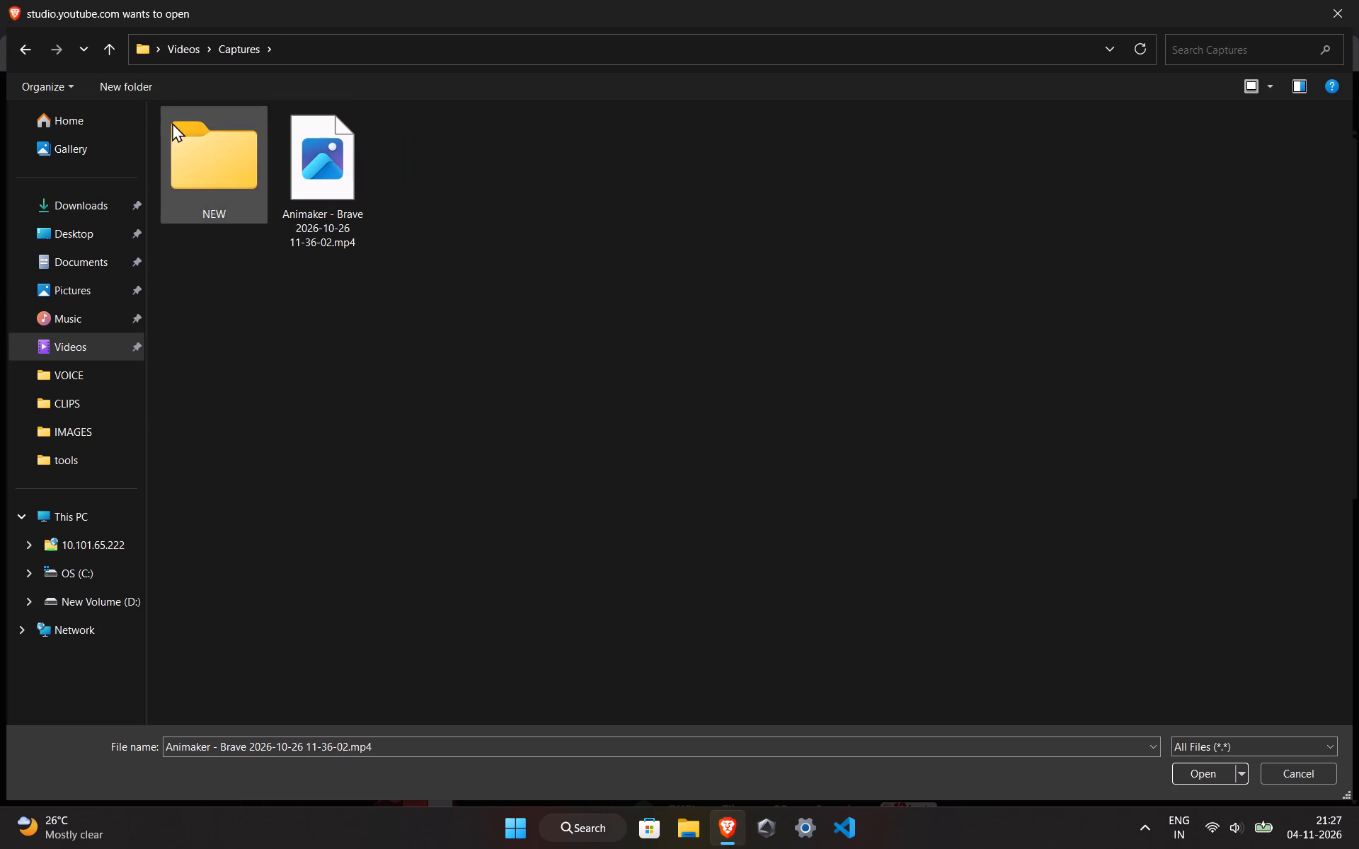
click(1358, 1)
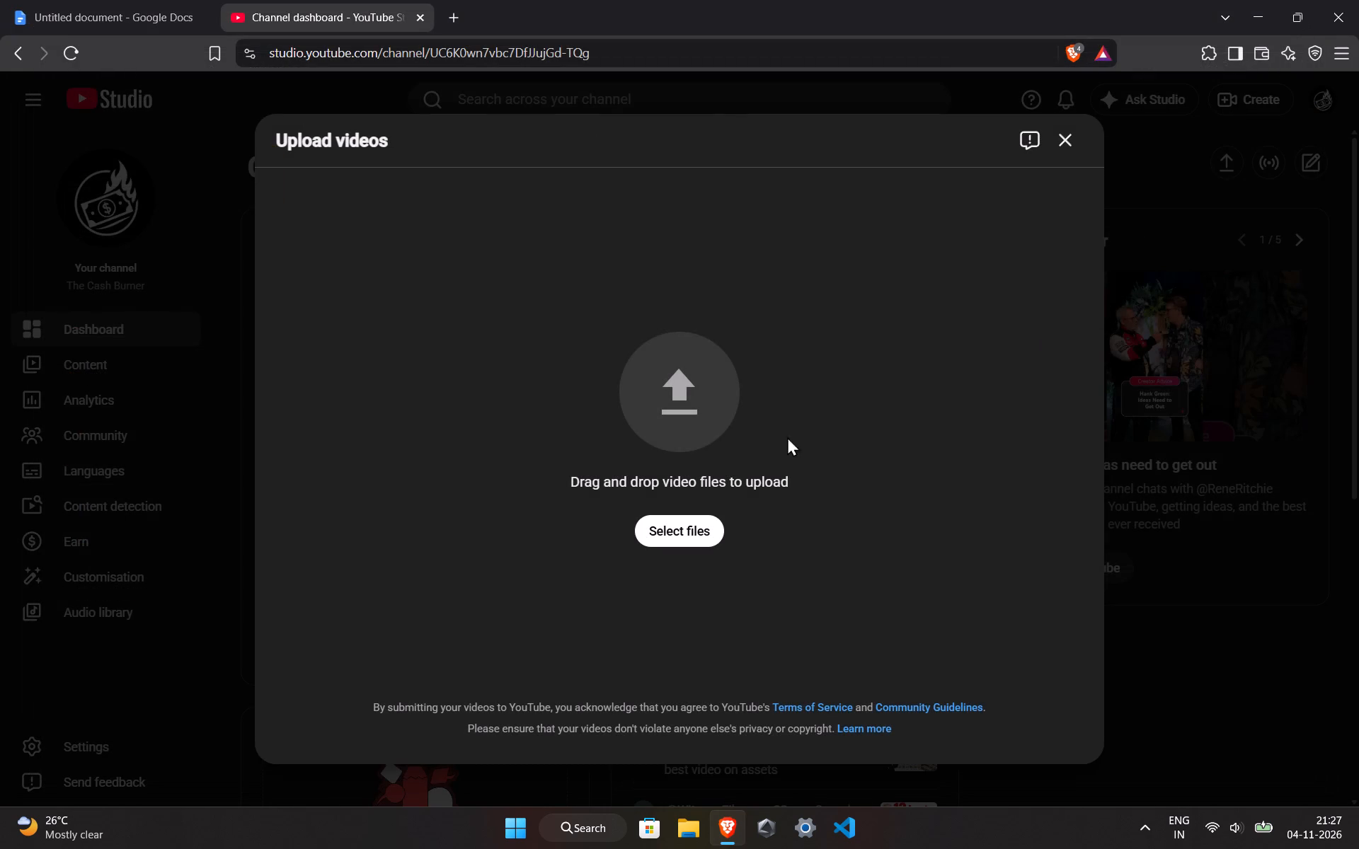
Search the Videos and Captures folders in File Explorer for the exported video, briefly previewing the Animaker recording.
click(699, 808)
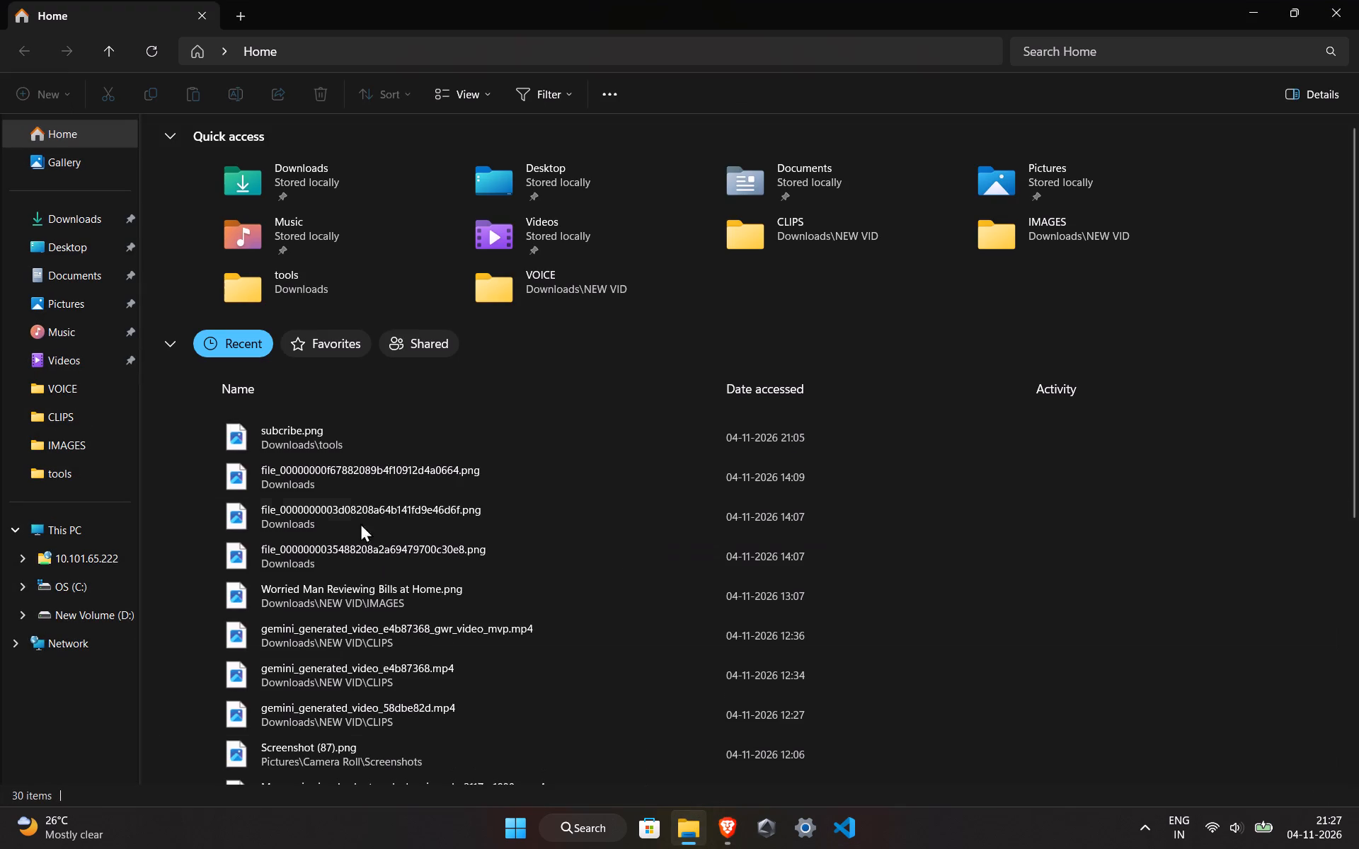
double_click(144, 67)
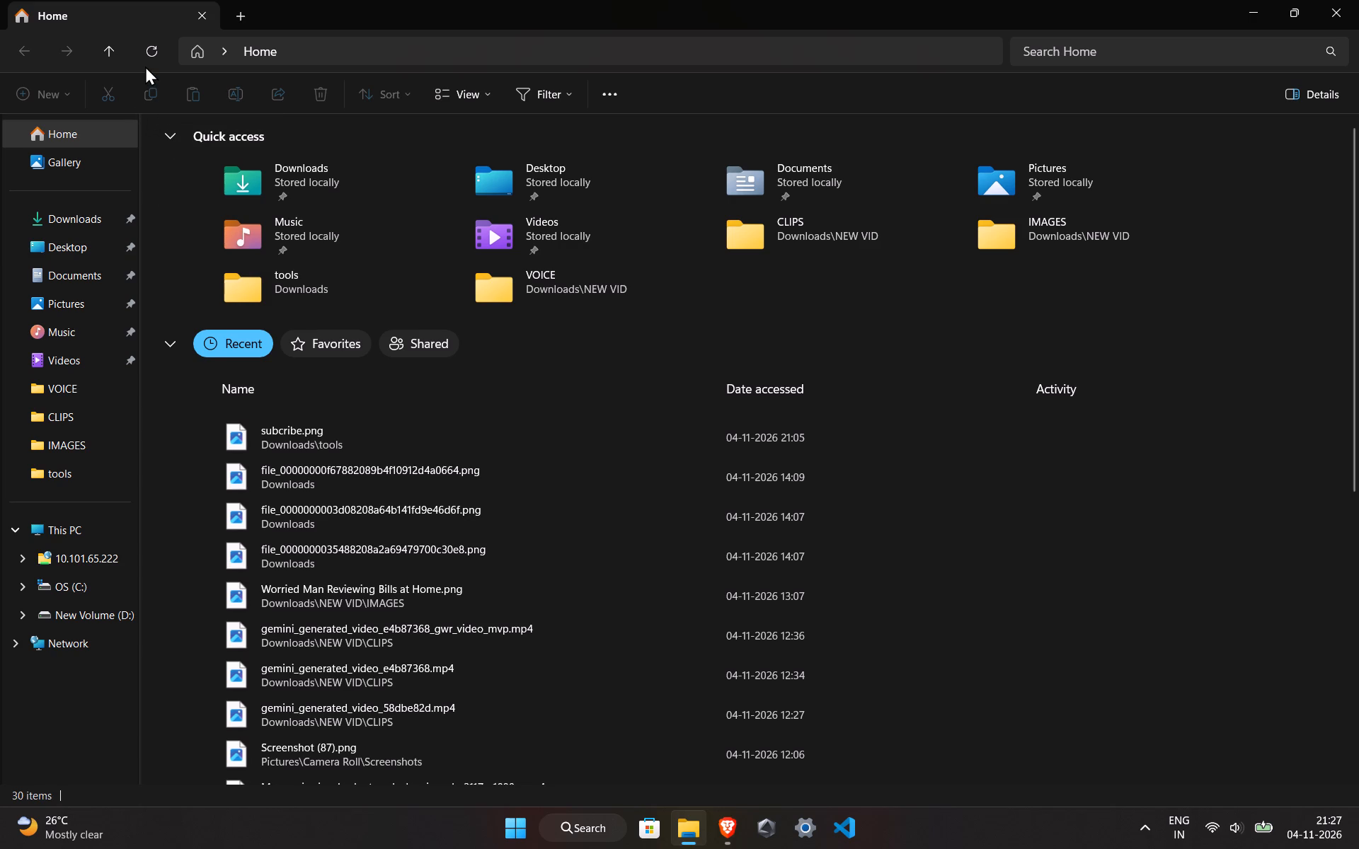
click(145, 62)
double_click(53, 350)
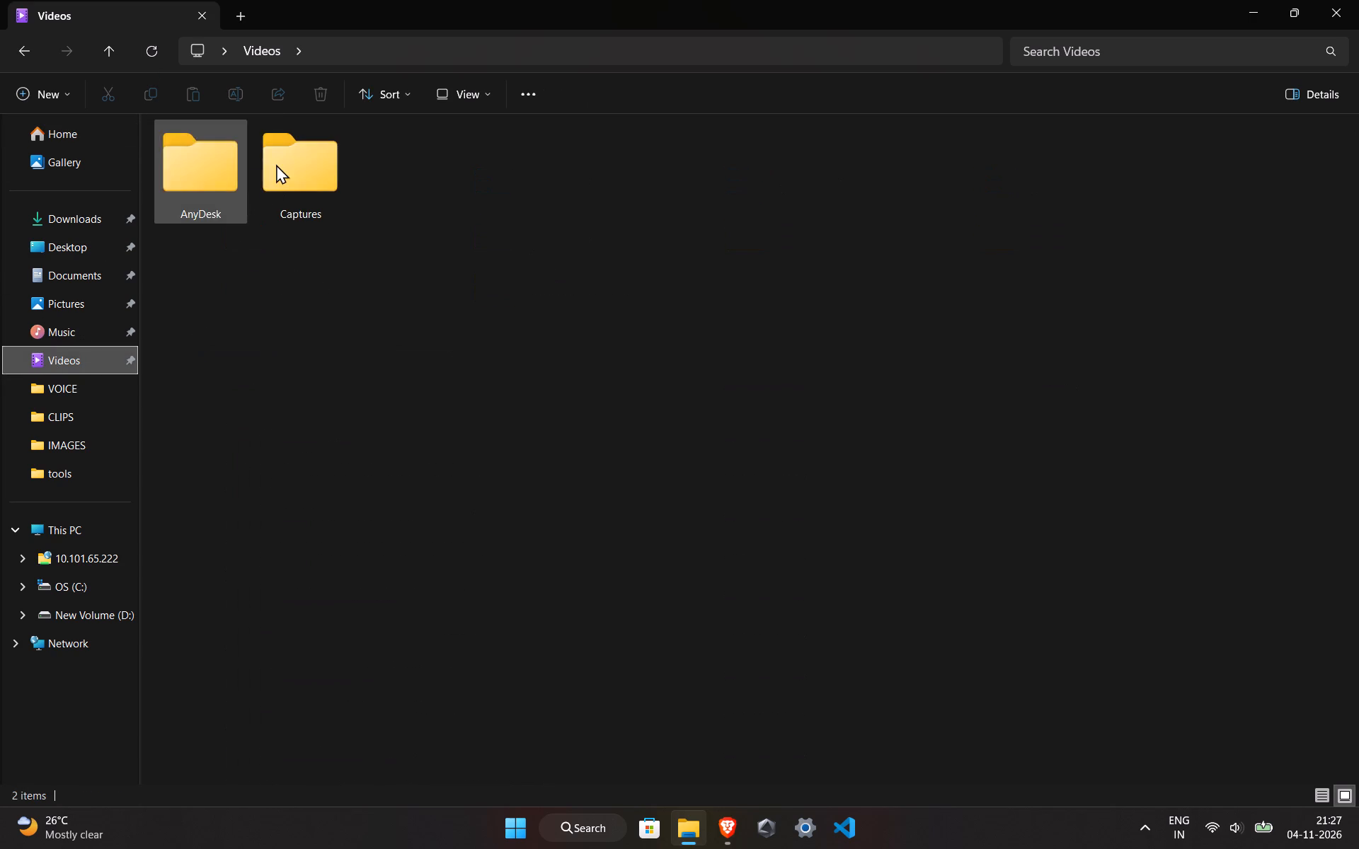
double_click(276, 164)
double_click(272, 166)
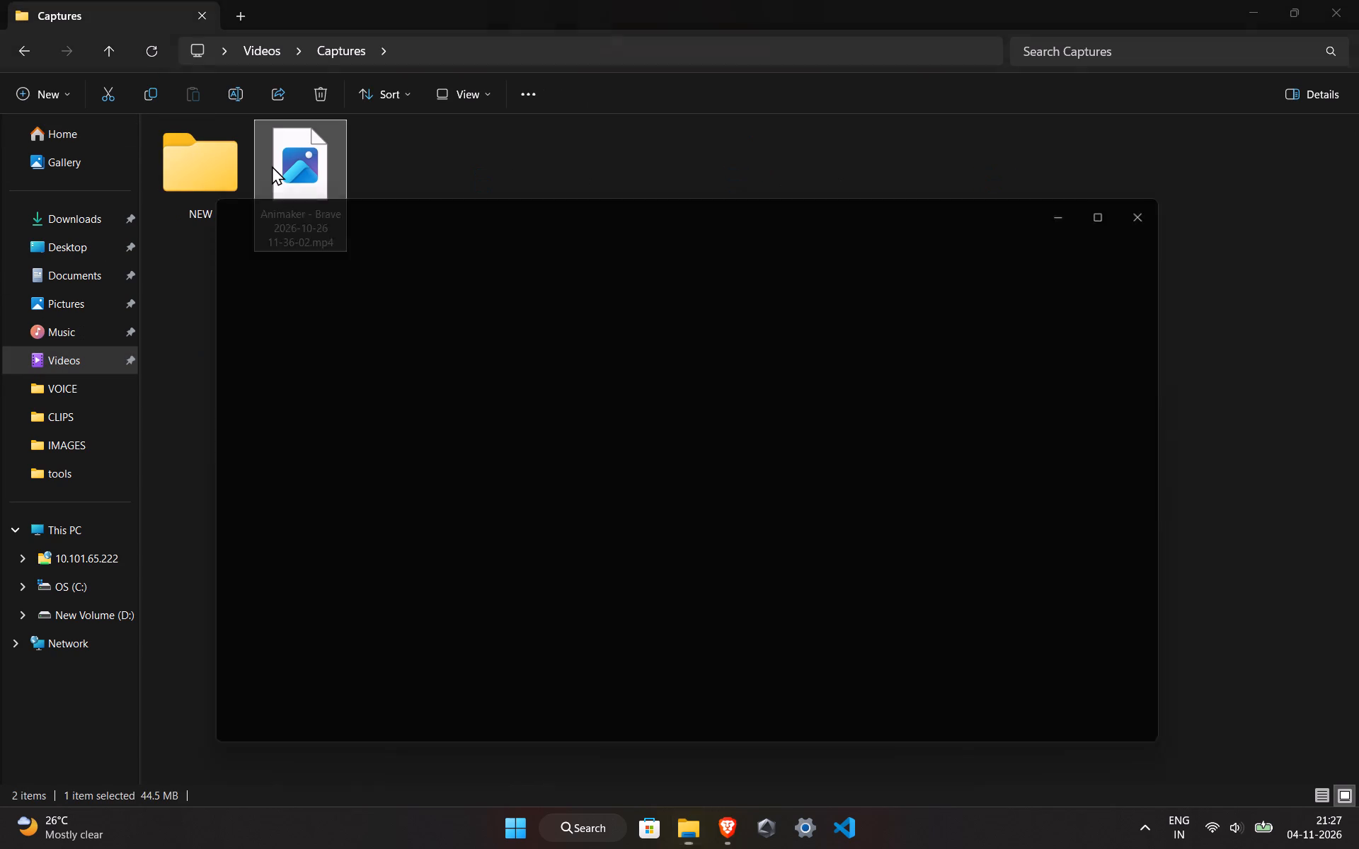
click(1184, 204)
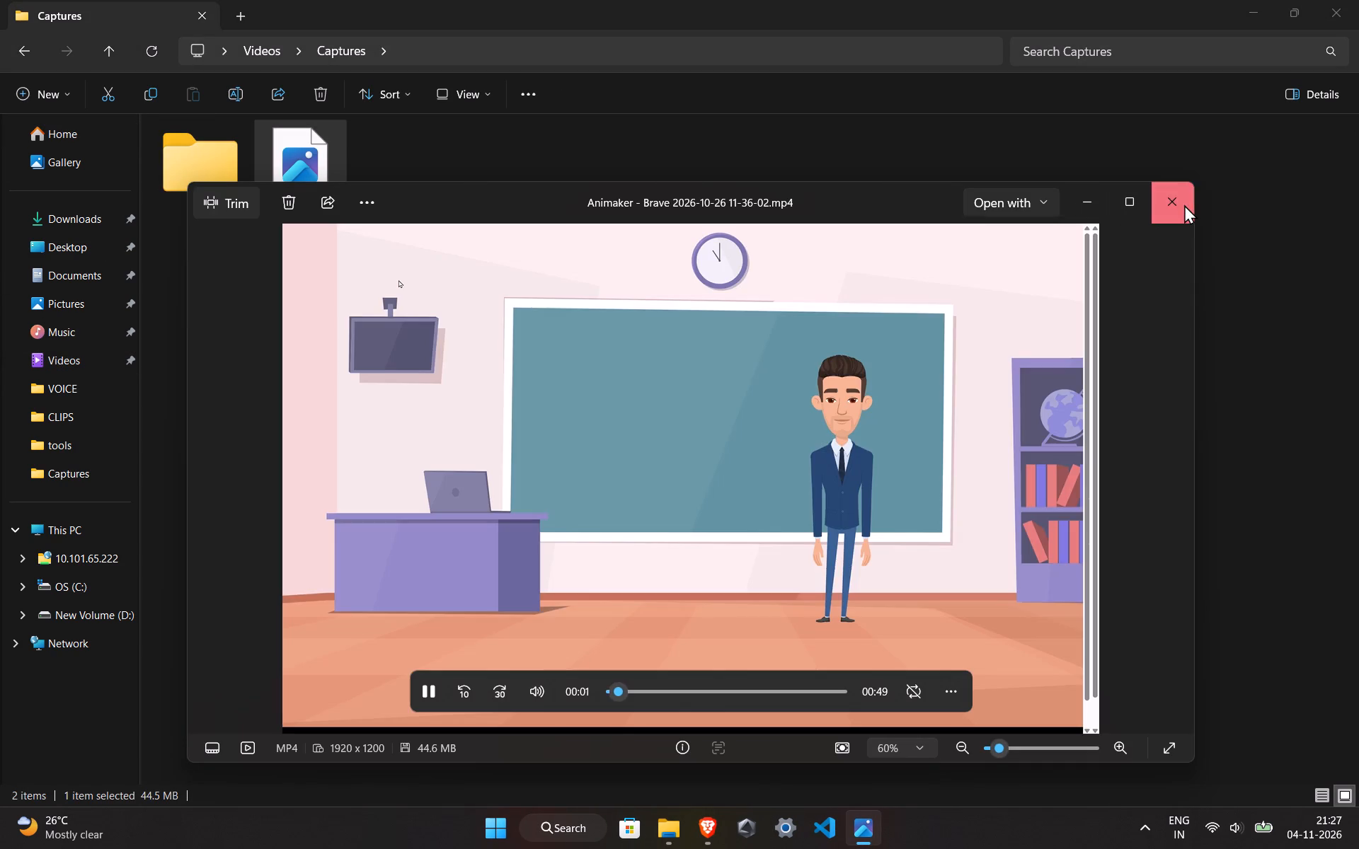
click(70, 342)
click(89, 356)
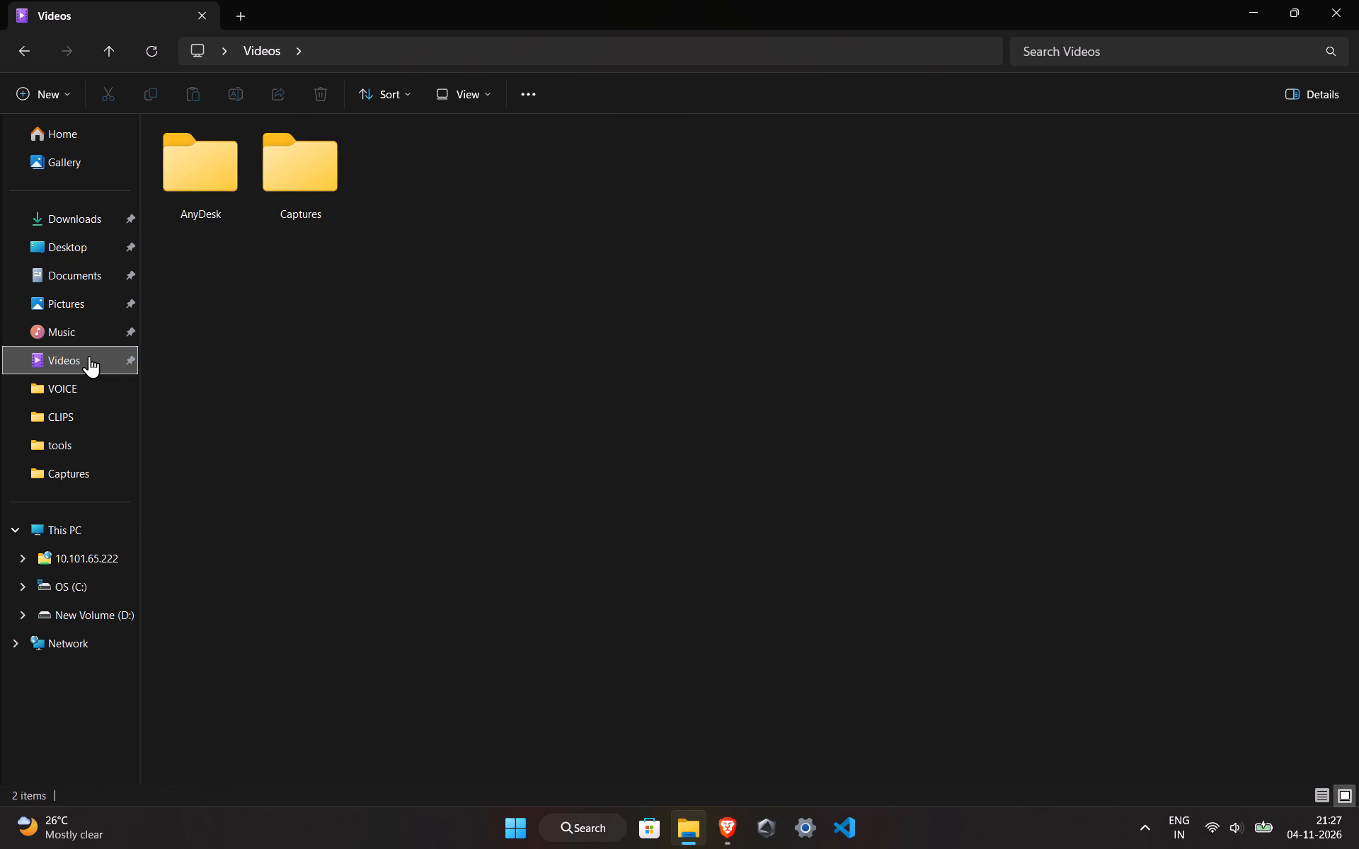
double_click(287, 167)
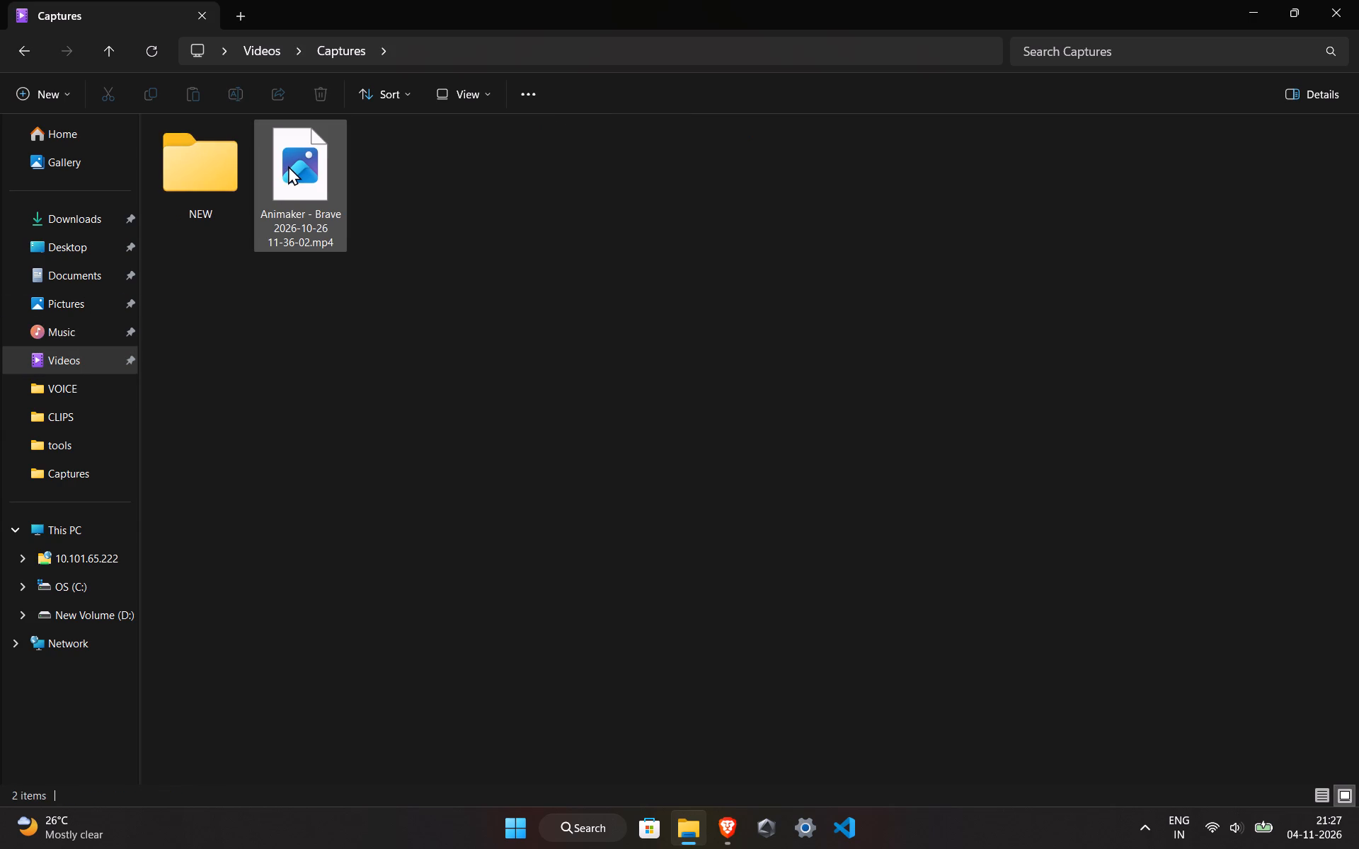
Check the CLIPS, tools, Captures, This PC, Downloads and NEW VID locations for the exported video, closing File Explorer at the end.
click(36, 392)
click(60, 407)
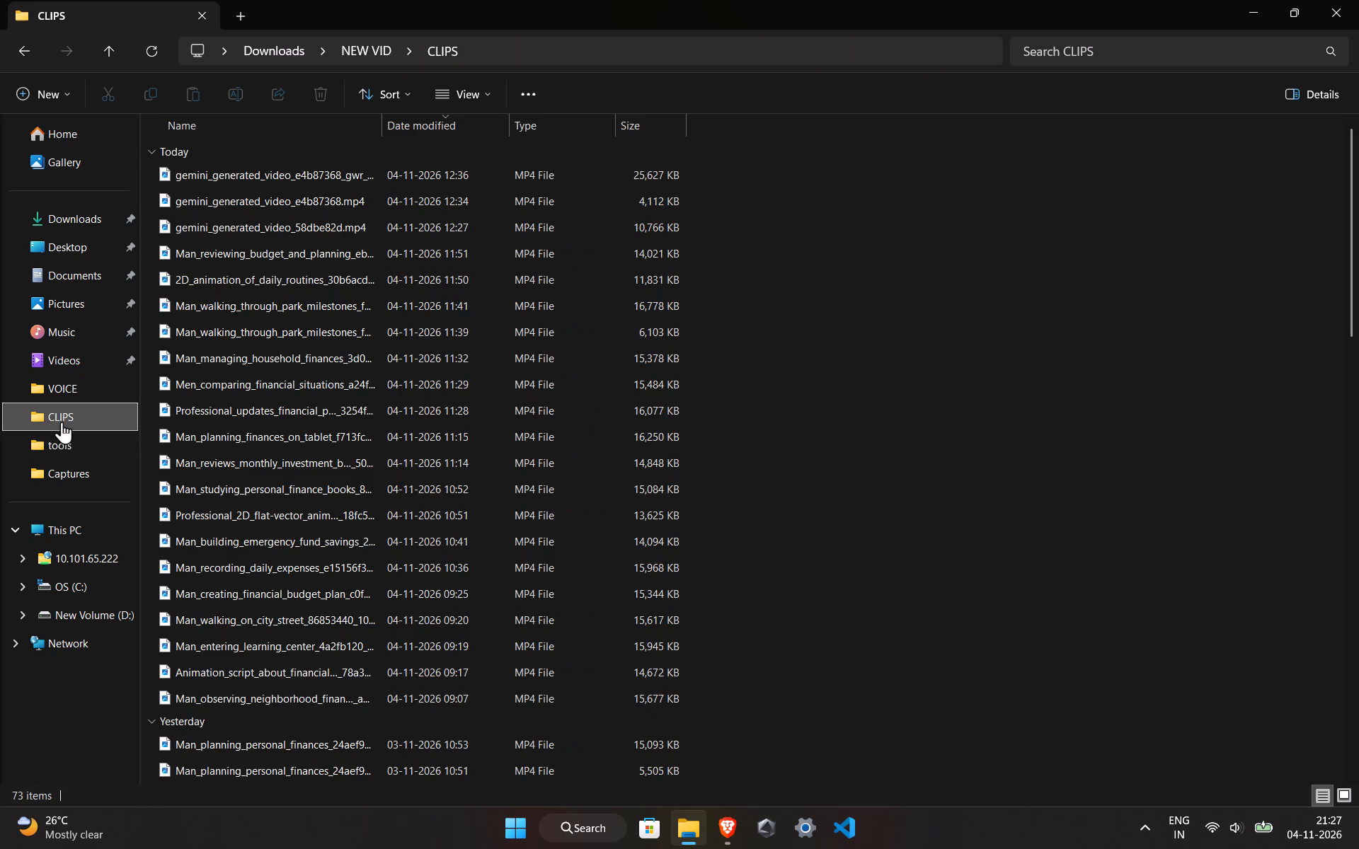
click(68, 432)
click(71, 451)
click(72, 480)
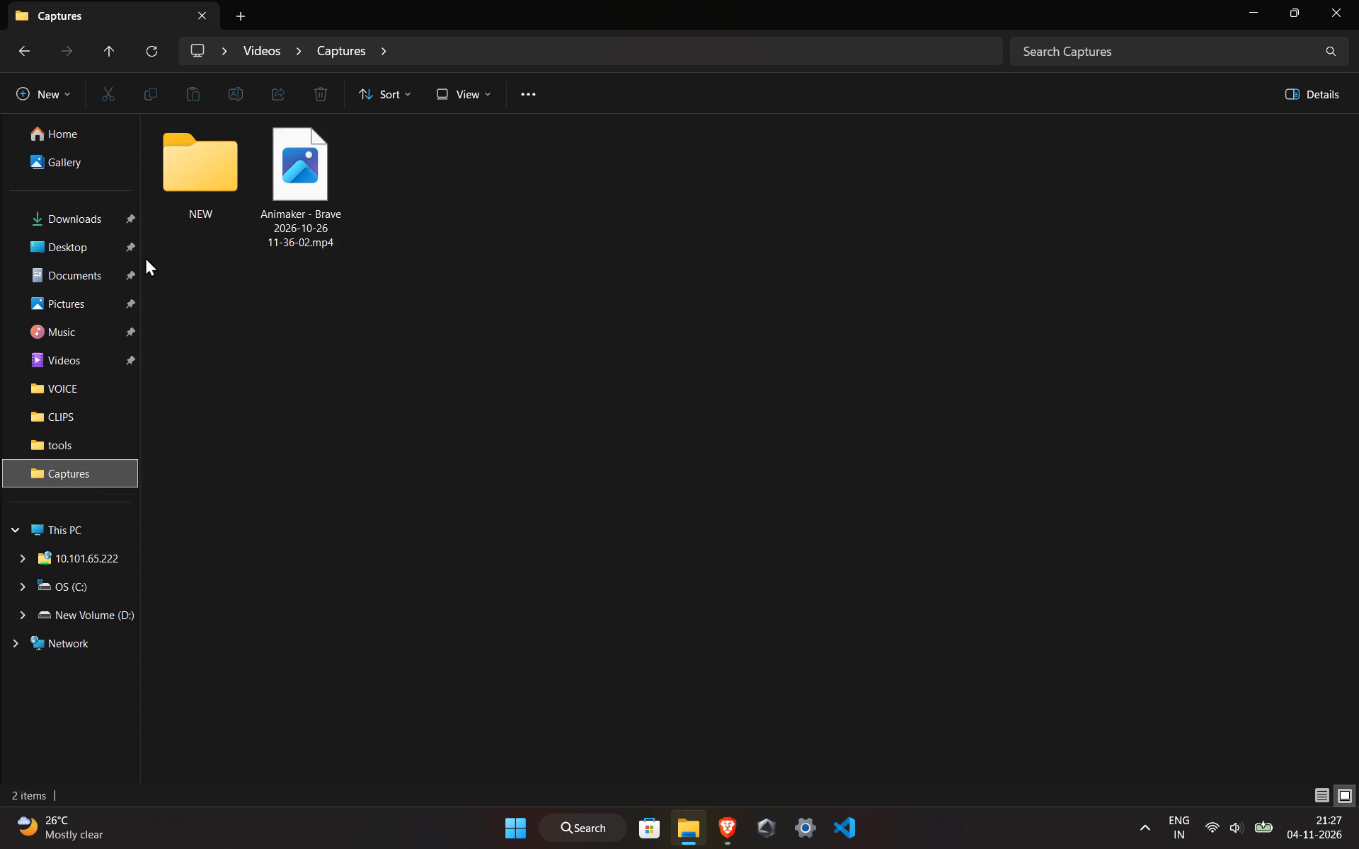
double_click(84, 527)
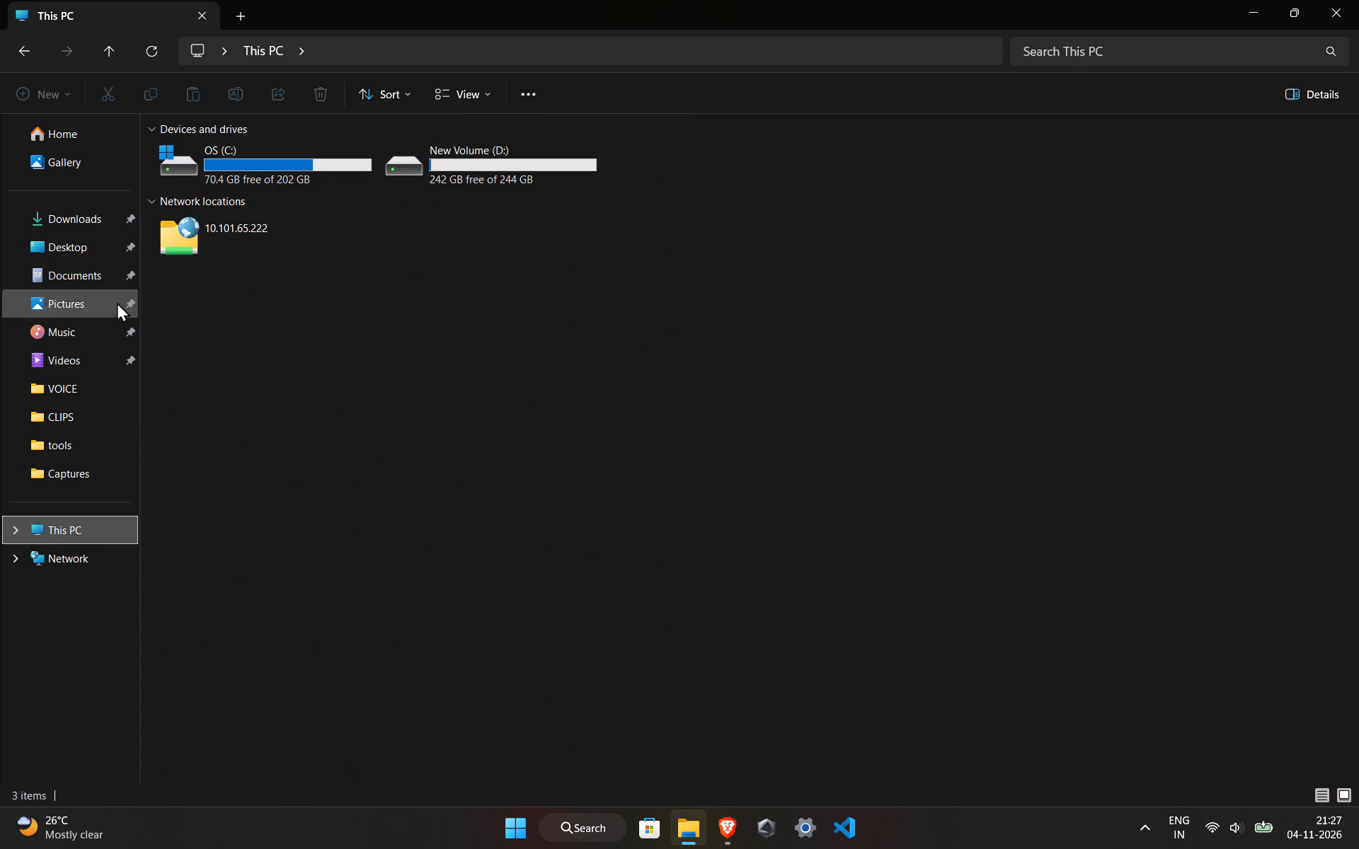
click(75, 235)
double_click(76, 221)
scroll(208, 212, up, 1)
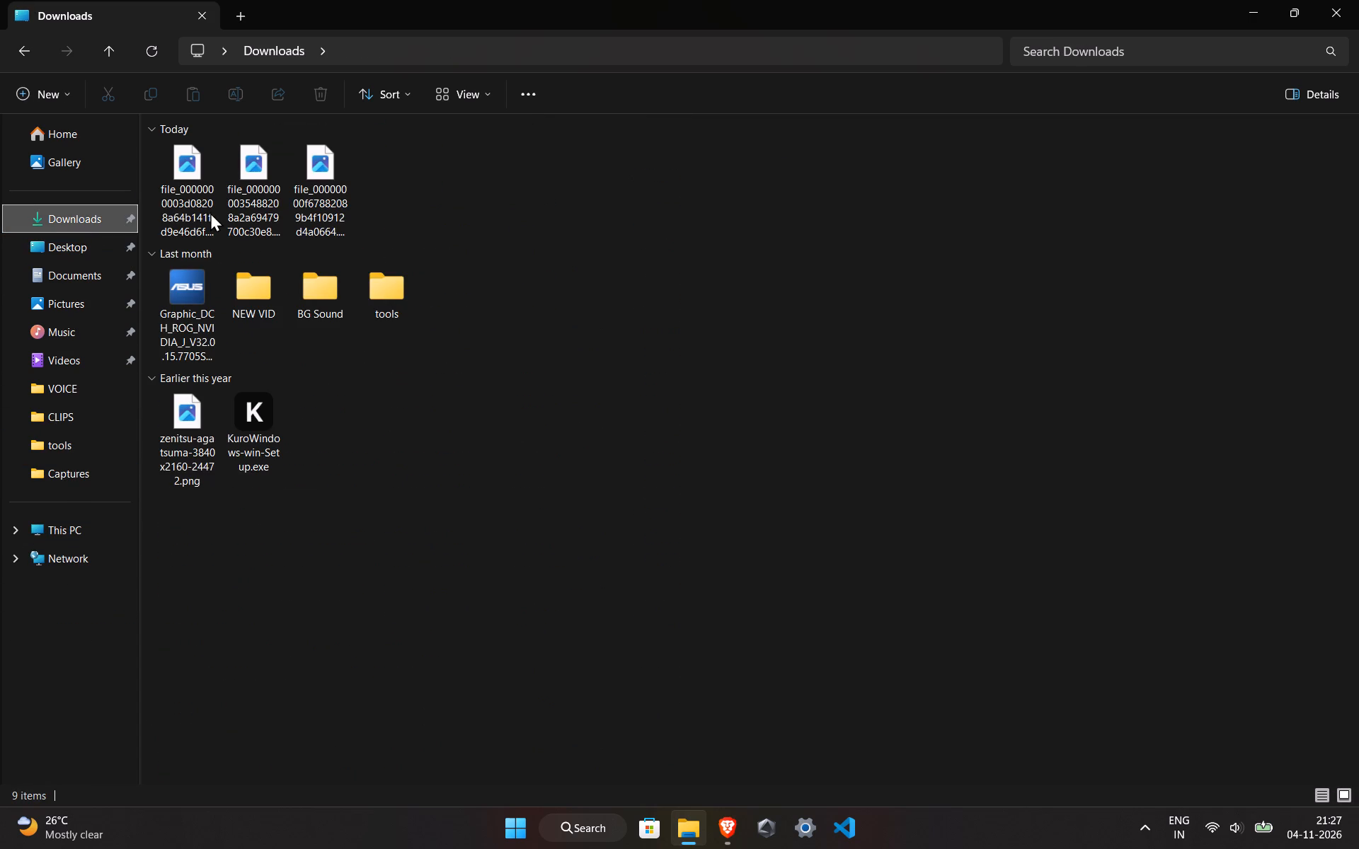
double_click(239, 280)
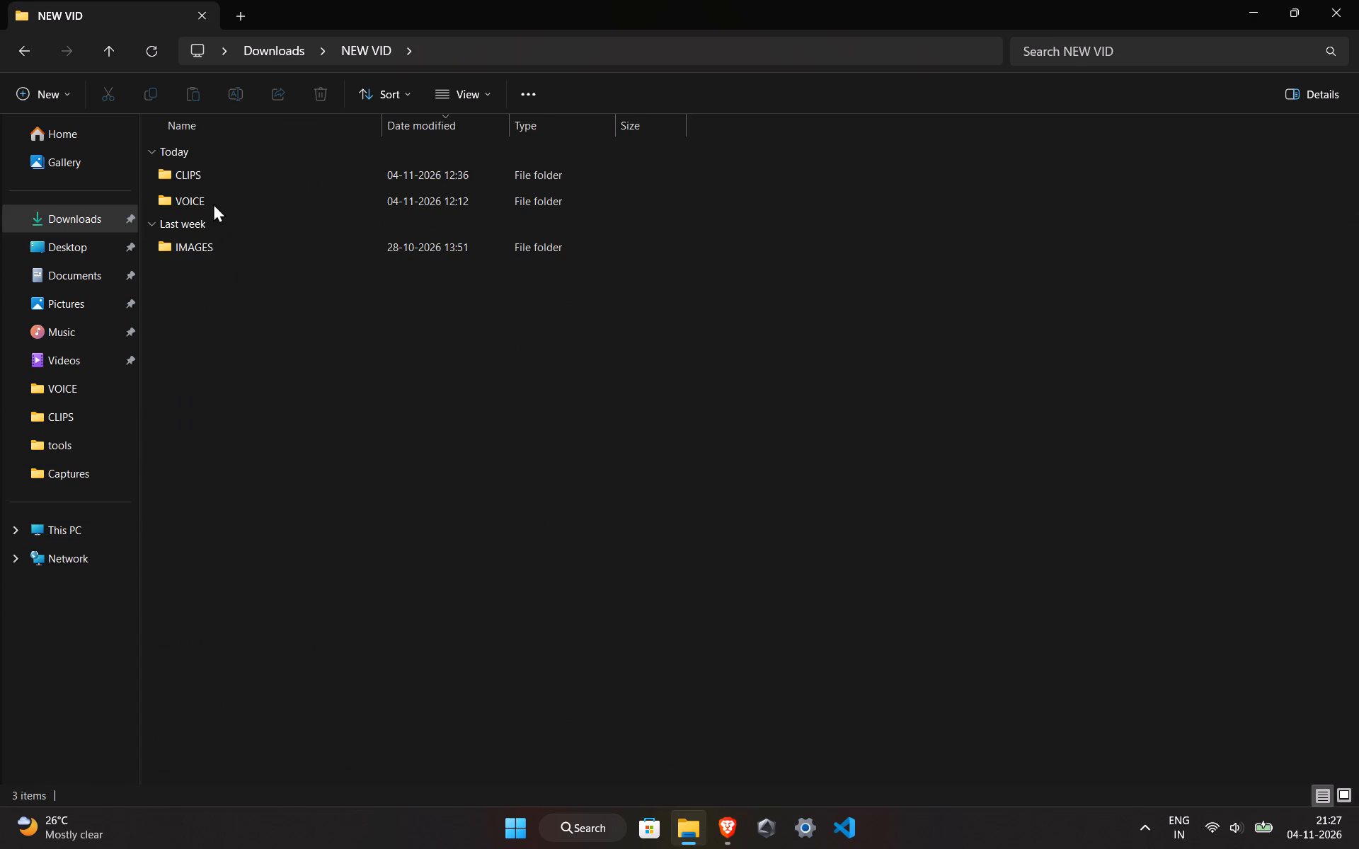
double_click(214, 176)
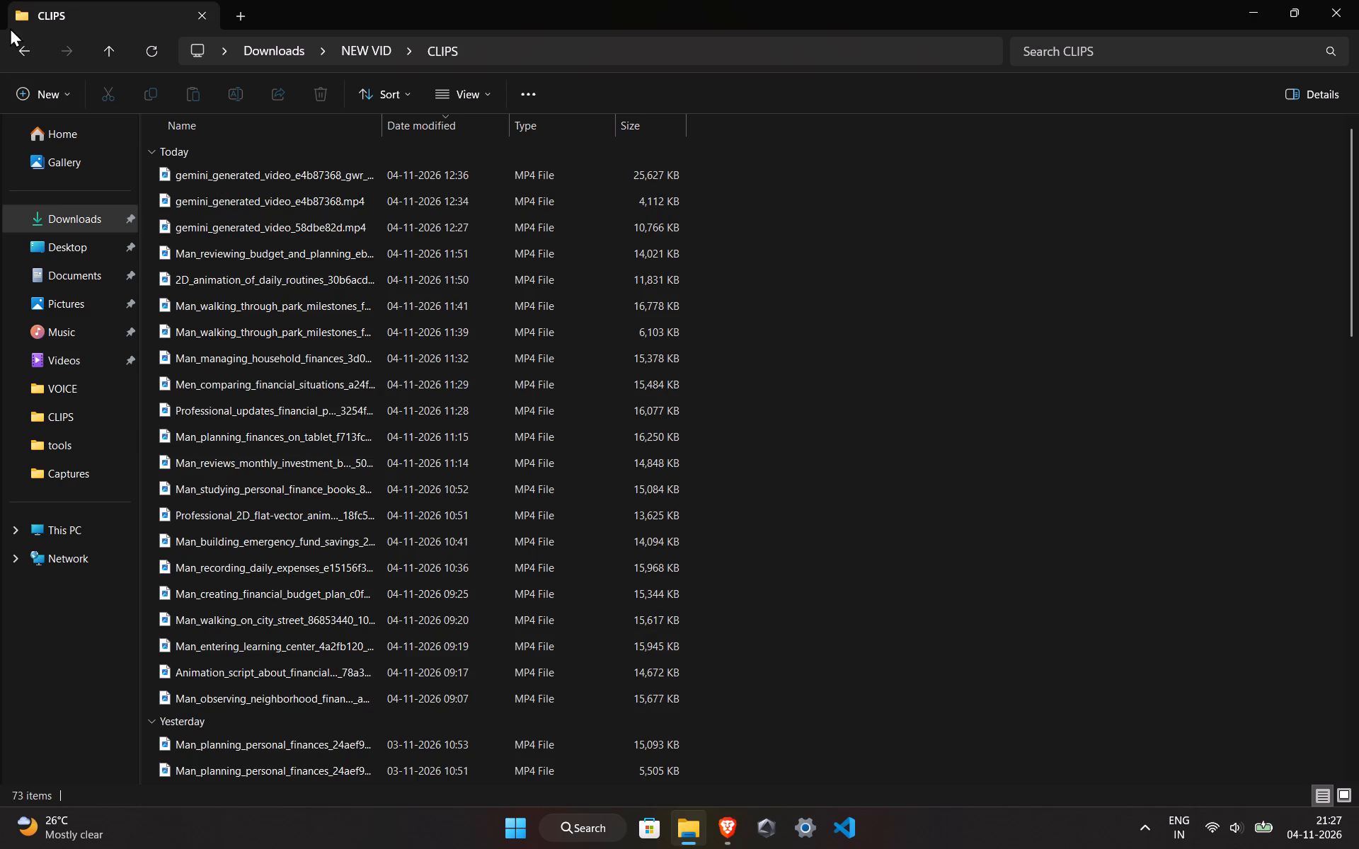
click(10, 53)
click(17, 53)
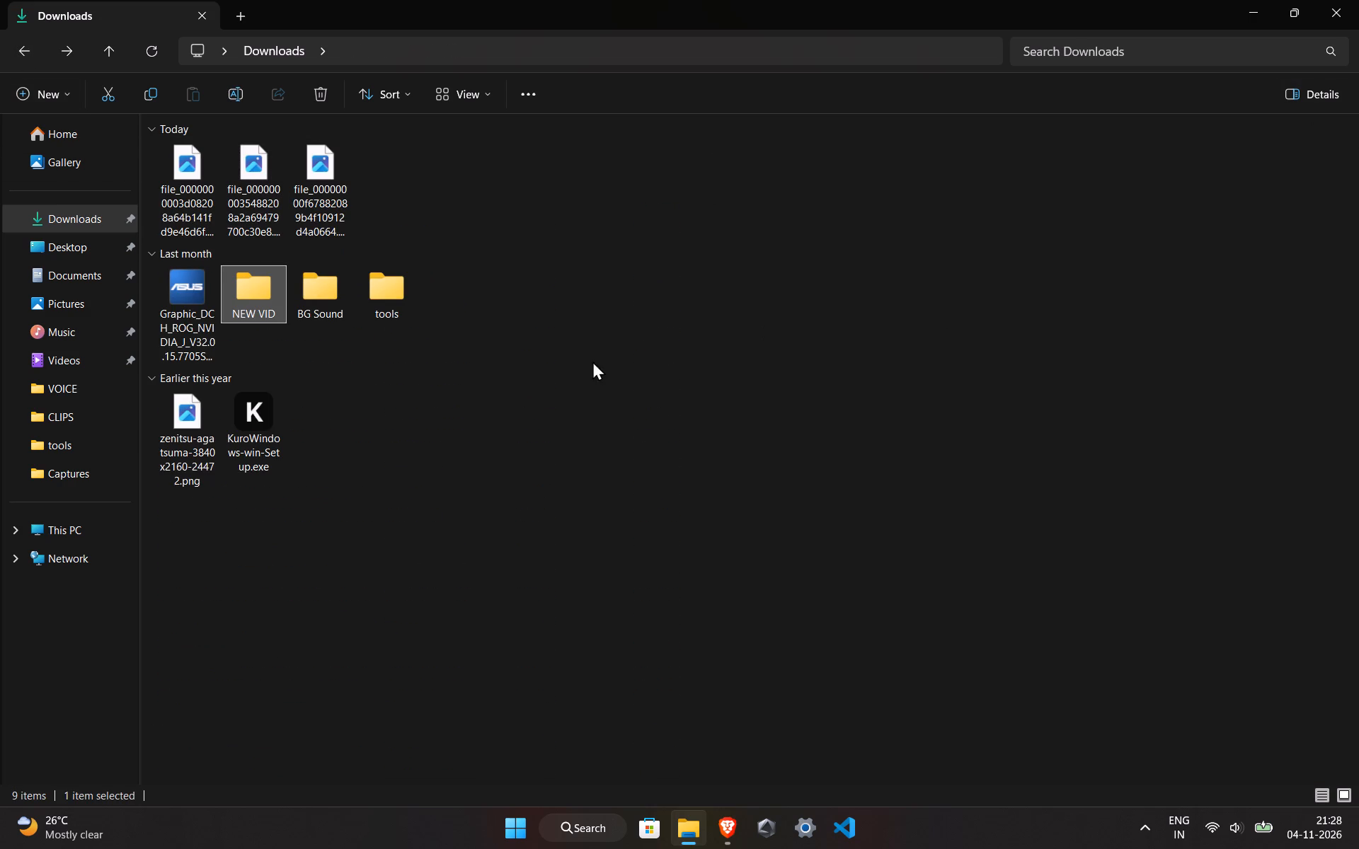
click(1358, 0)
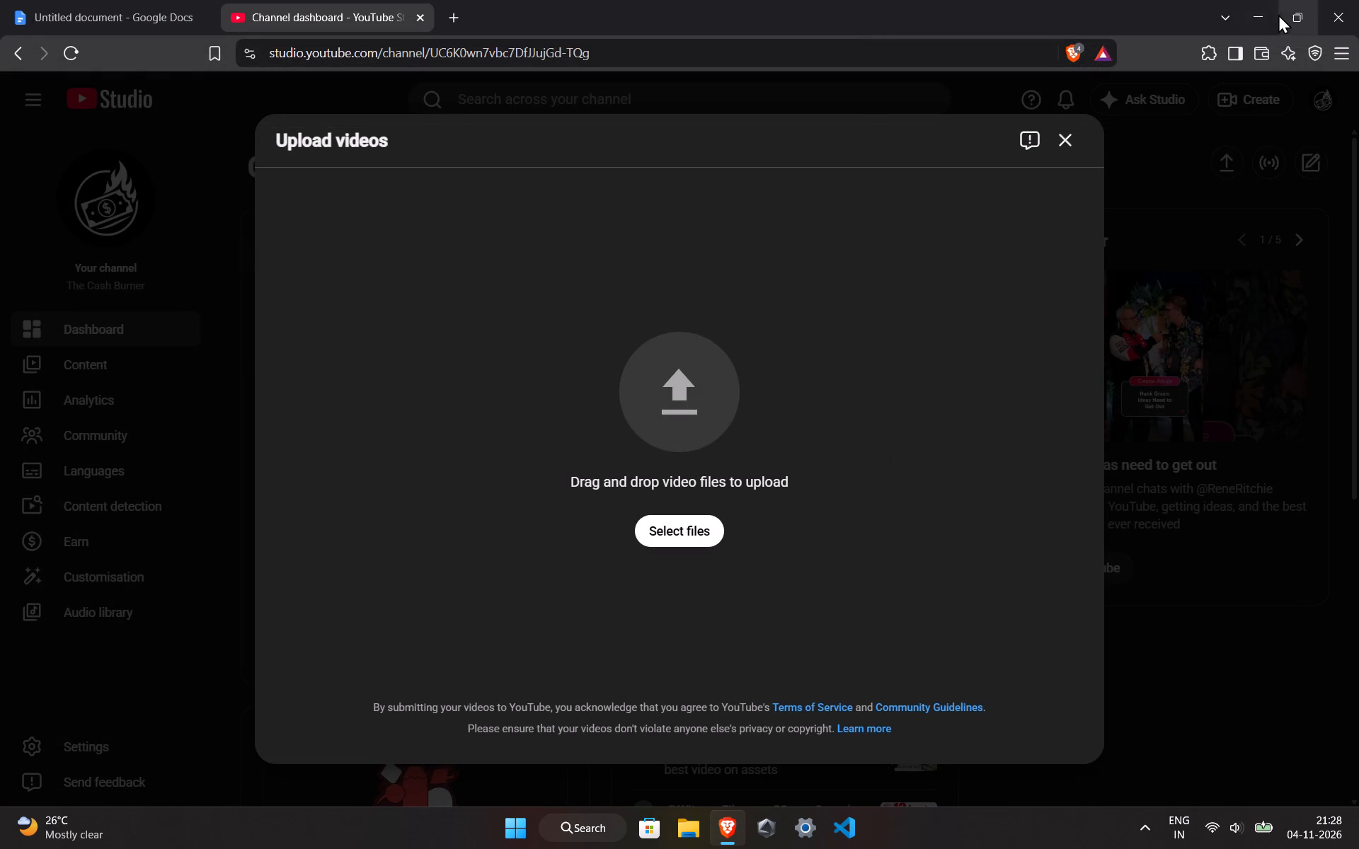
Minimize the browser and relaunch CapCut from the desktop.
click(1275, 14)
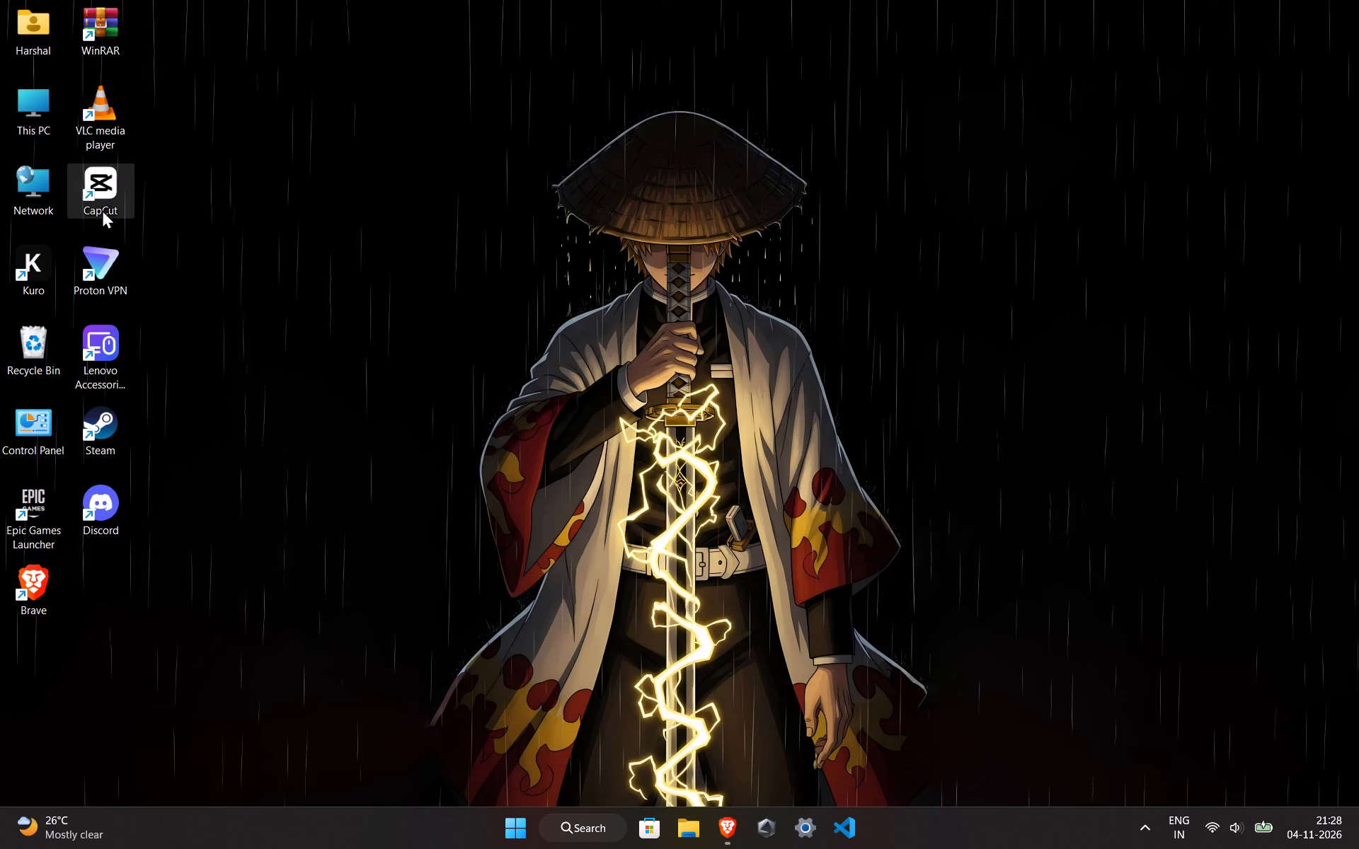
click(100, 201)
click(100, 201)
Open Proton VPN and connect to the fastest free server.
double_click(112, 252)
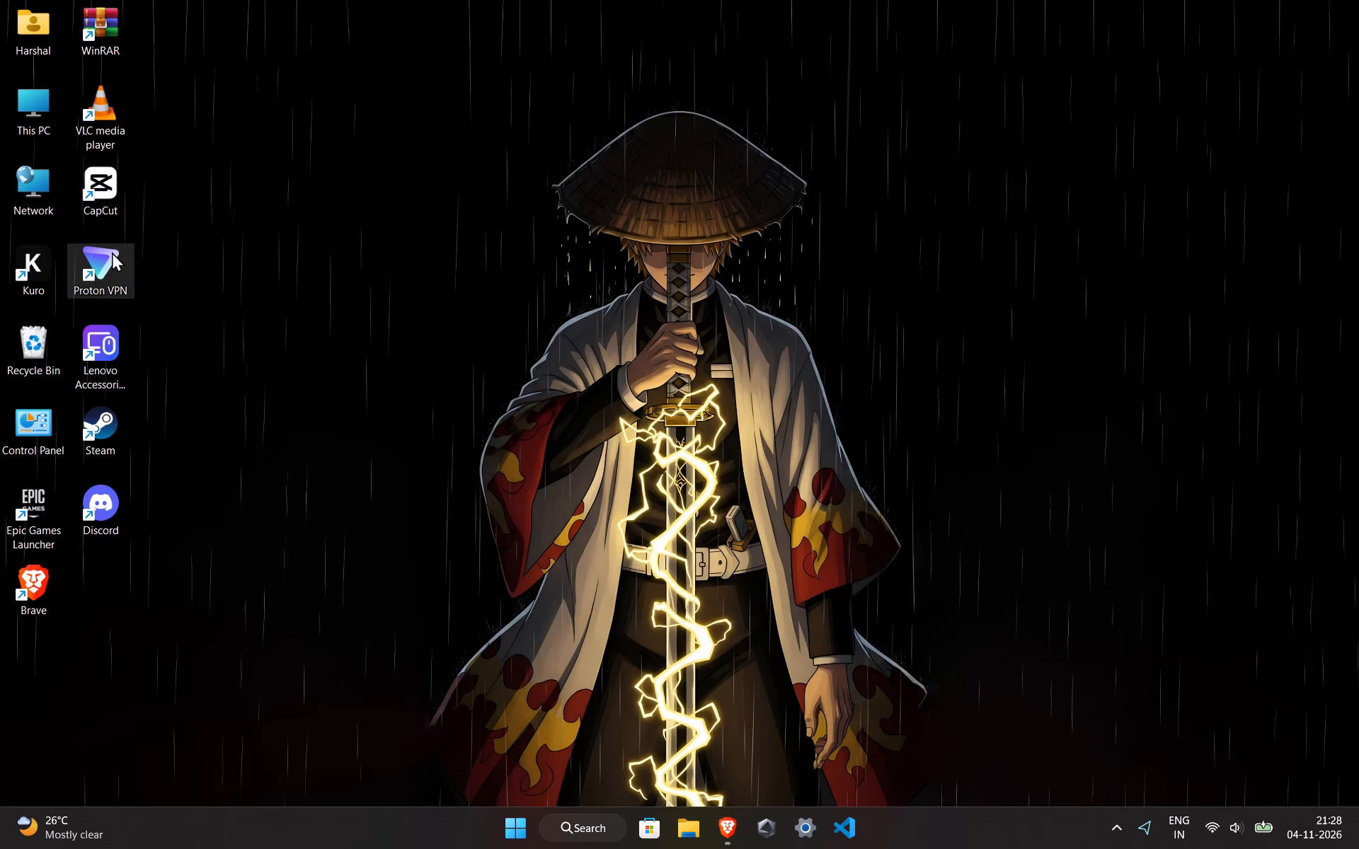
click(700, 137)
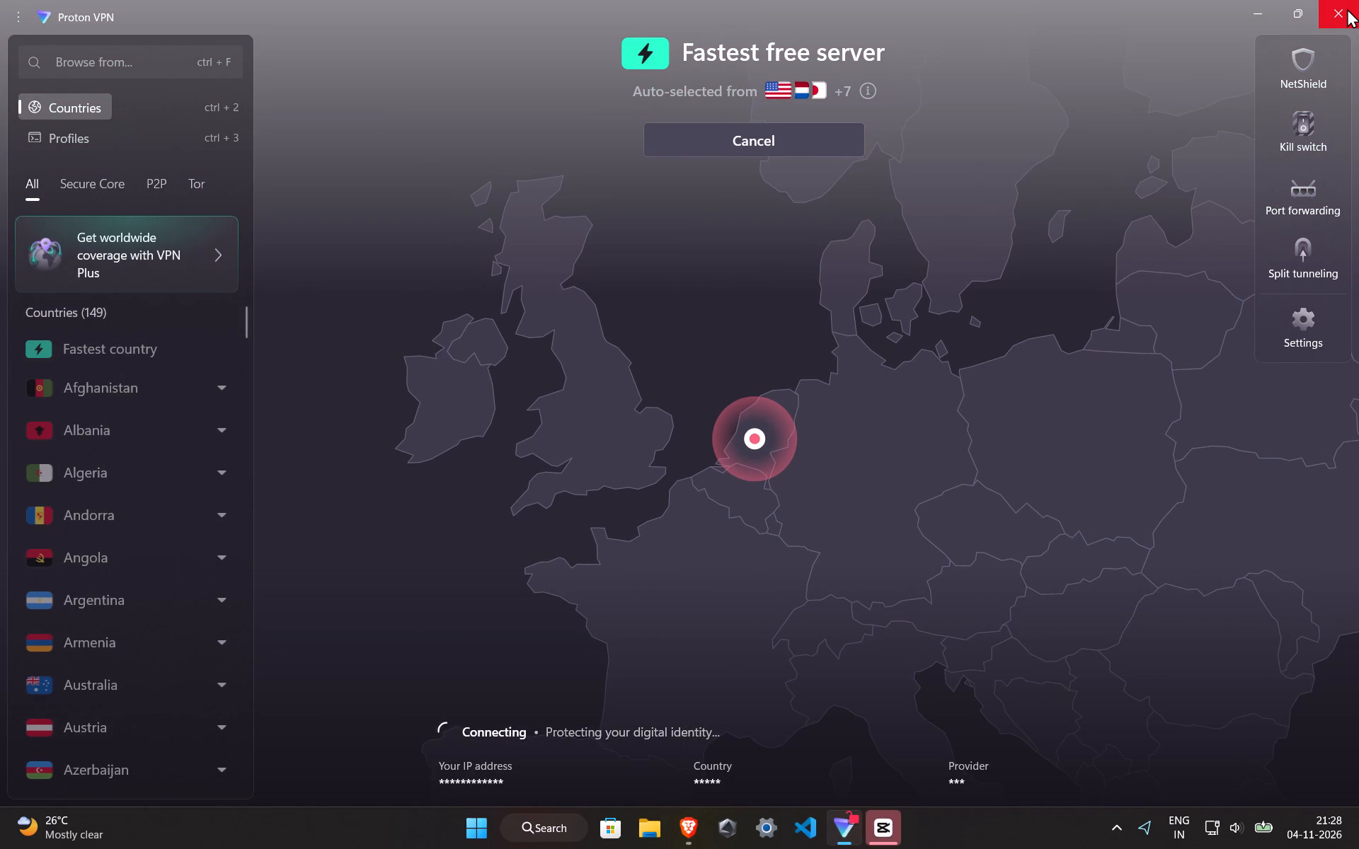
Look for the exported video among File Explorer's recent and favorite files, briefly previewing the Animaker recording.
double_click(659, 830)
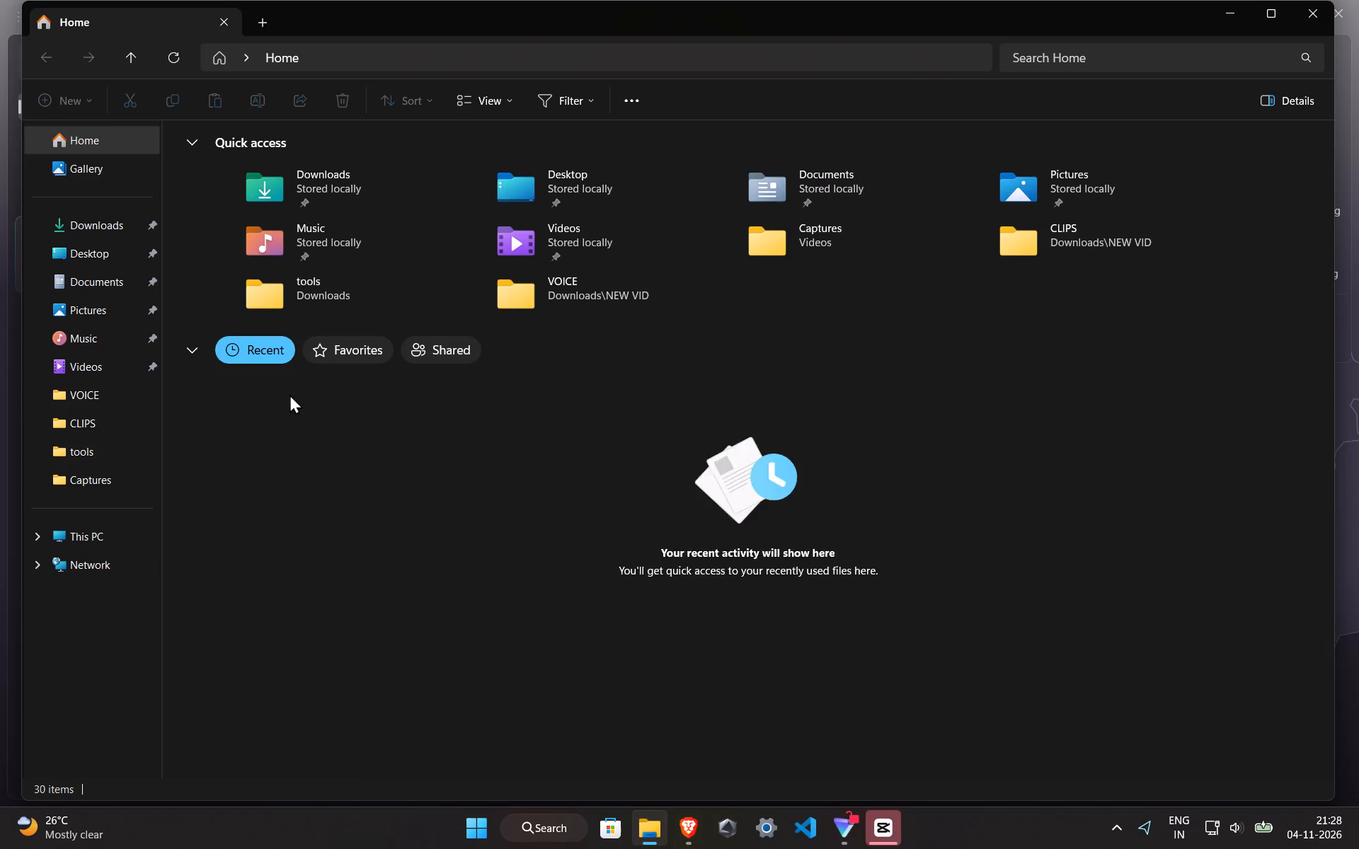
triple_click(178, 63)
click(178, 62)
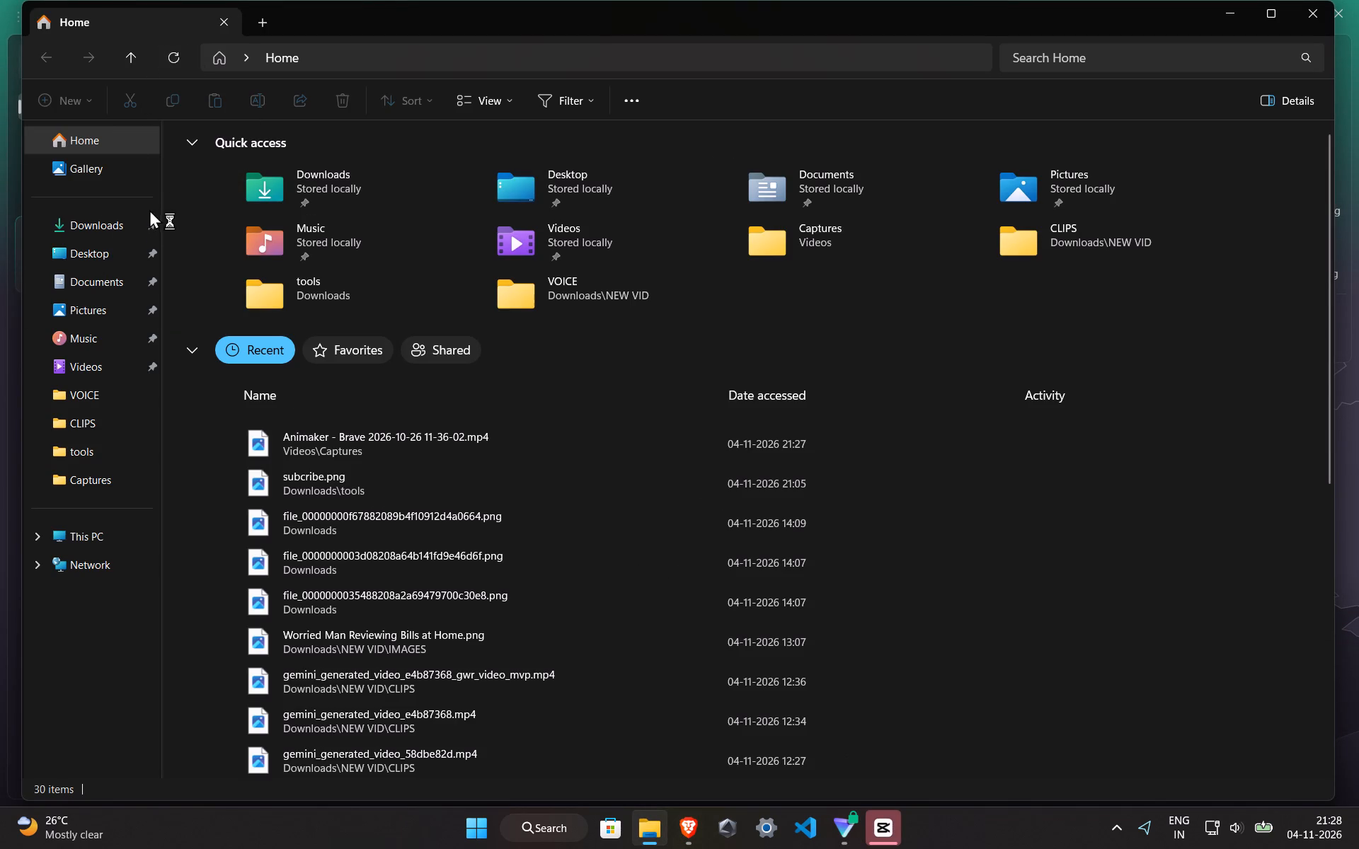
click(98, 162)
double_click(98, 147)
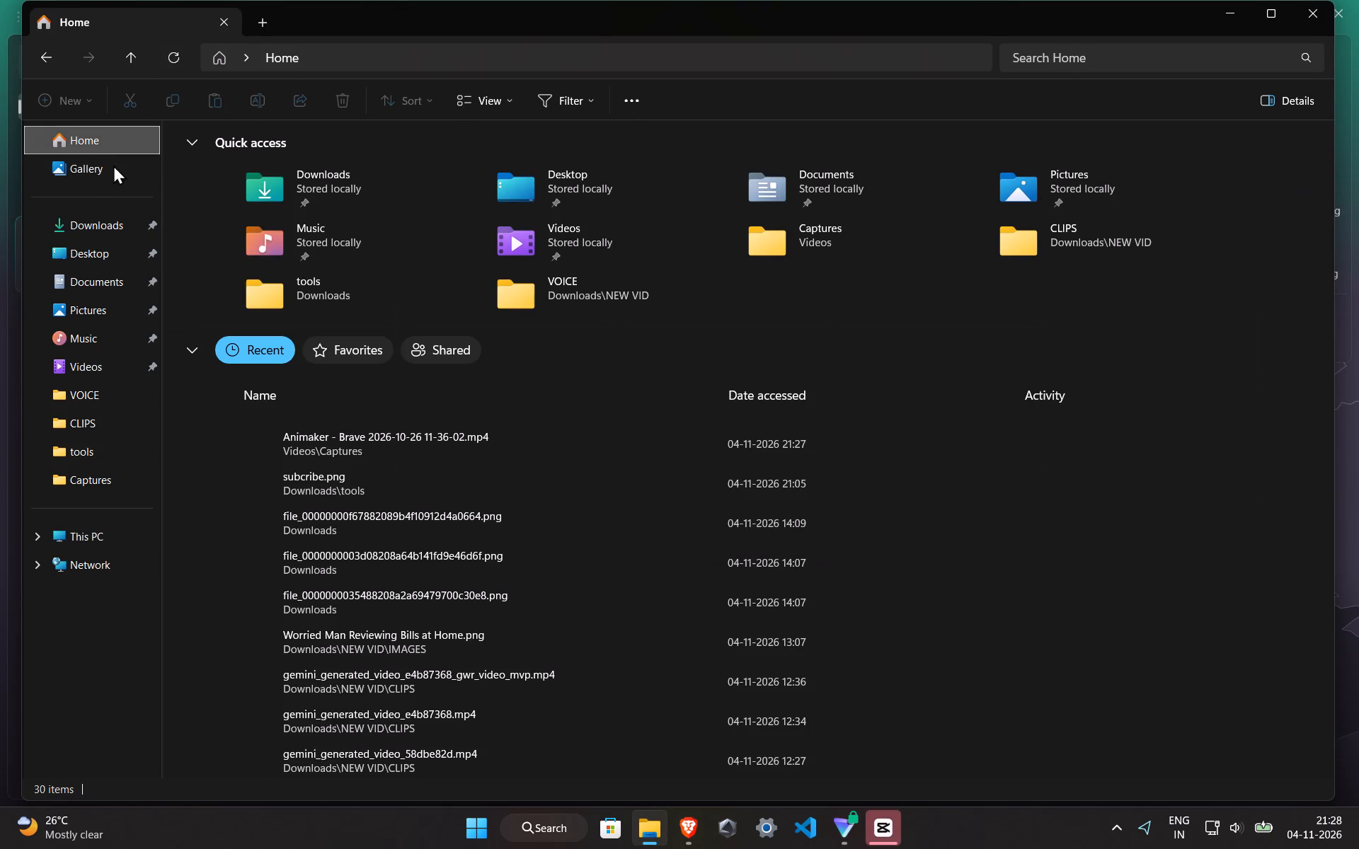
scroll(410, 451, up, 2)
double_click(417, 450)
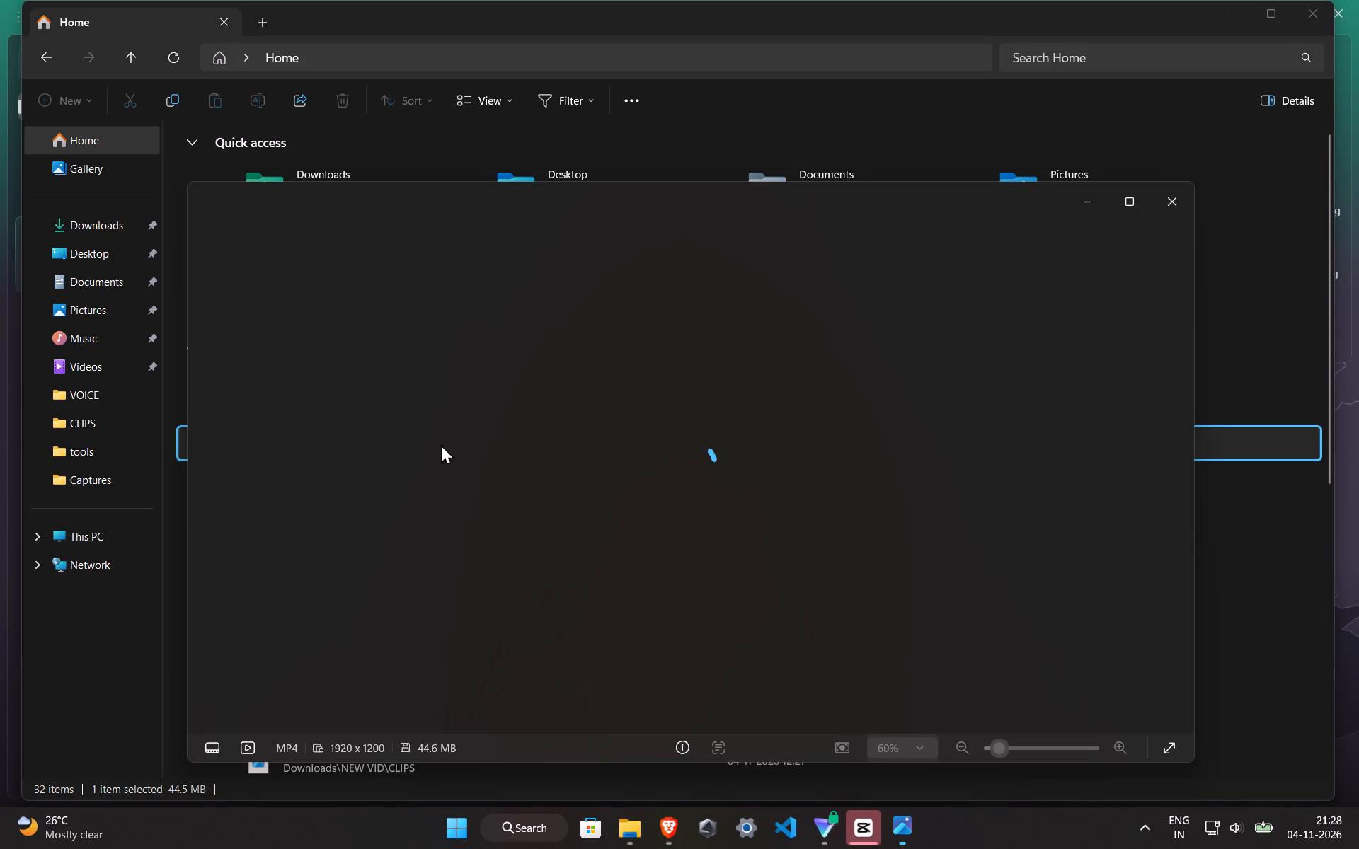
click(1160, 202)
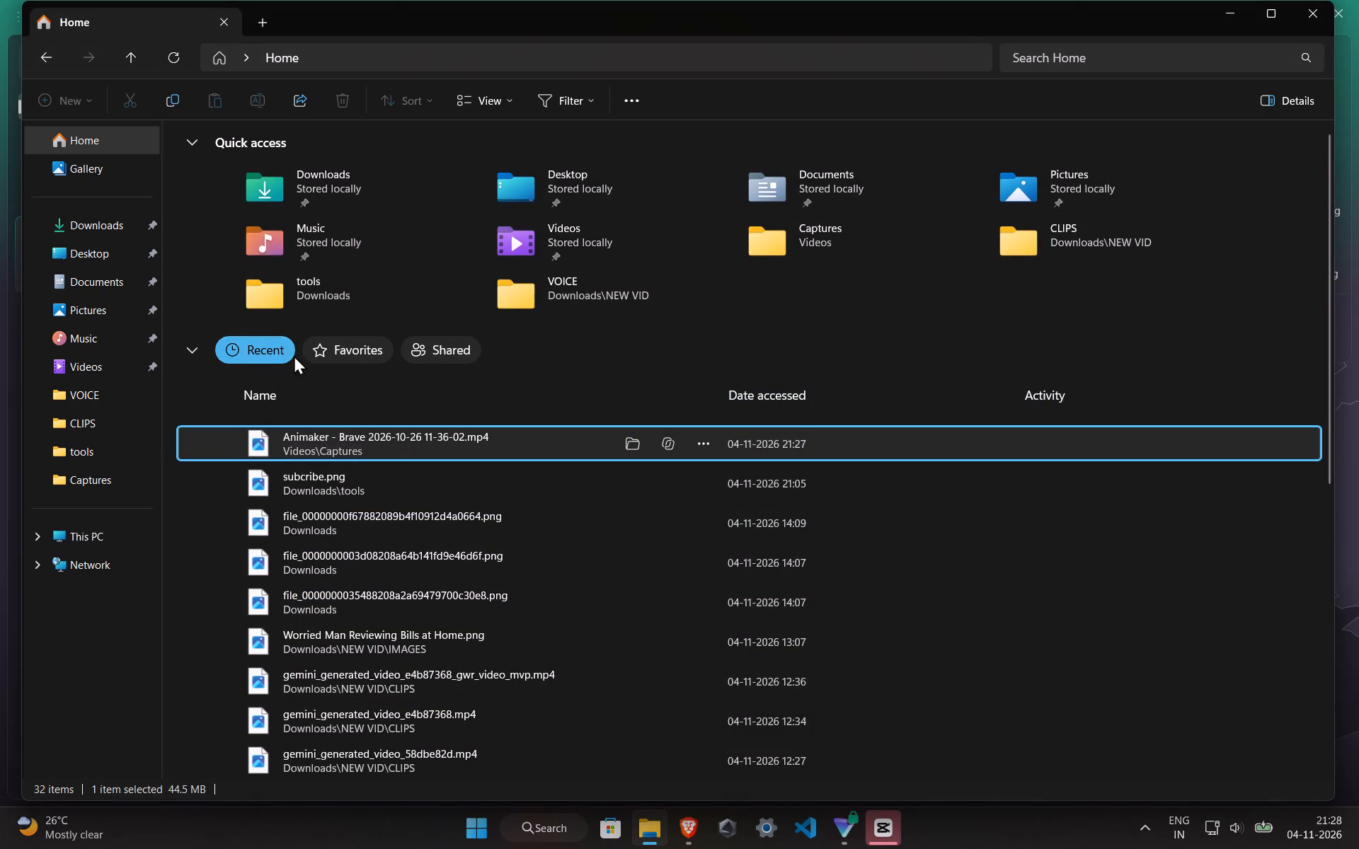
click(333, 353)
click(239, 345)
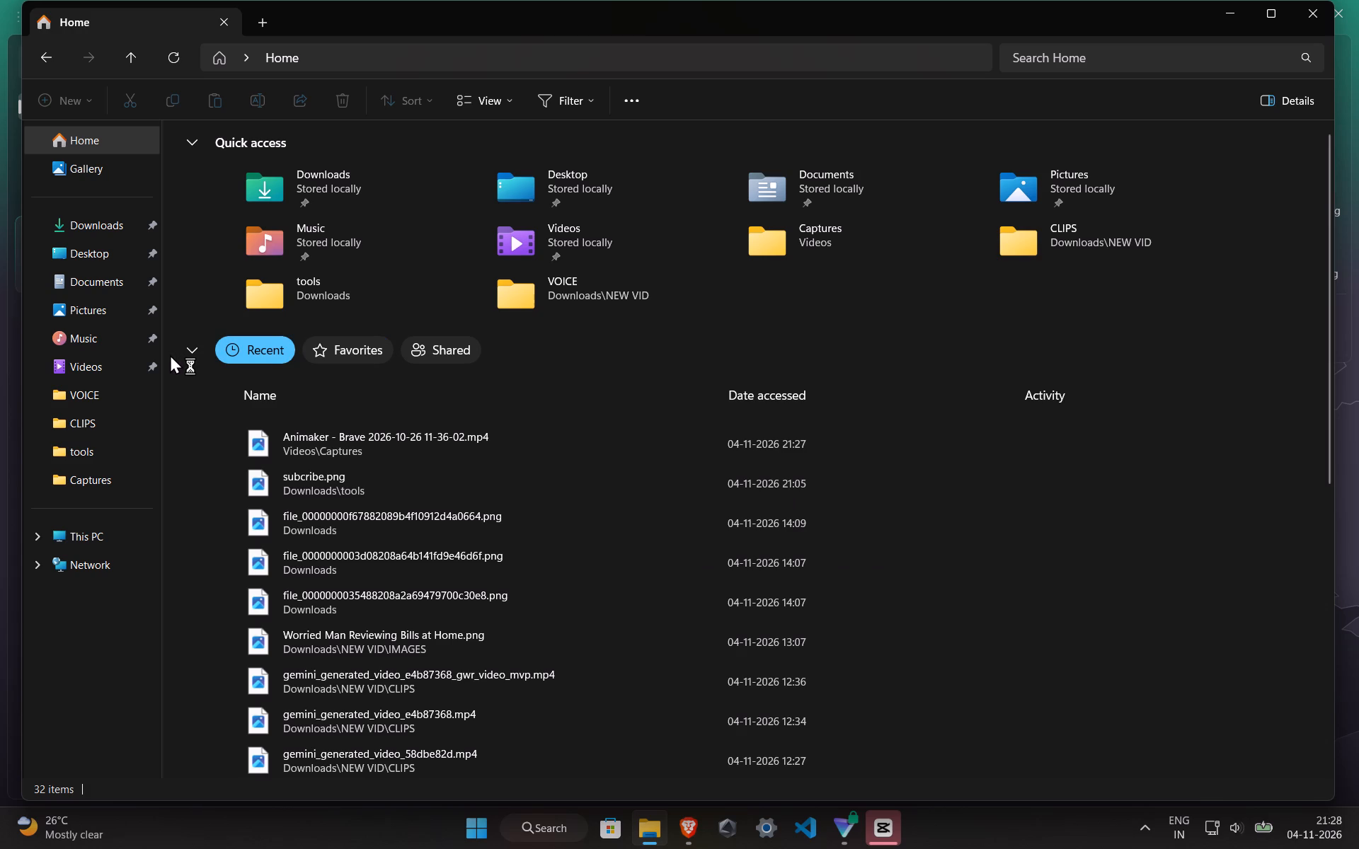
Check Downloads, Desktop, Documents, Pictures, Music, Videos, Captures and tools for the exported video, closing File Explorer at the end.
double_click(115, 219)
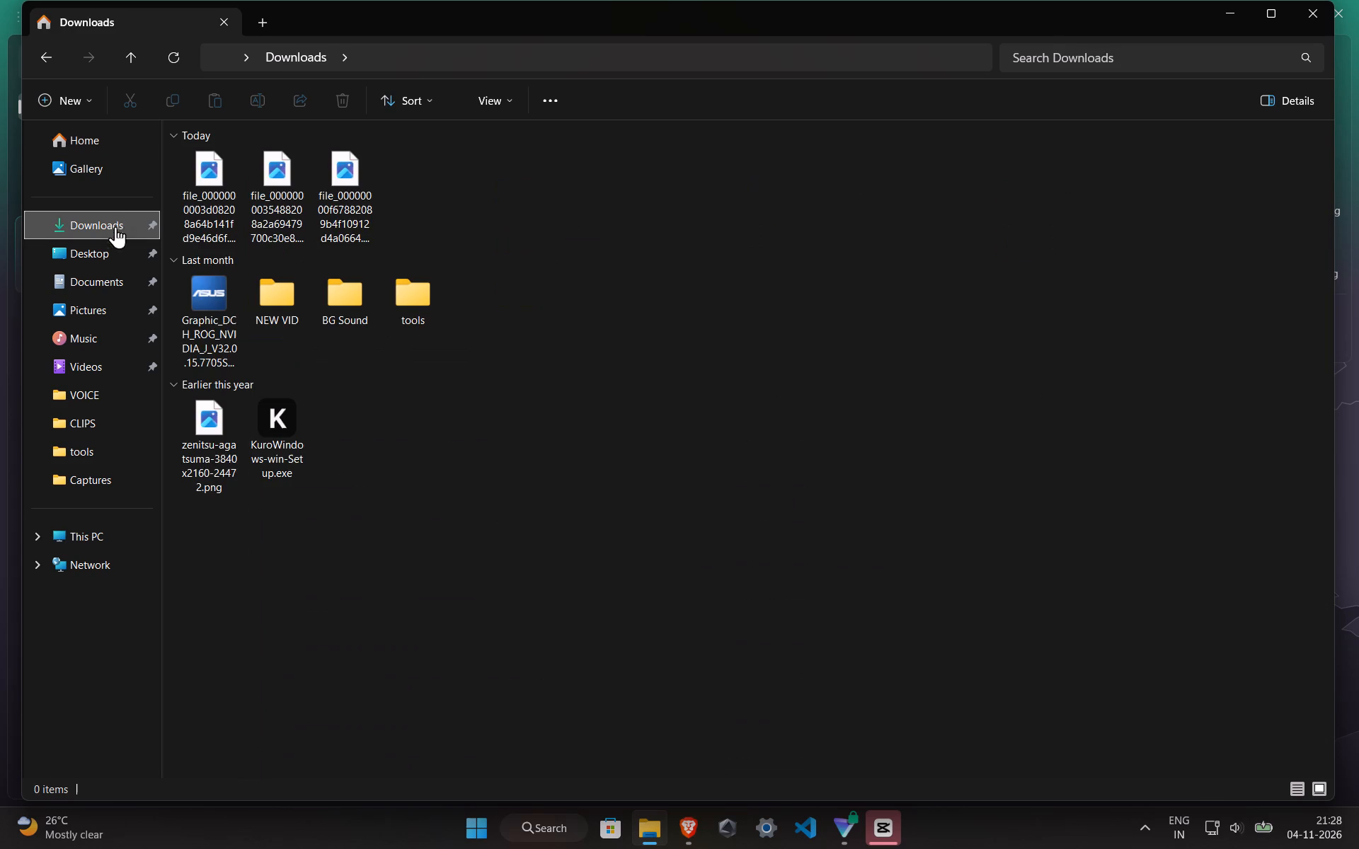
double_click(117, 255)
double_click(121, 275)
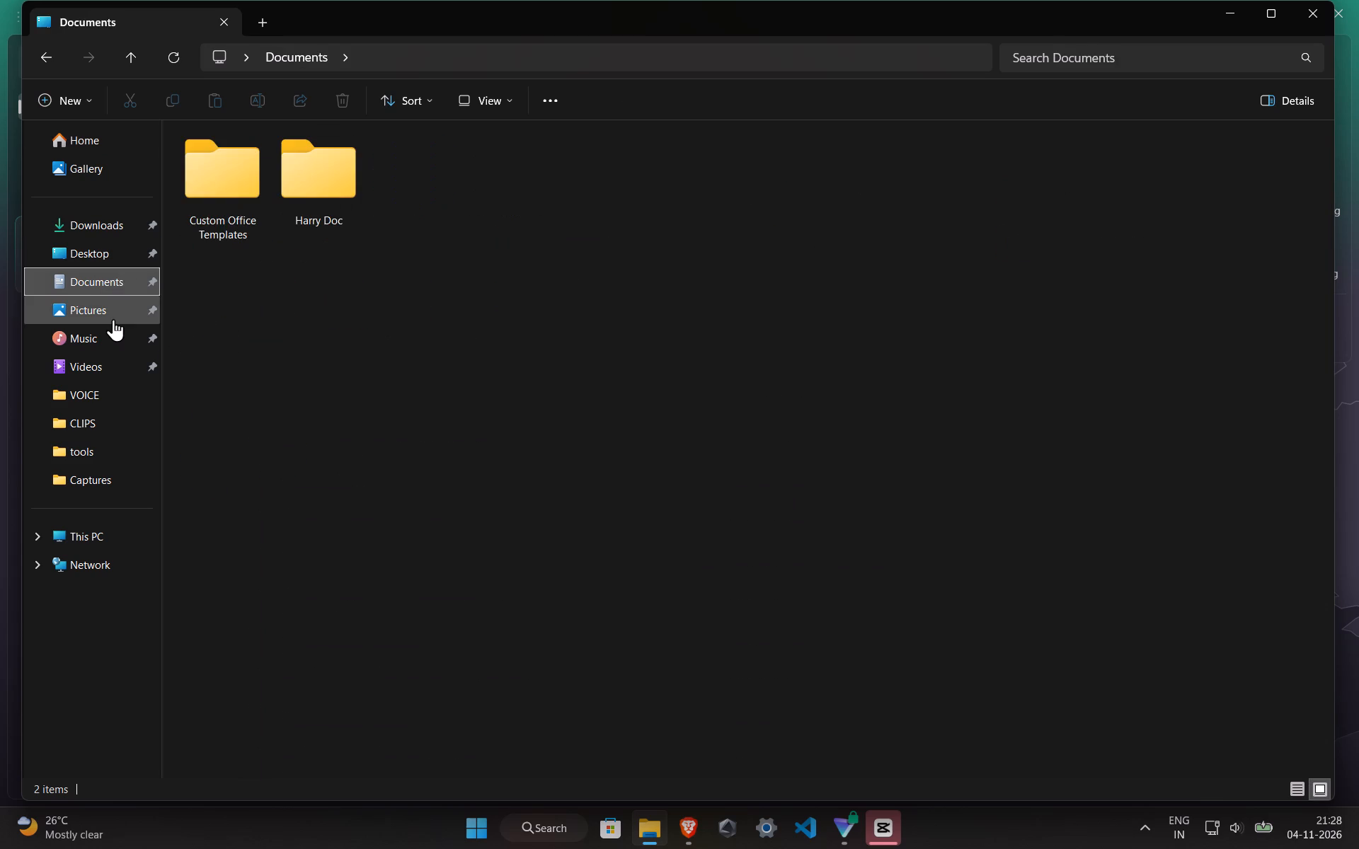
click(113, 319)
click(113, 319)
click(113, 336)
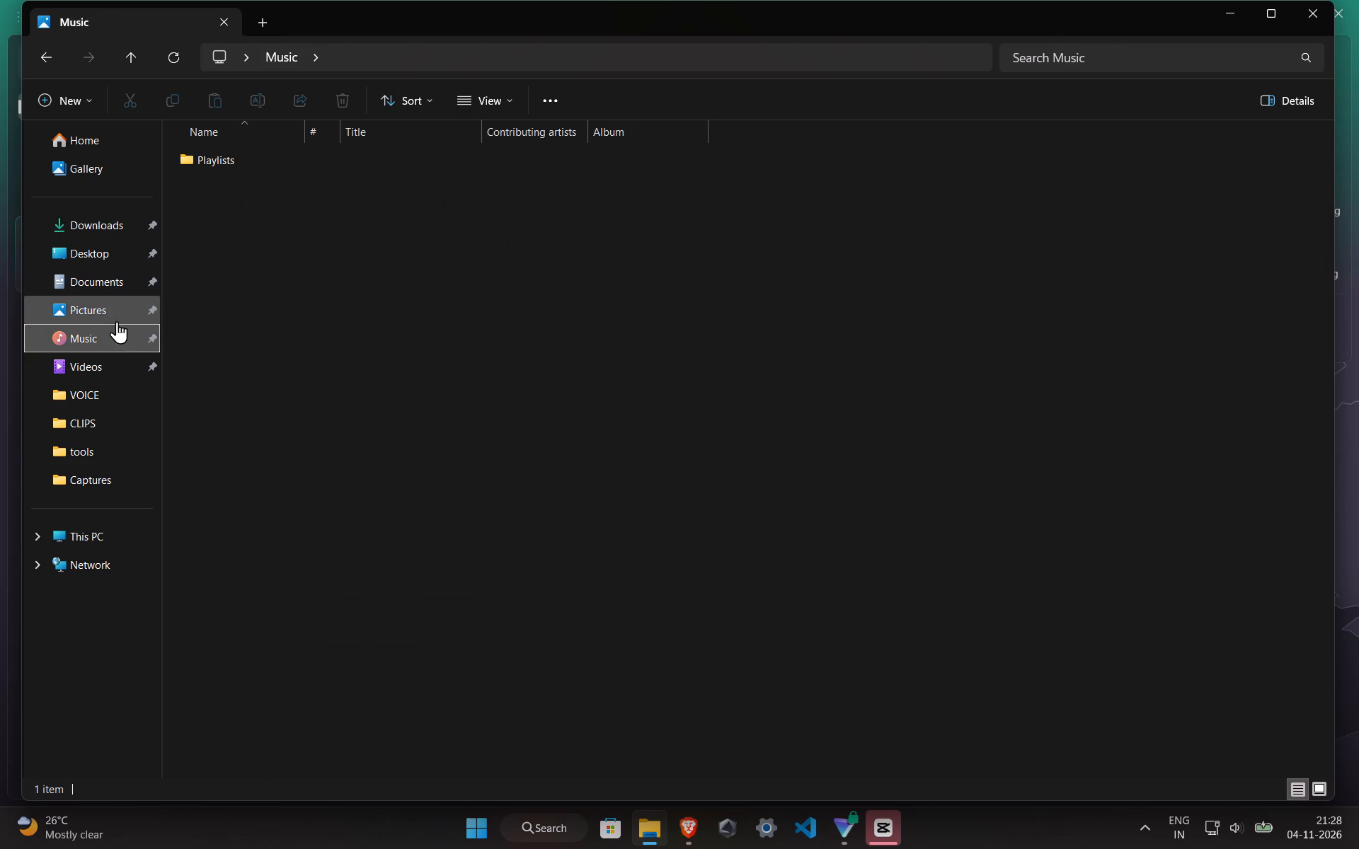
double_click(217, 163)
double_click(99, 366)
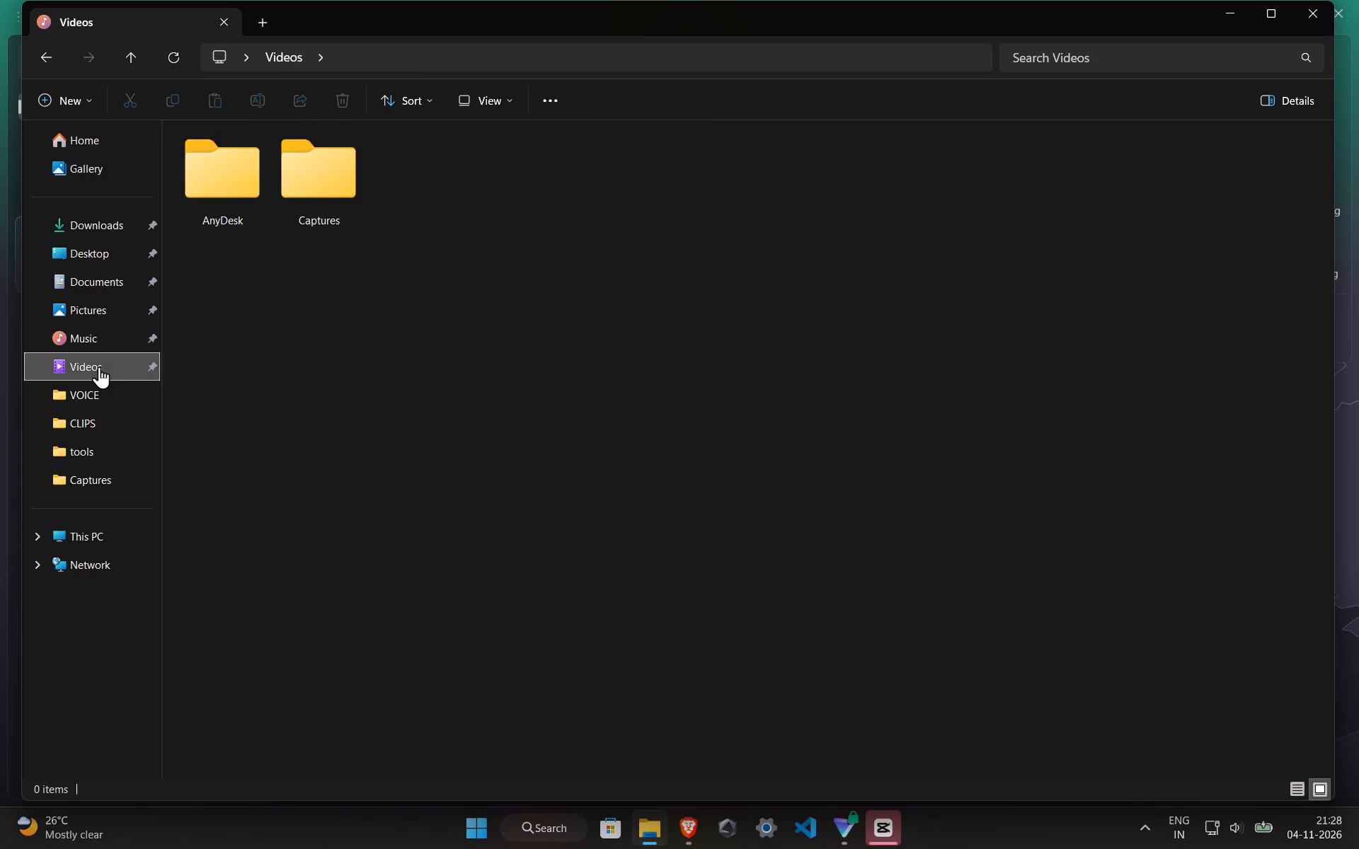
double_click(284, 216)
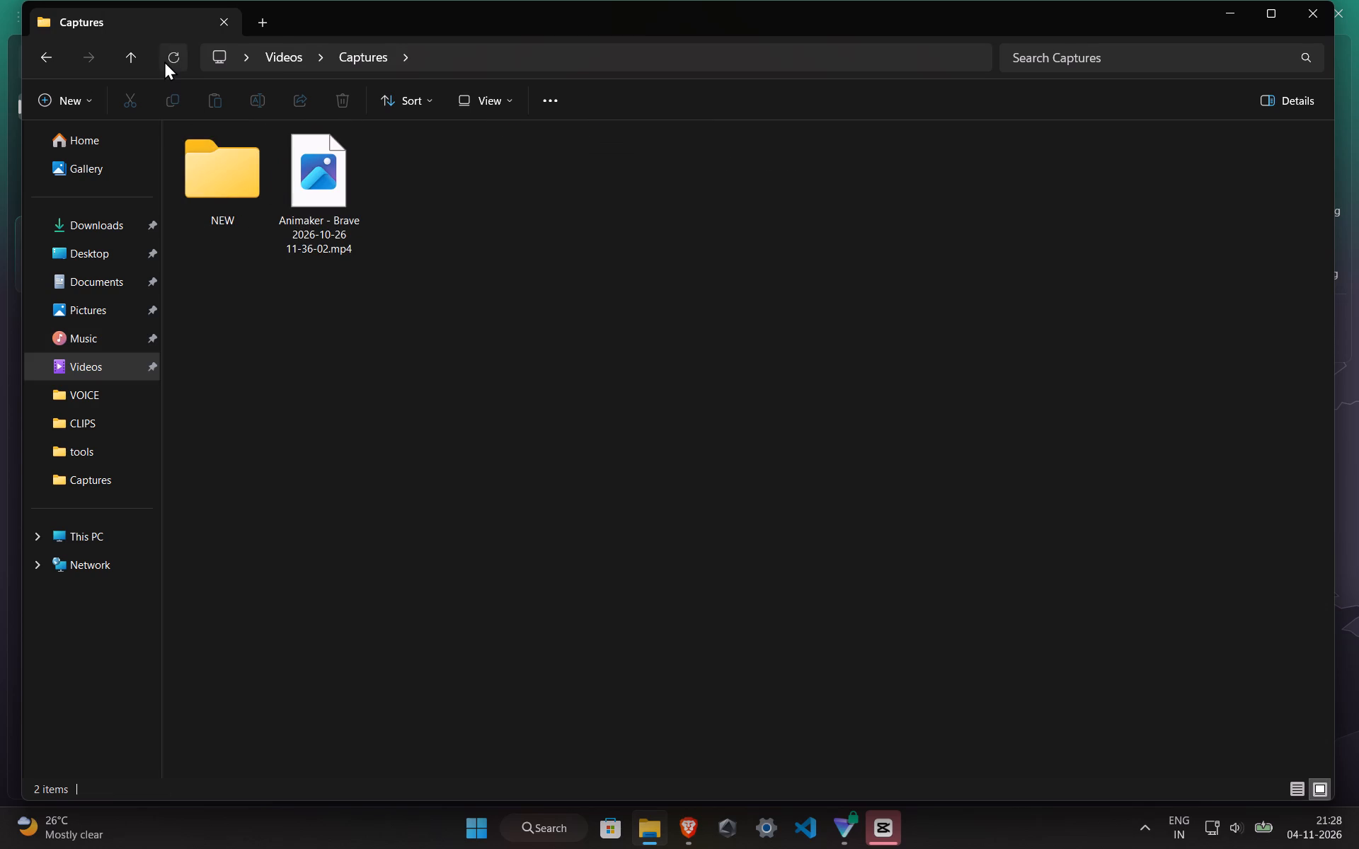
double_click(164, 61)
click(164, 61)
click(84, 441)
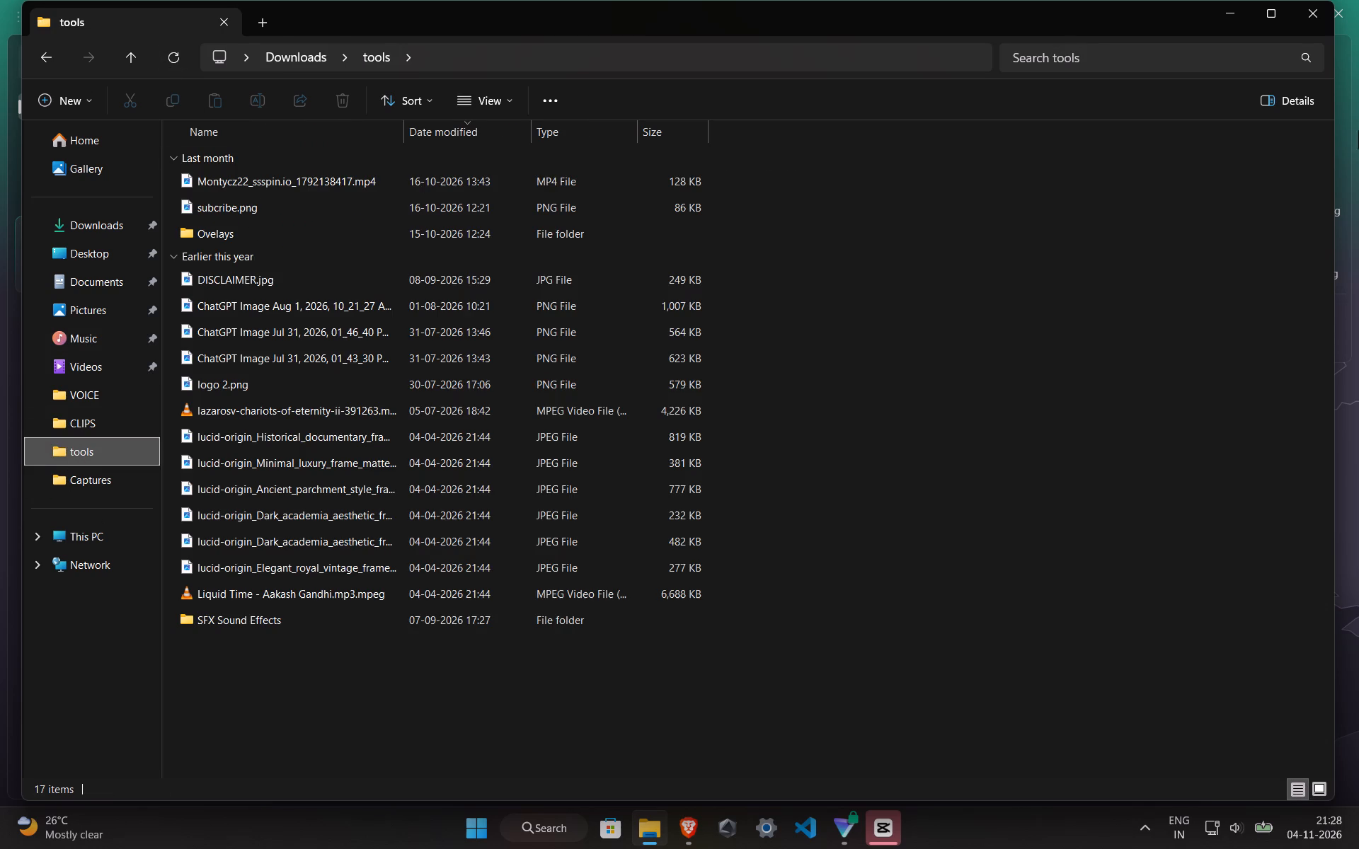
click(1308, 53)
click(1317, 38)
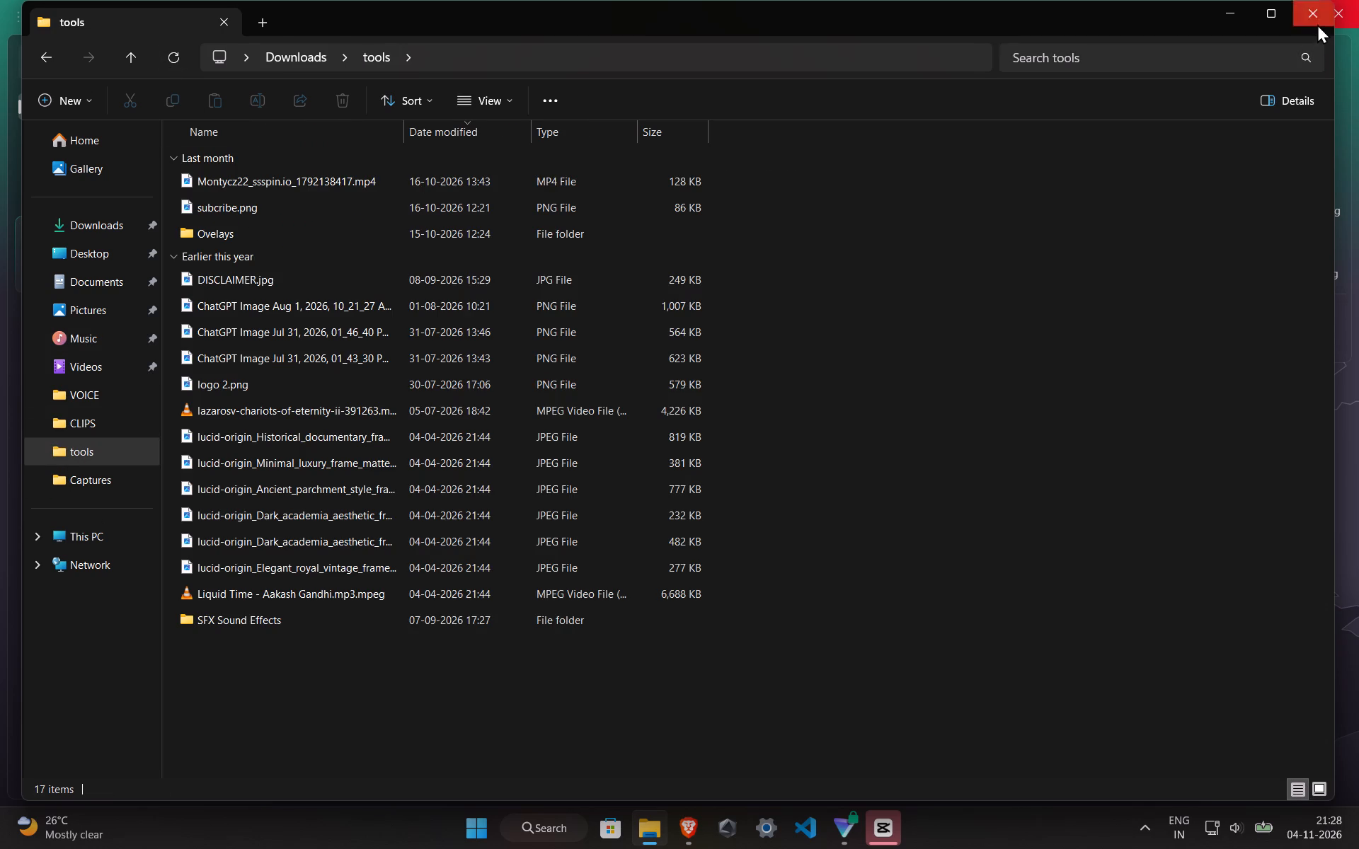
click(1317, 24)
Minimize Proton VPN and open the NEW #3 project in CapCut.
click(1259, 23)
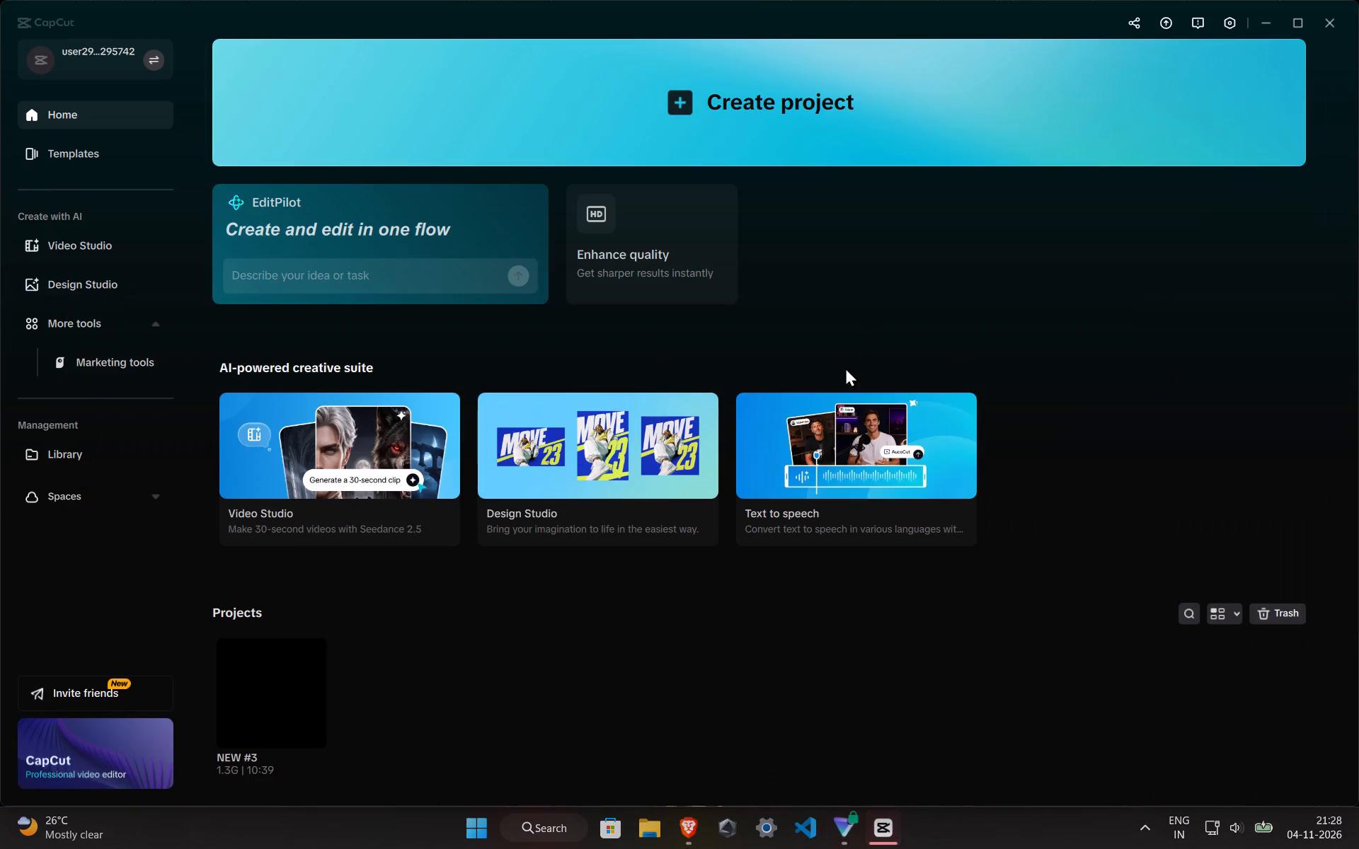
click(248, 690)
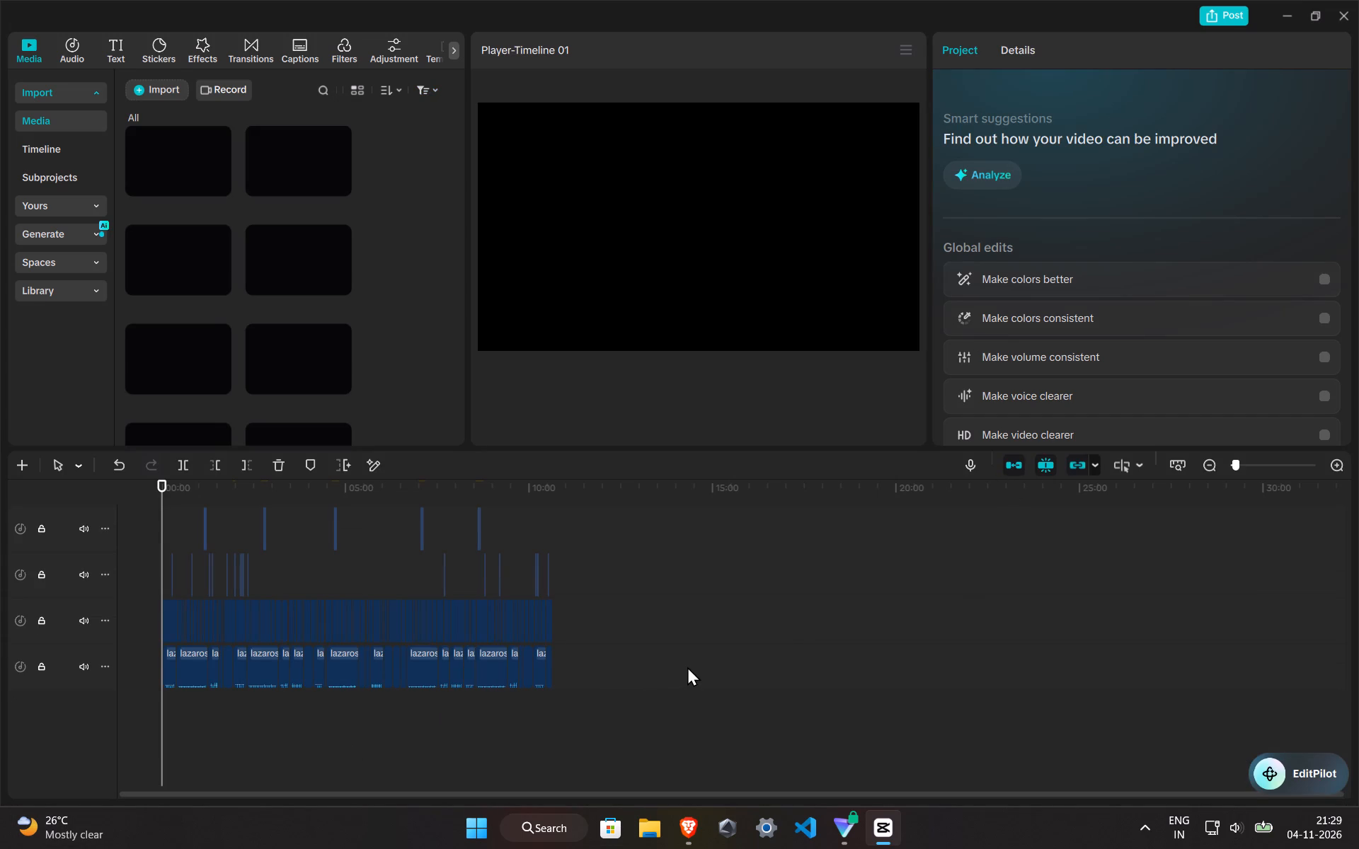
Inspect the NEW #3 timeline tracks and play the video from the beginning.
alt+scroll(687, 666, up, 4)
ctrl+scroll(659, 666, up, 9)
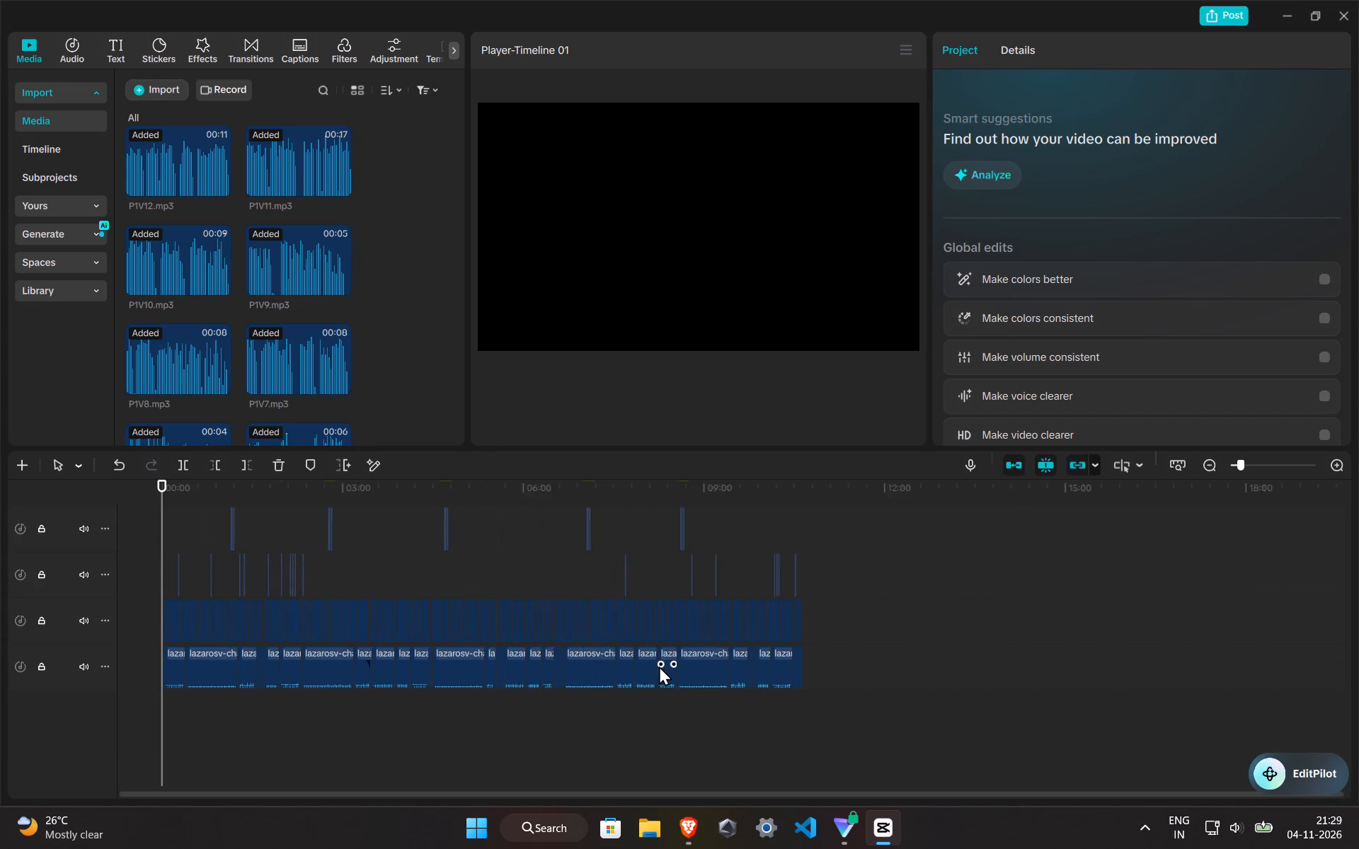
ctrl+scroll(659, 666, up, 6)
scroll(656, 614, up, 9)
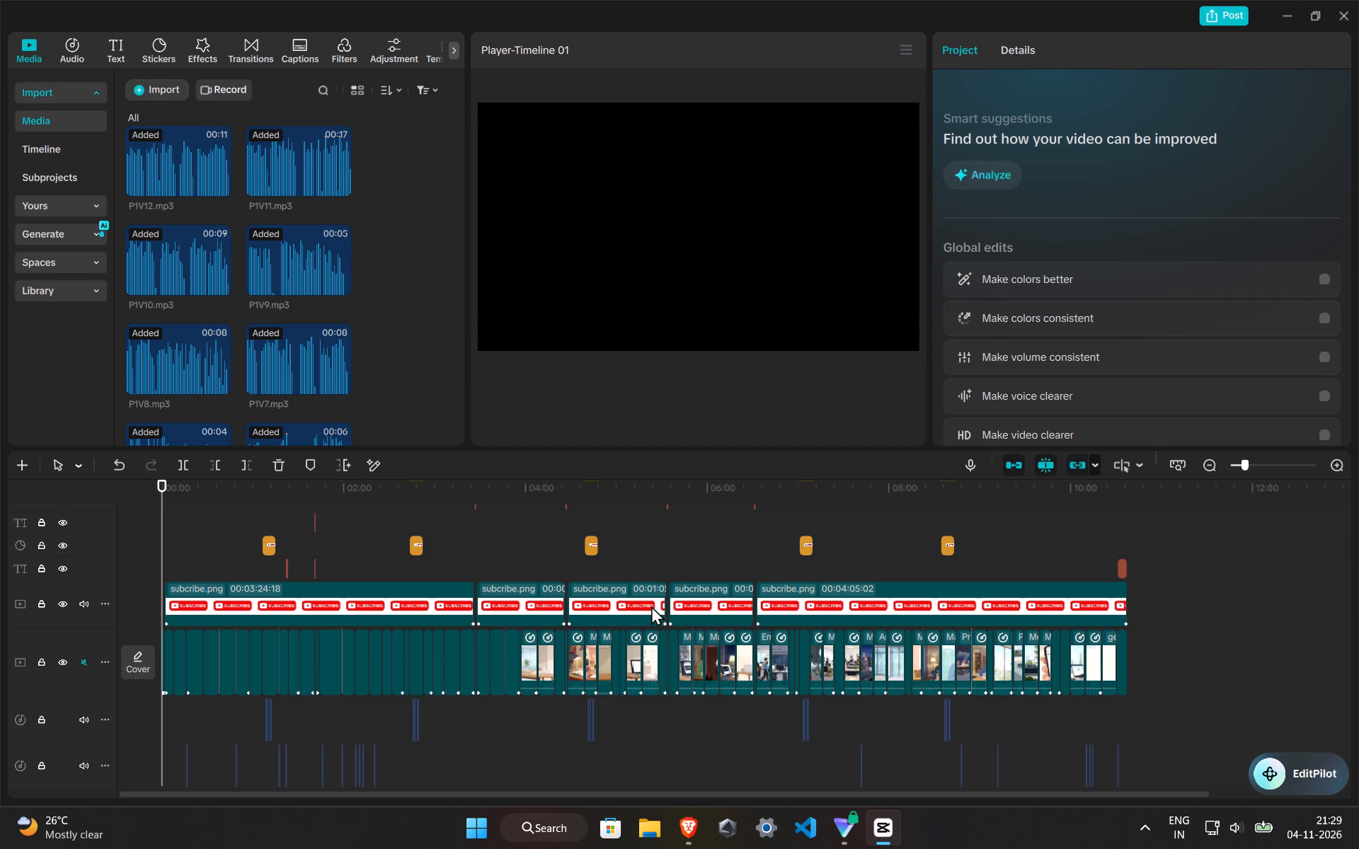
scroll(653, 628, down, 1)
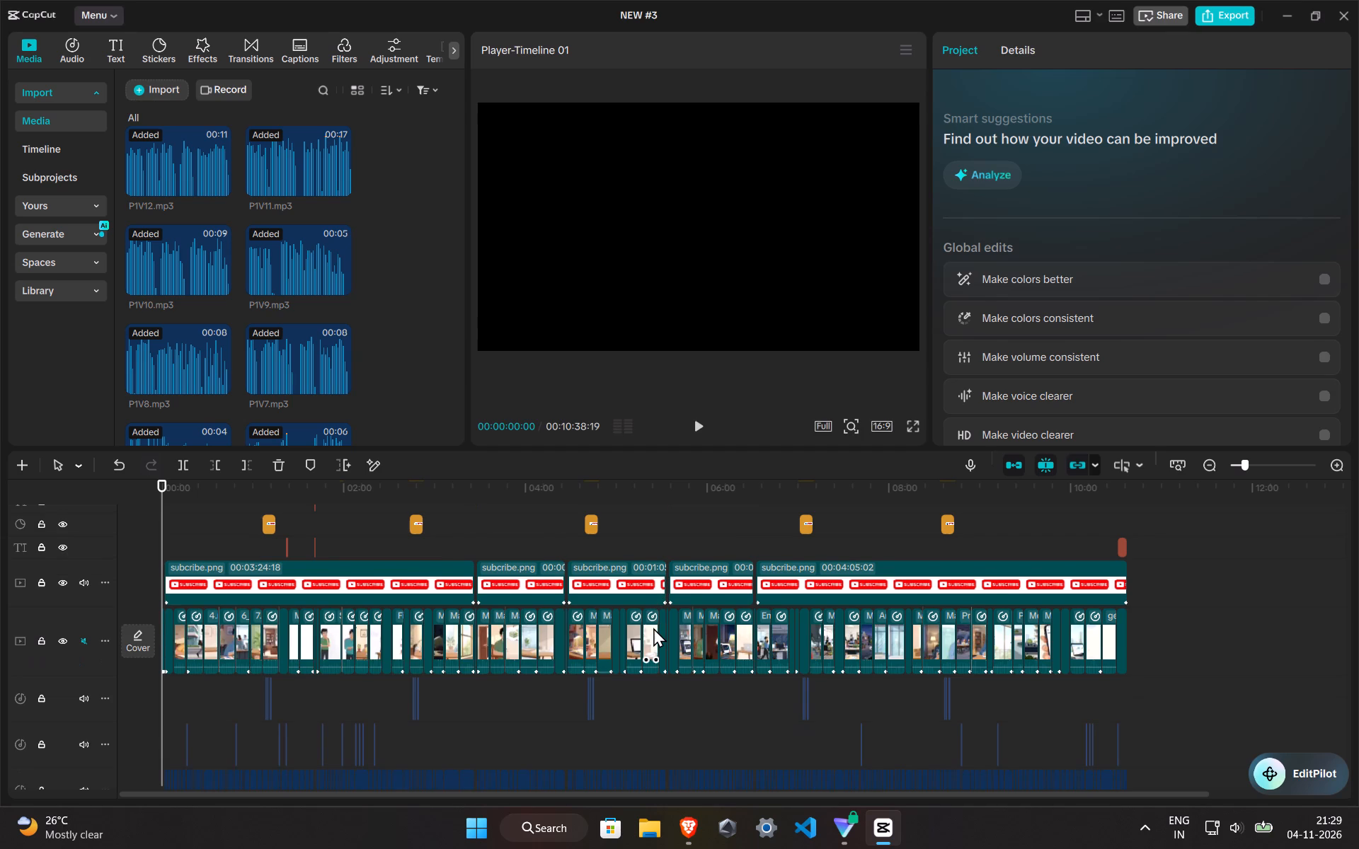
click(629, 584)
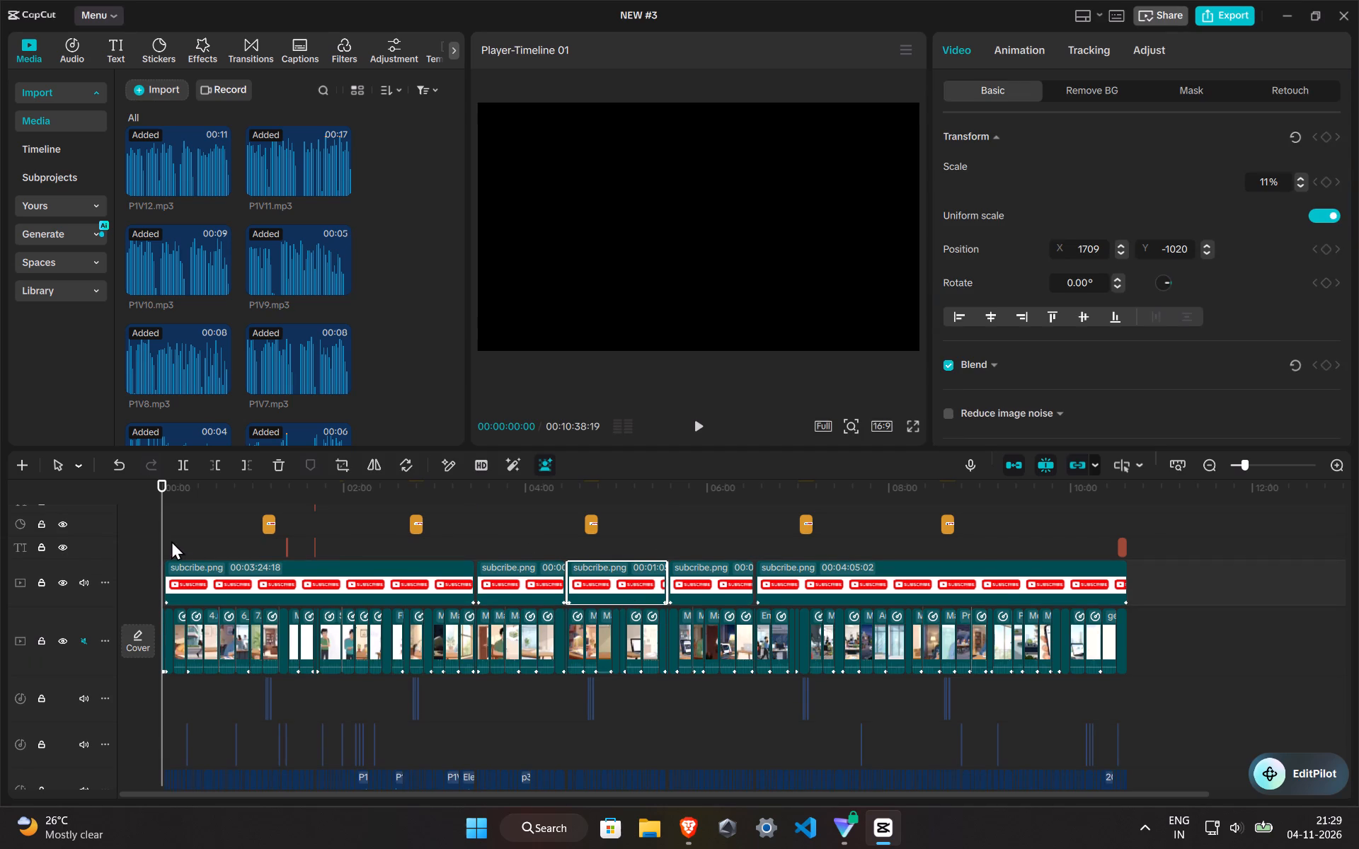
key(space)
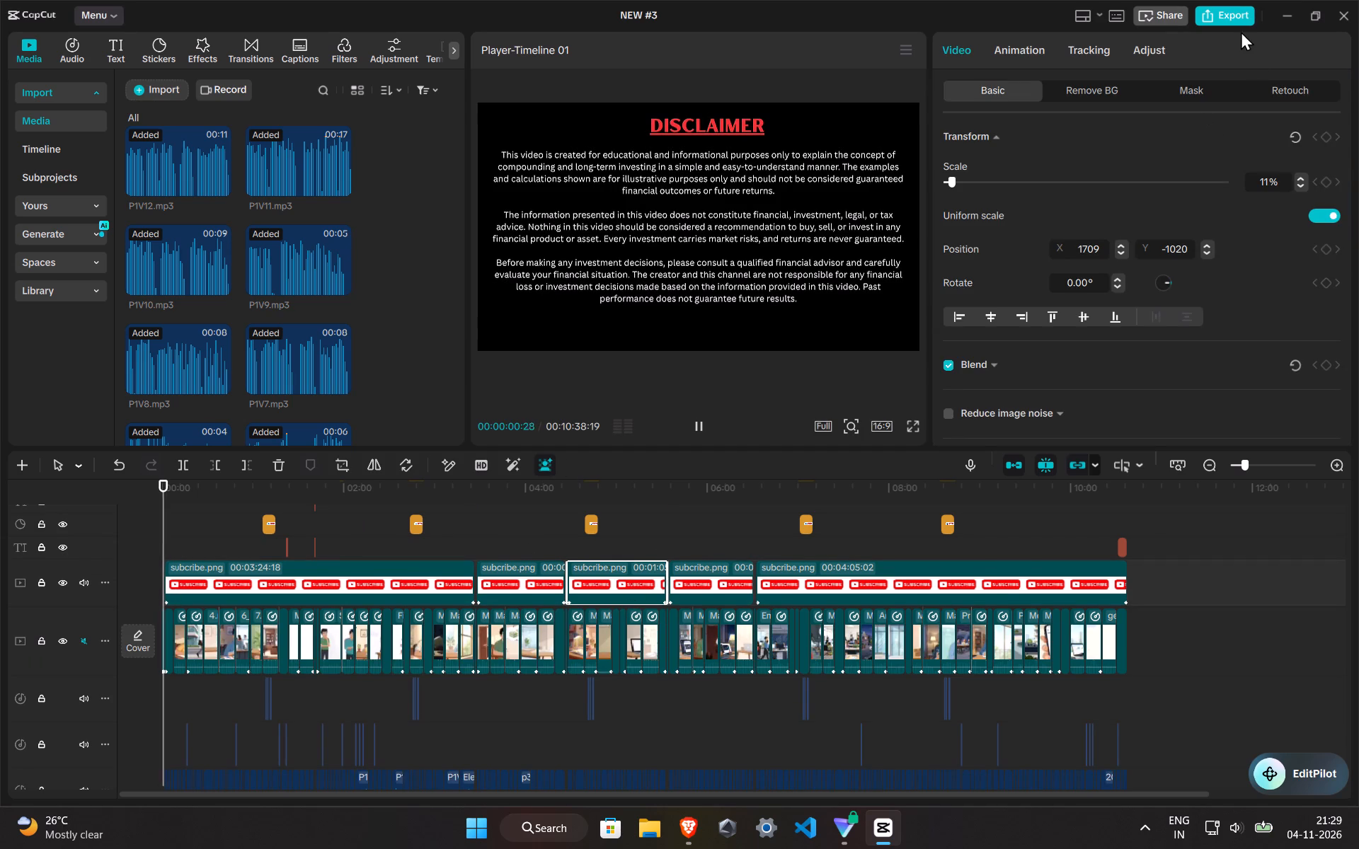
Export NEW #3 as an mp4 video at 2K resolution with the Higher bit rate.
click(1233, 20)
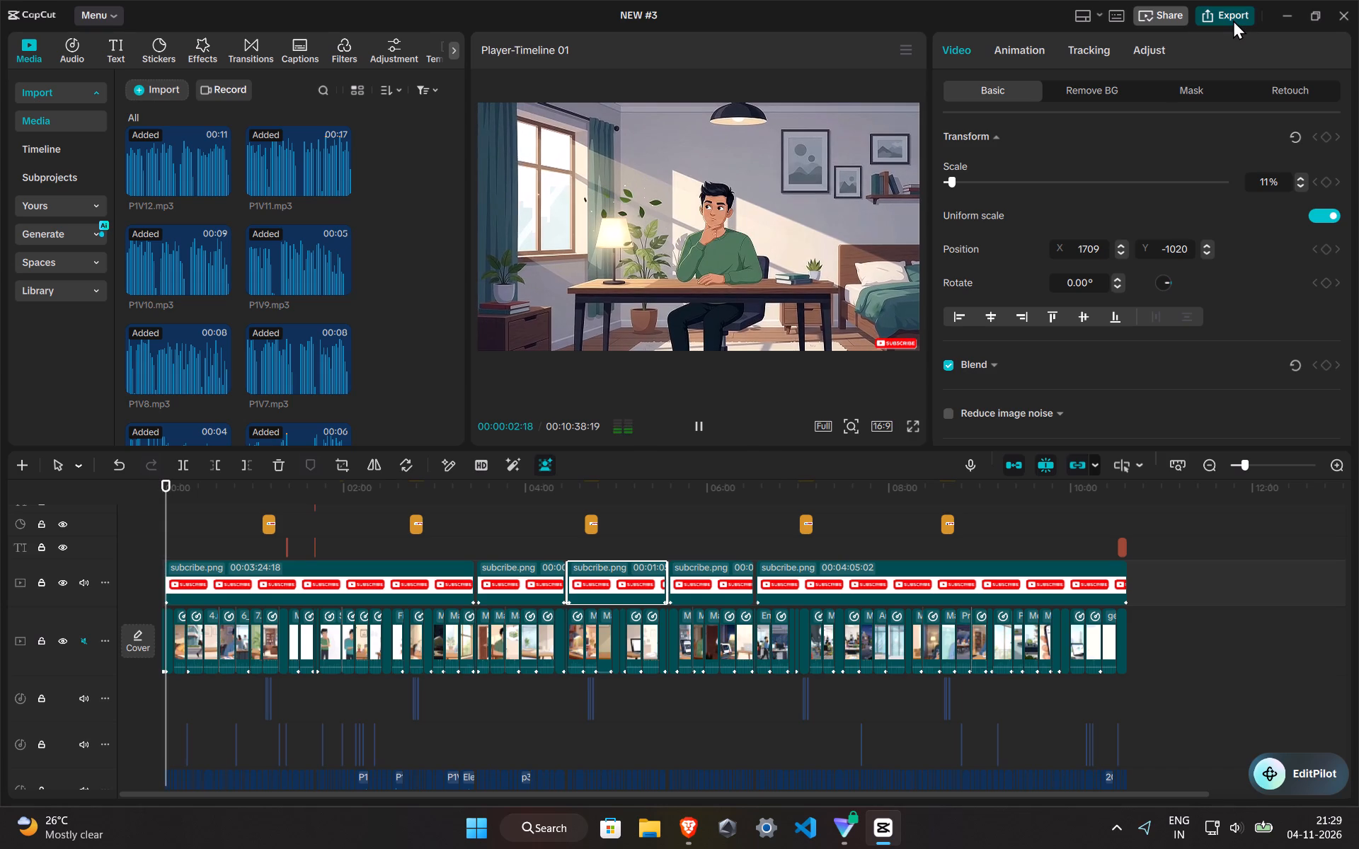
scroll(816, 309, down, 2)
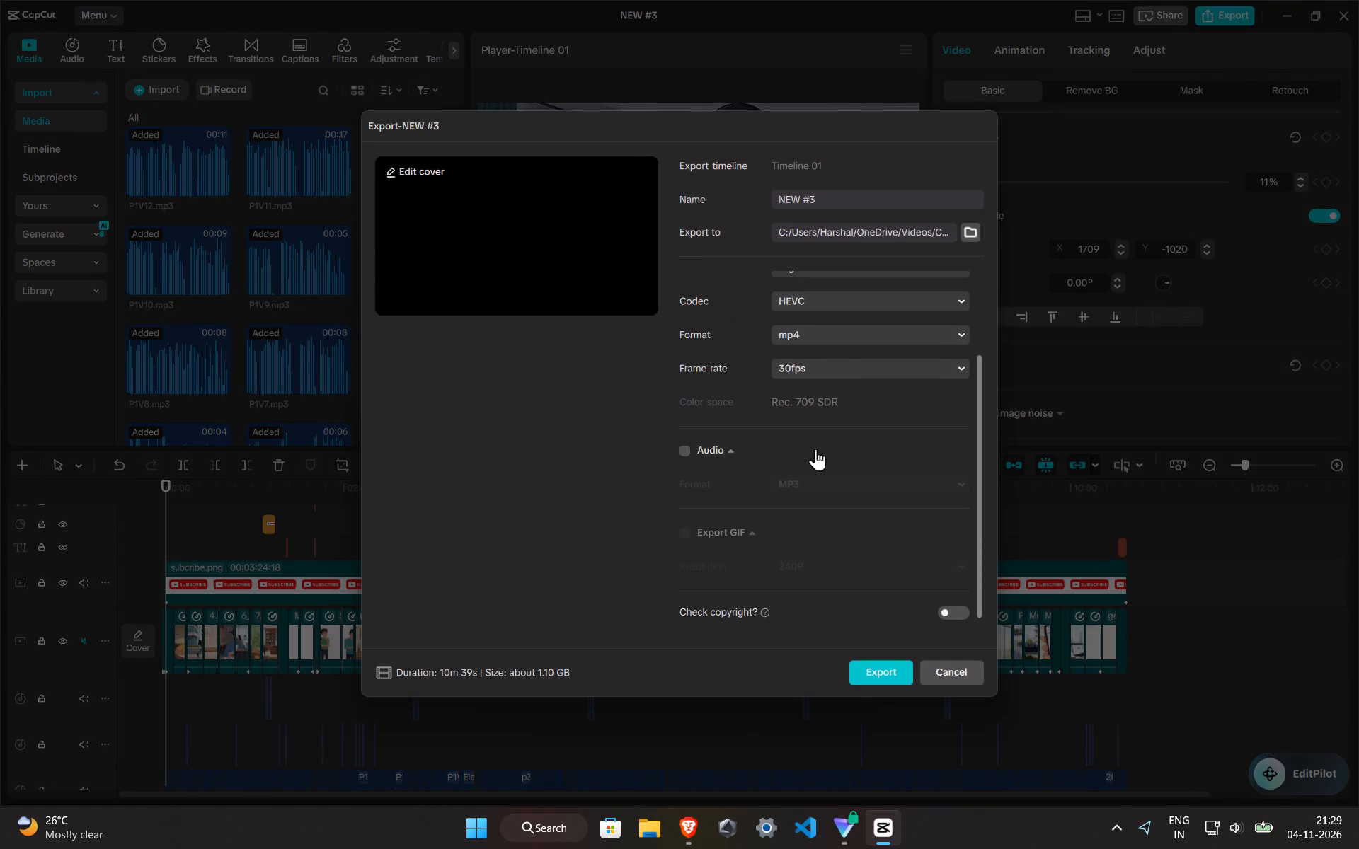
scroll(829, 479, up, 3)
click(830, 343)
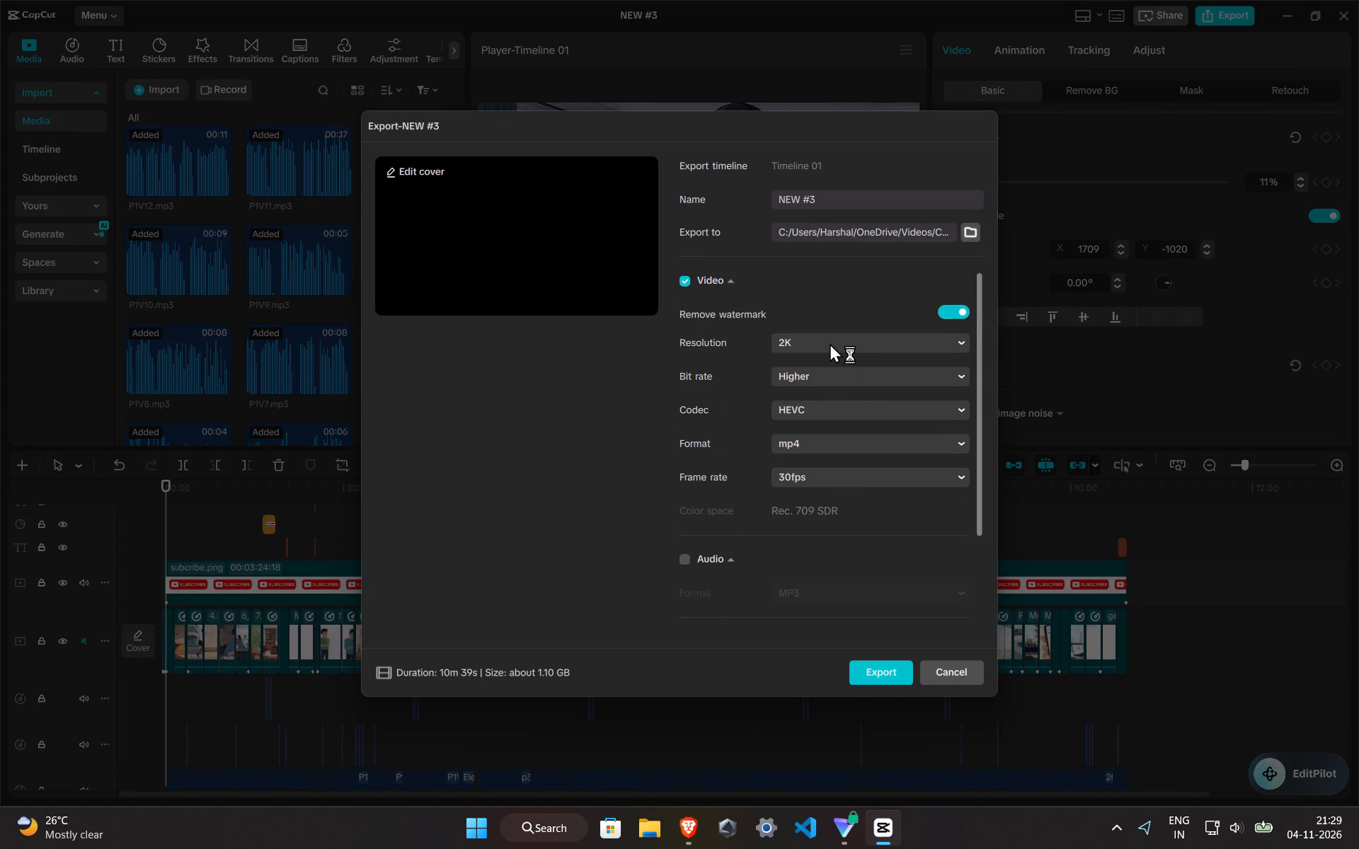
click(810, 463)
click(816, 376)
click(822, 374)
scroll(805, 505, down, 3)
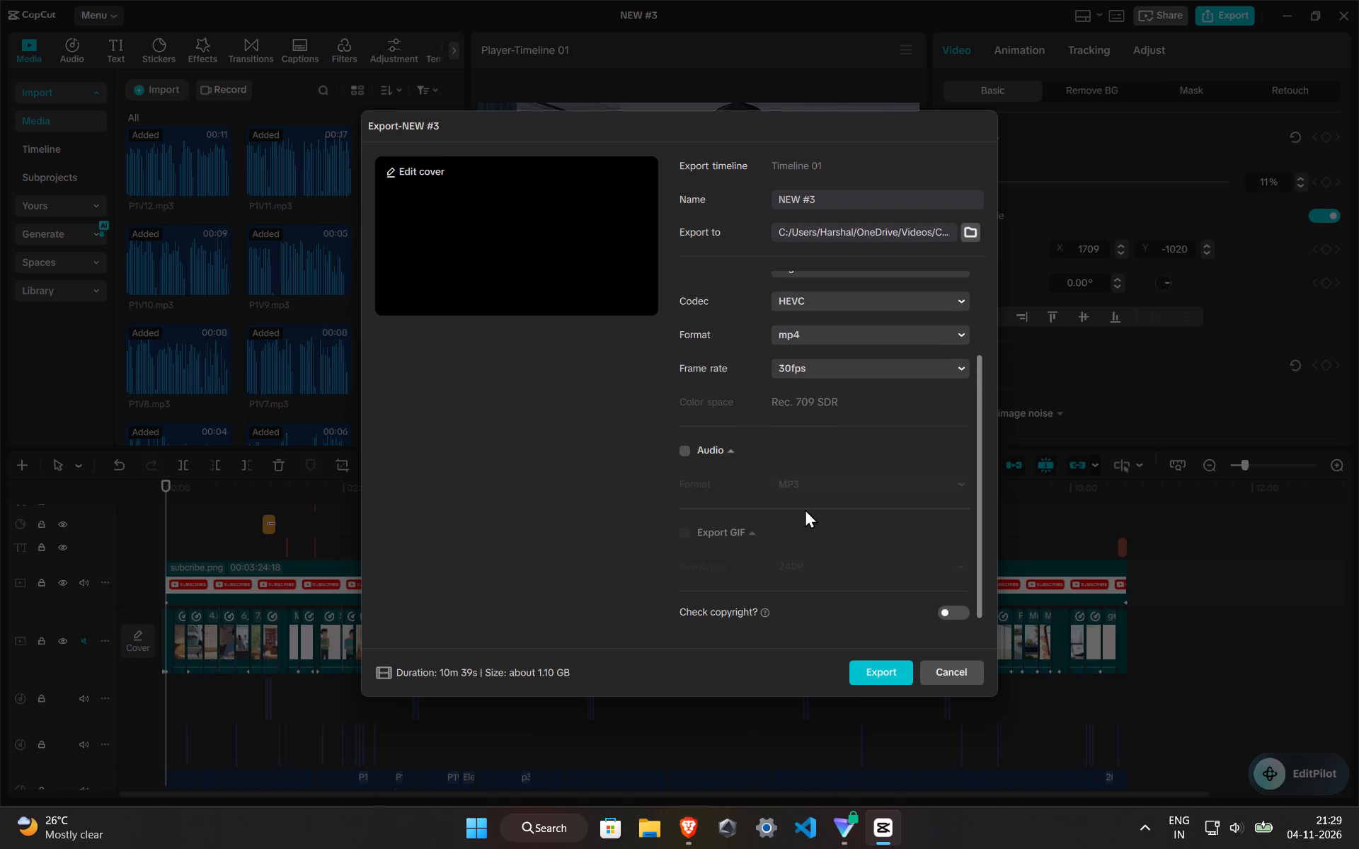
scroll(805, 530, down, 4)
click(879, 672)
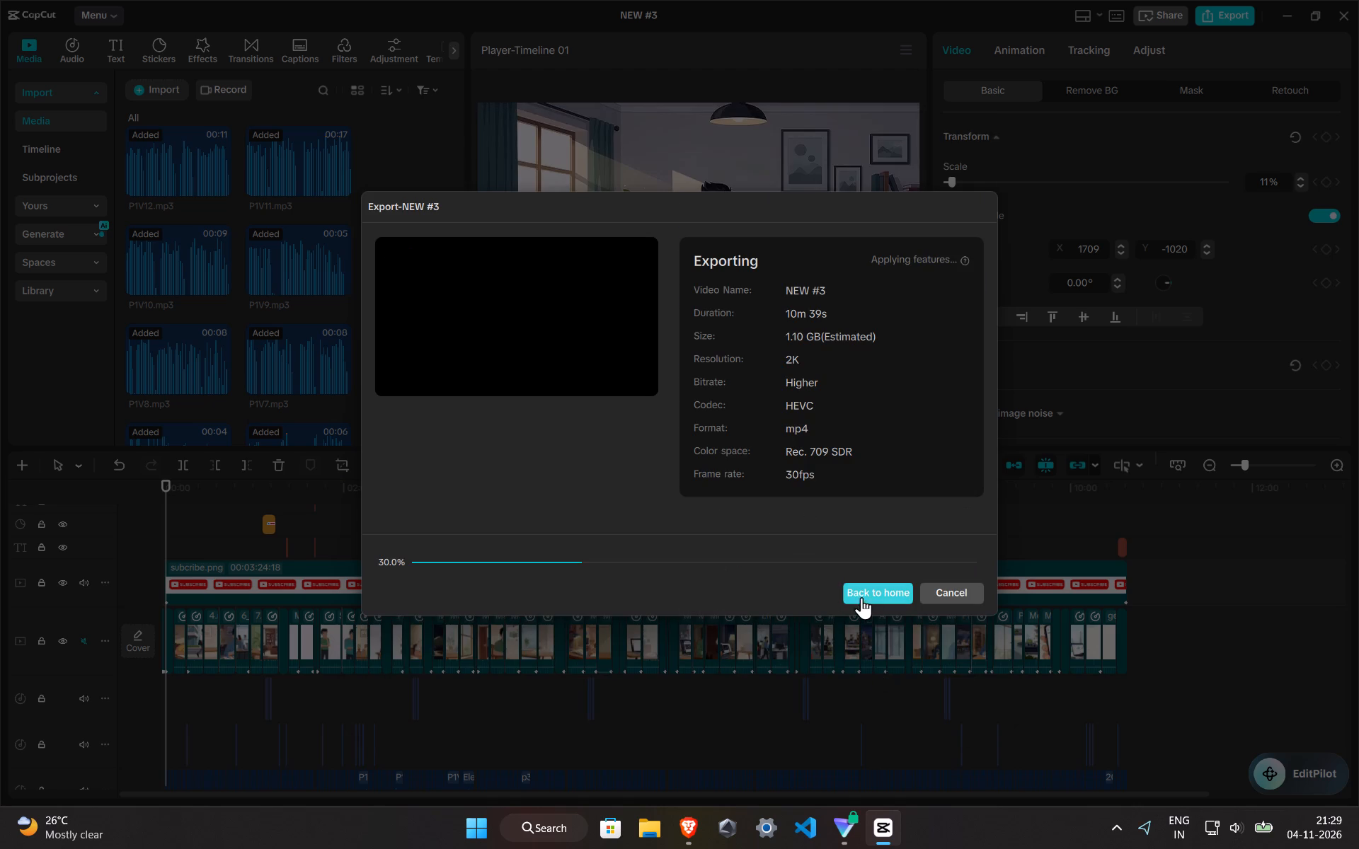